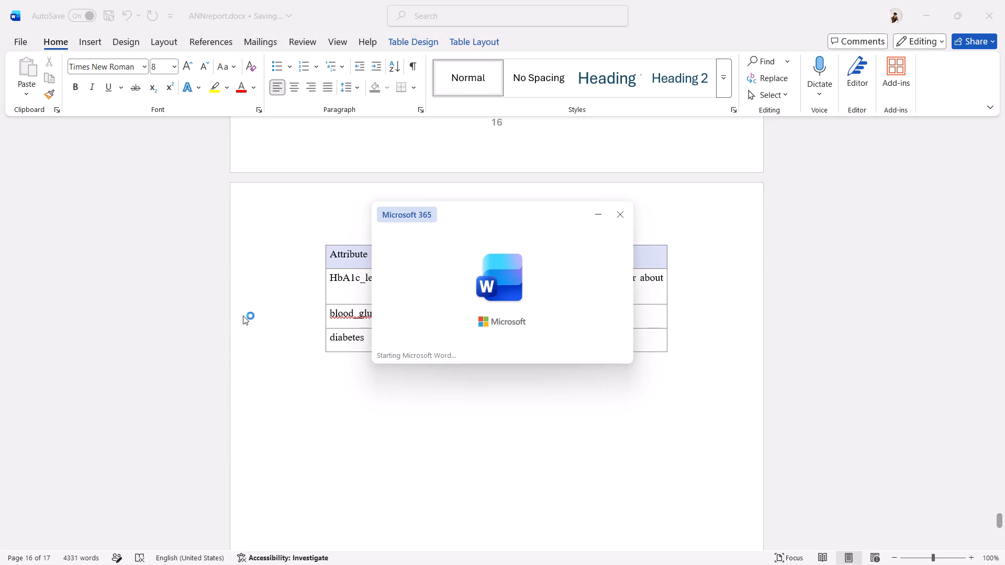
Review section 5.1 of the exported document, covering the dataset feature table, class distribution and preprocessing pipeline.
{"action": "scroll", "coordinate": [514, 314], "scroll_direction": "down", "scroll_amount": 1}
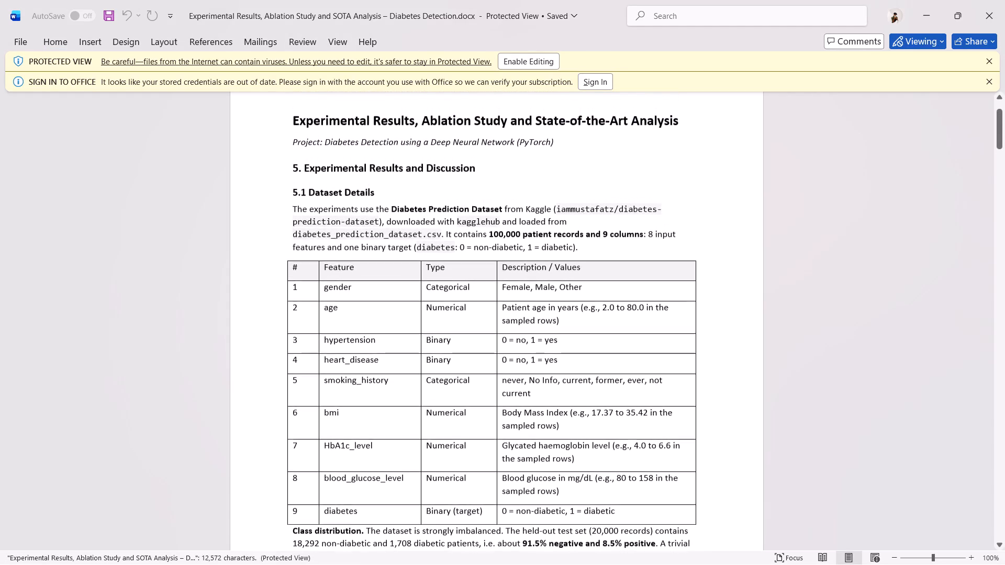
{"action": "scroll", "coordinate": [514, 314], "scroll_direction": "down", "scroll_amount": 1}
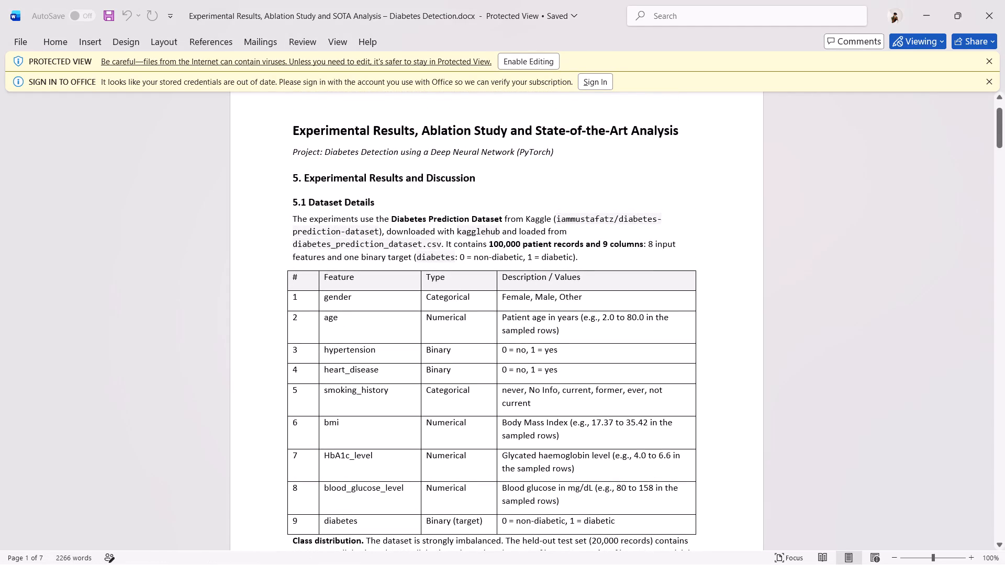
{"action": "scroll", "coordinate": [514, 314], "scroll_direction": "down", "scroll_amount": 3}
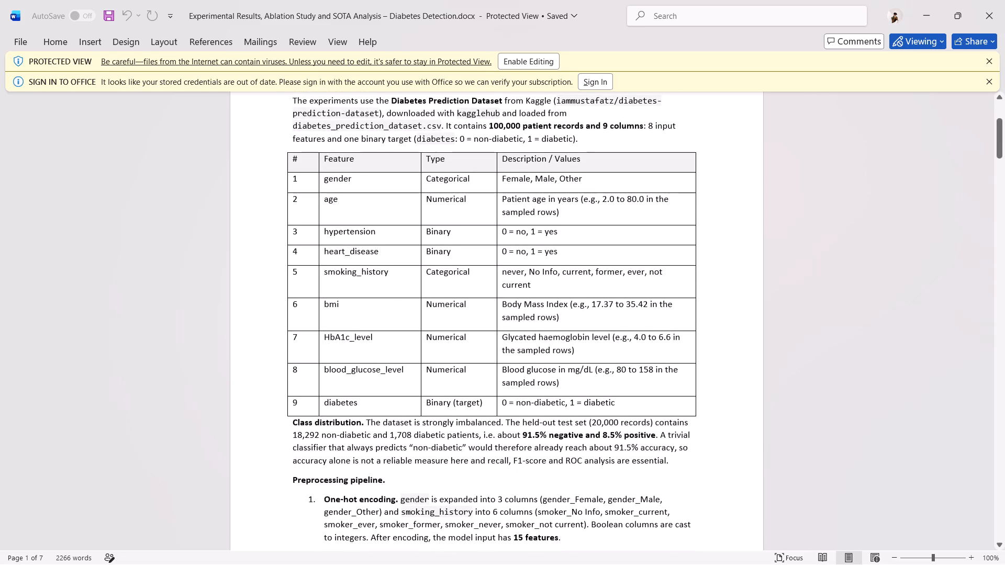
{"action": "scroll", "coordinate": [514, 314], "scroll_direction": "down", "scroll_amount": 1}
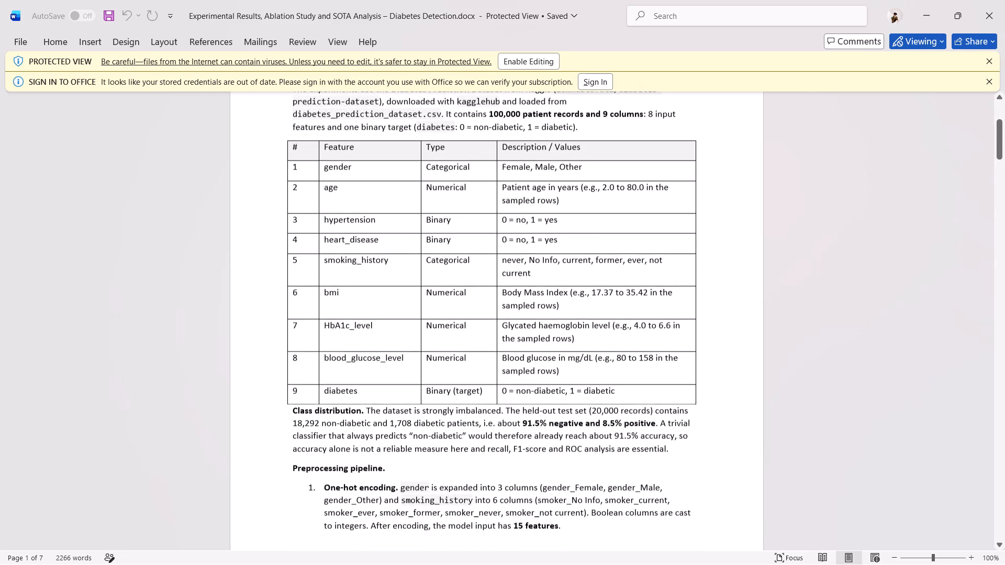
{"action": "scroll", "coordinate": [514, 314], "scroll_direction": "down", "scroll_amount": 2}
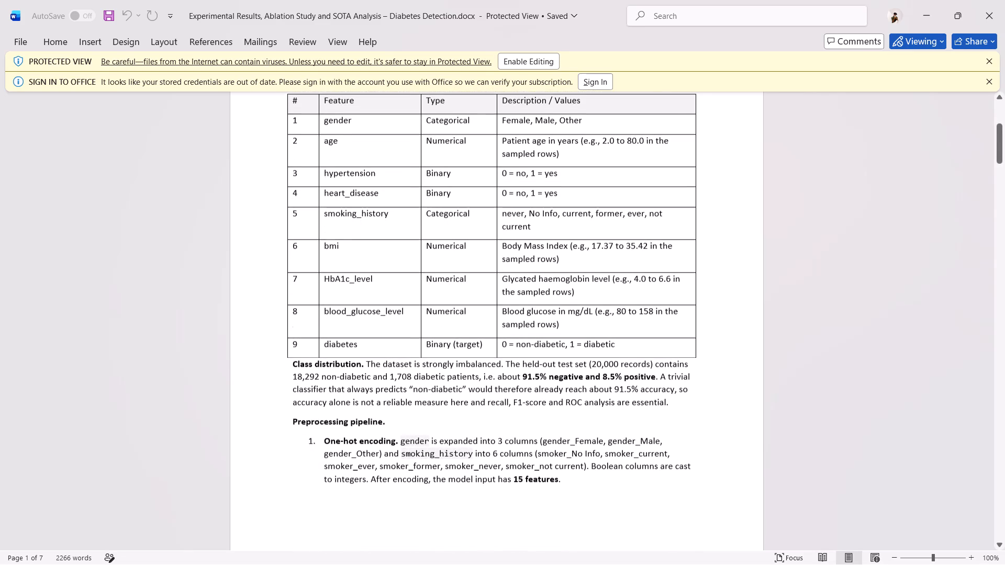
{"action": "scroll", "coordinate": [517, 307], "scroll_direction": "down", "scroll_amount": 2}
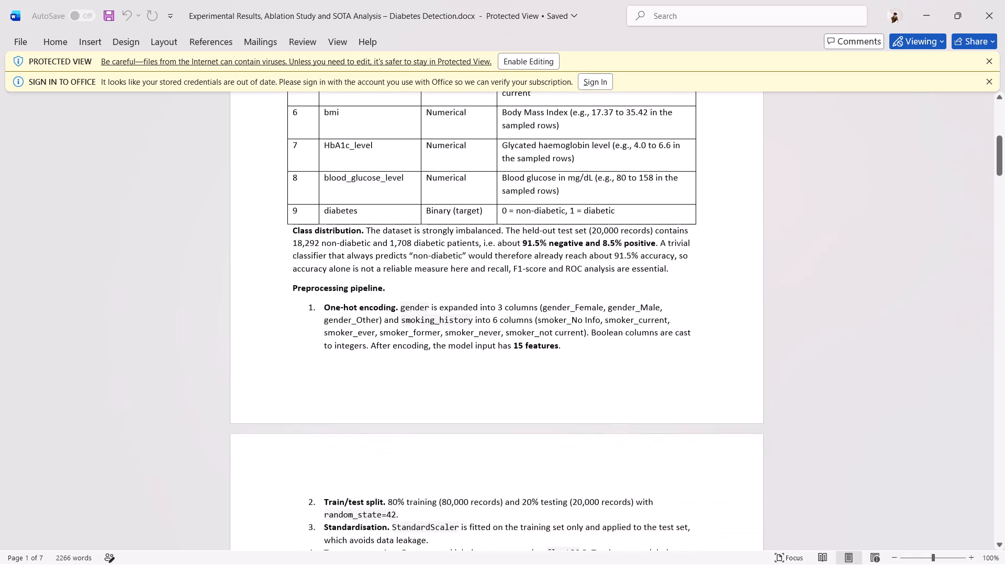
{"action": "scroll", "coordinate": [517, 307], "scroll_direction": "down", "scroll_amount": 2}
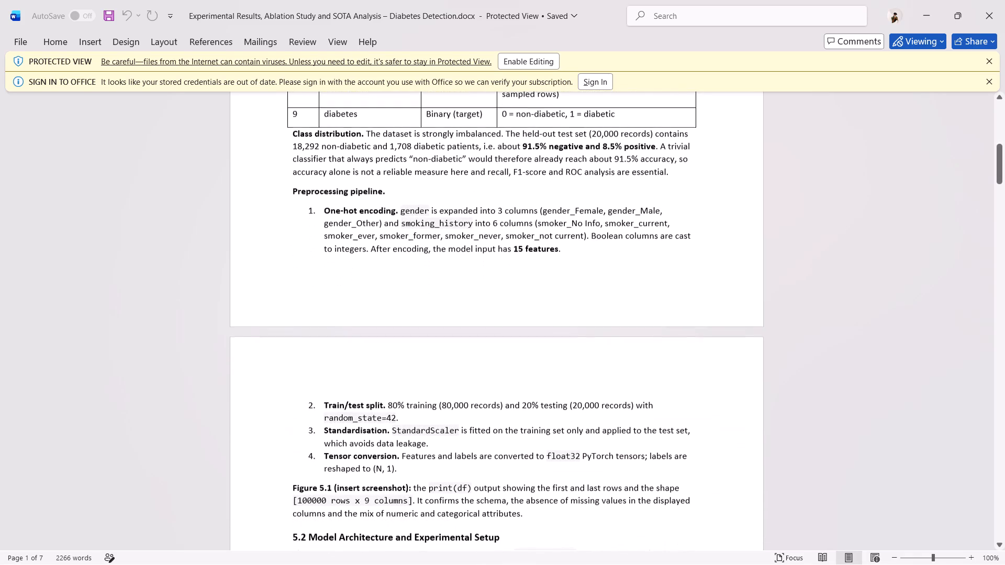
{"action": "scroll", "coordinate": [517, 307], "scroll_direction": "down", "scroll_amount": 1}
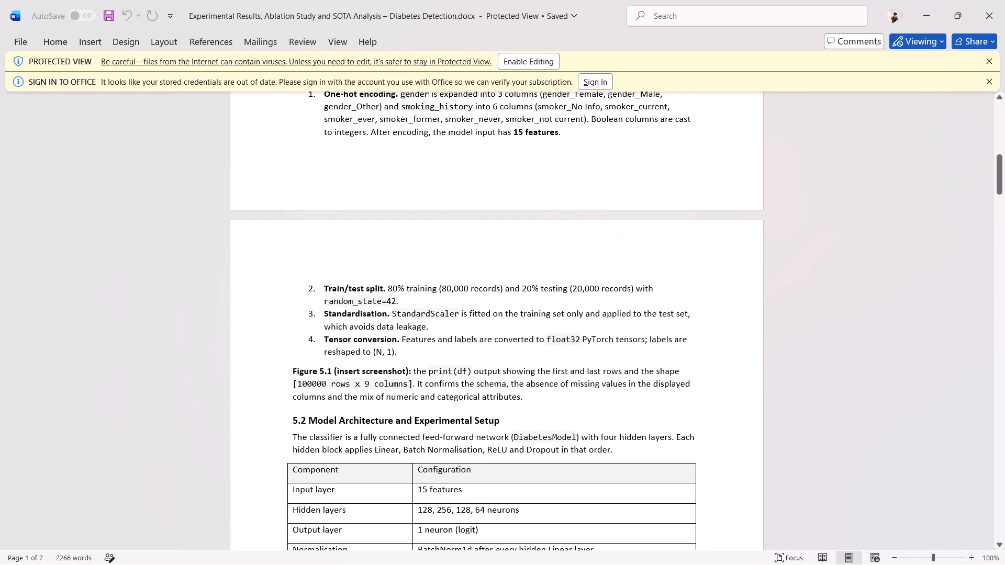
Examine the model architecture and experimental setup table in section 5.2 and the training behaviour log in section 5.3.
{"action": "scroll", "coordinate": [517, 307], "scroll_direction": "down", "scroll_amount": 1}
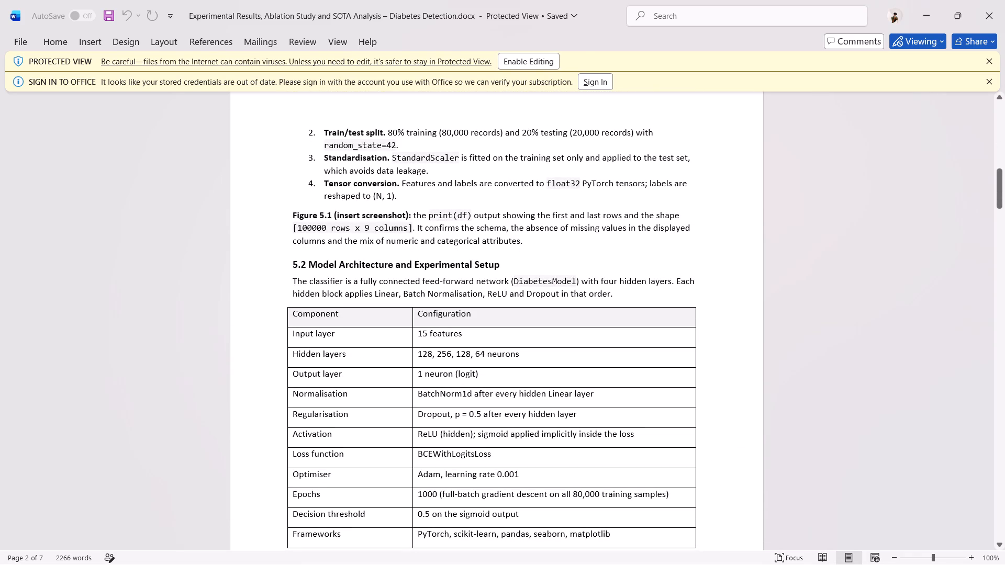
{"action": "scroll", "coordinate": [517, 307], "scroll_direction": "down", "scroll_amount": 1}
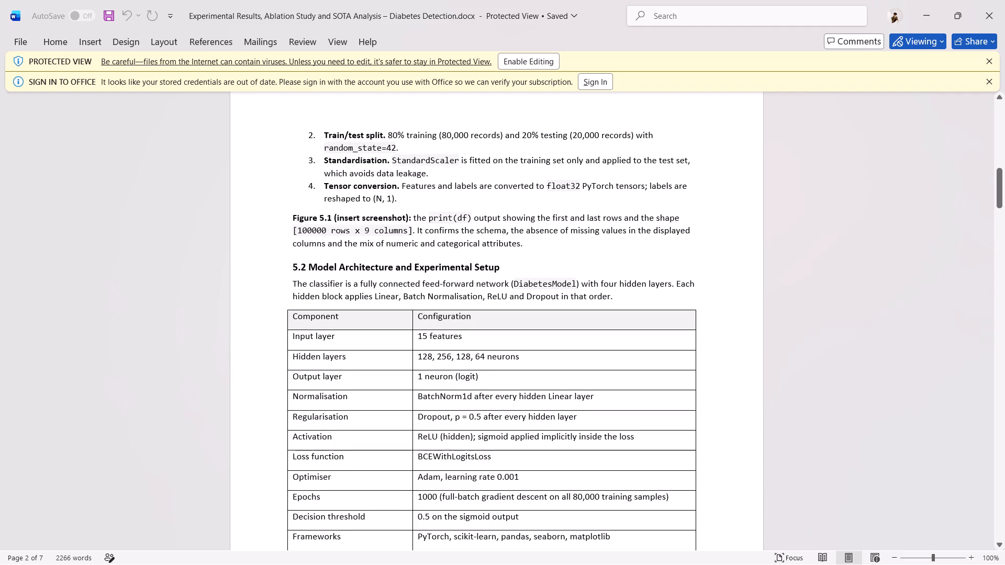
{"action": "scroll", "coordinate": [517, 307], "scroll_direction": "down", "scroll_amount": 2}
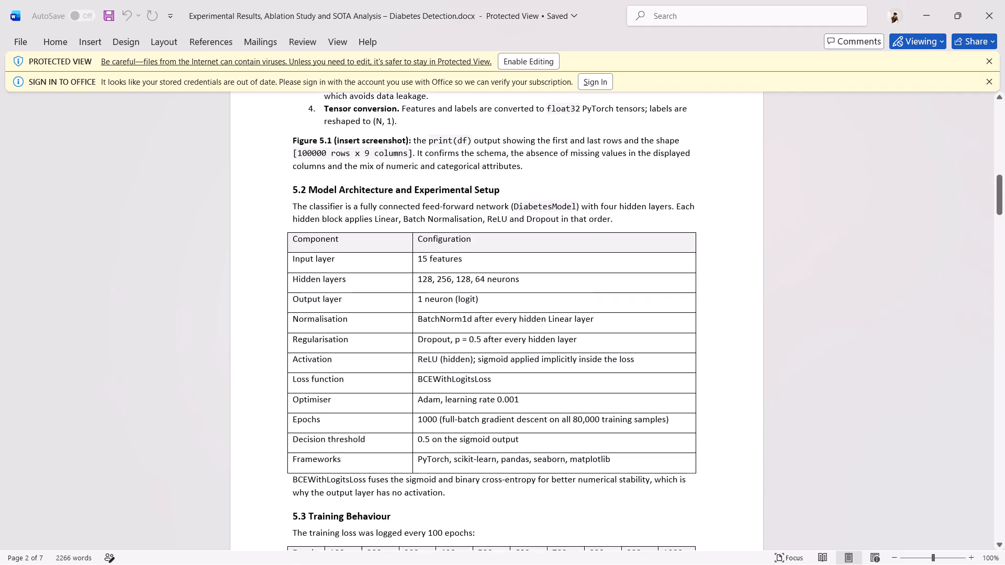
{"action": "scroll", "coordinate": [517, 307], "scroll_direction": "down", "scroll_amount": 1}
{"action": "scroll", "coordinate": [517, 307], "scroll_direction": "up", "scroll_amount": 1}
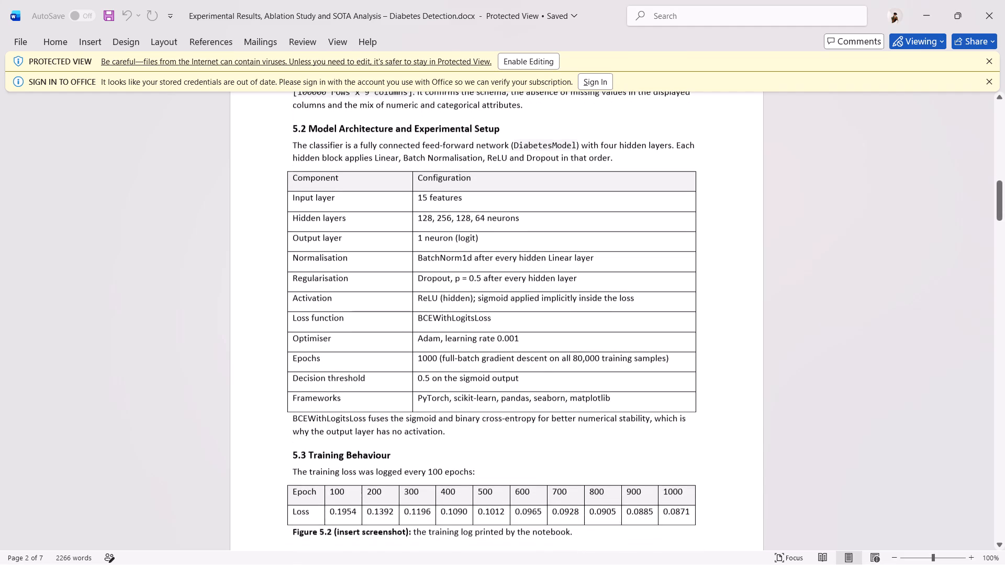
{"action": "scroll", "coordinate": [517, 307], "scroll_direction": "up", "scroll_amount": 1}
{"action": "scroll", "coordinate": [517, 307], "scroll_direction": "down", "scroll_amount": 2}
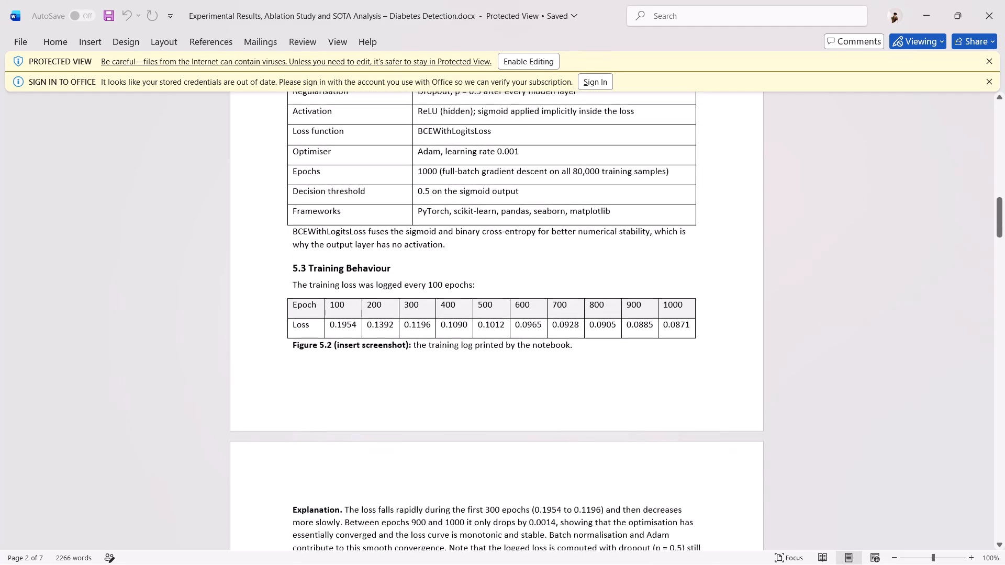
Review the quantitative results, confusion matrix analysis and ROC curve analysis in sections 5.4 to 5.6.
{"action": "scroll", "coordinate": [517, 307], "scroll_direction": "down", "scroll_amount": 2}
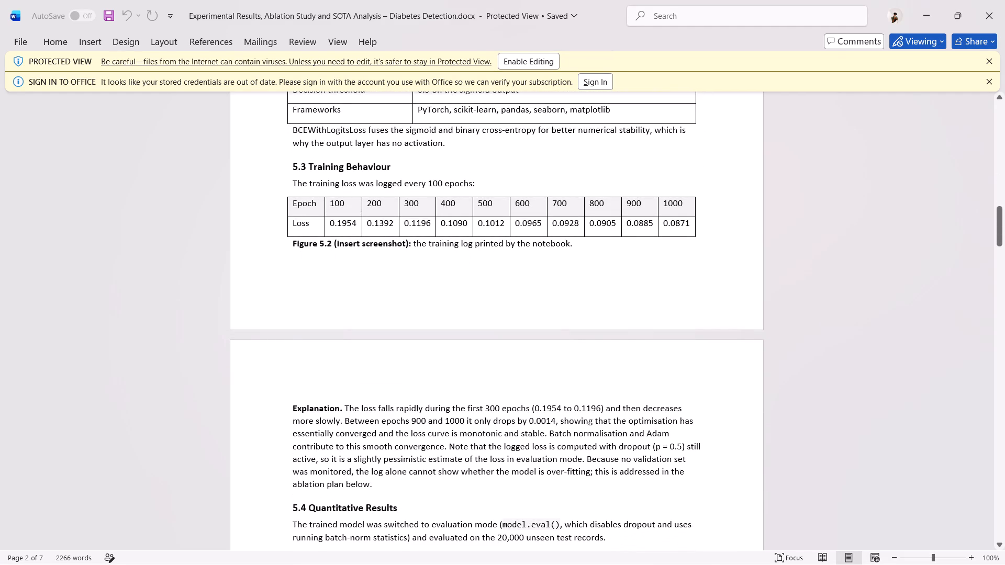
{"action": "scroll", "coordinate": [517, 307], "scroll_direction": "down", "scroll_amount": 2}
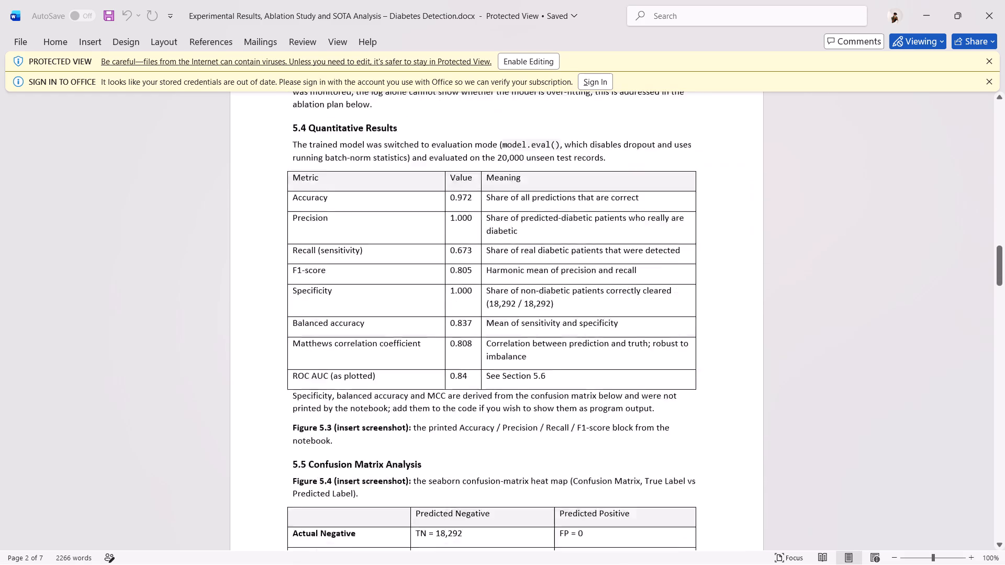
{"action": "scroll", "coordinate": [517, 307], "scroll_direction": "down", "scroll_amount": 2}
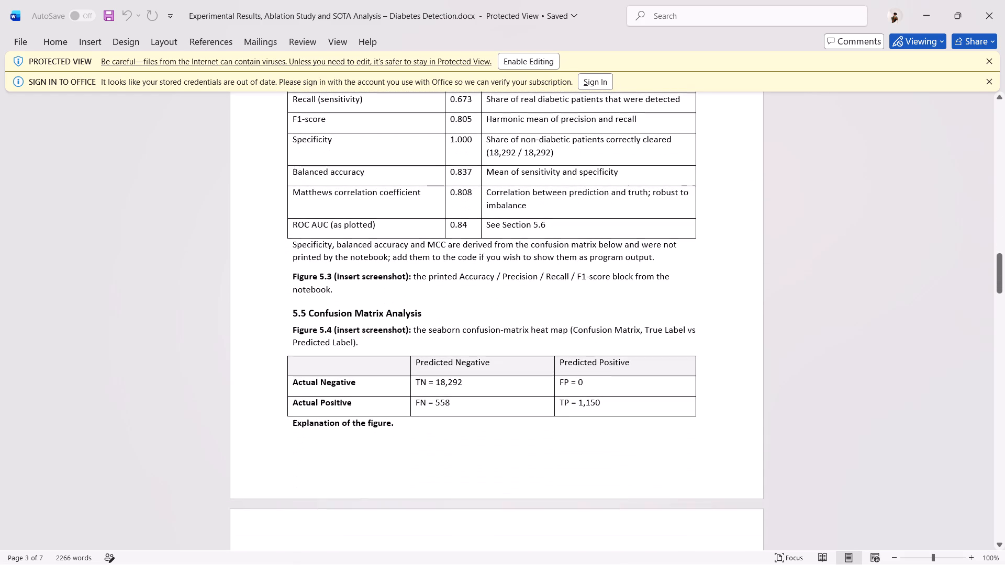
{"action": "scroll", "coordinate": [517, 307], "scroll_direction": "down", "scroll_amount": 4}
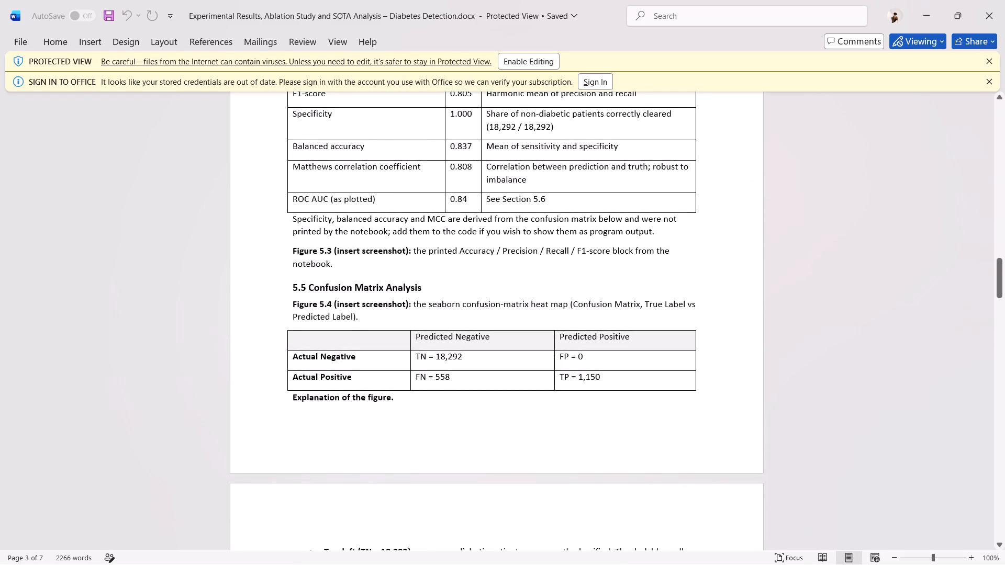
{"action": "scroll", "coordinate": [517, 307], "scroll_direction": "down", "scroll_amount": 3}
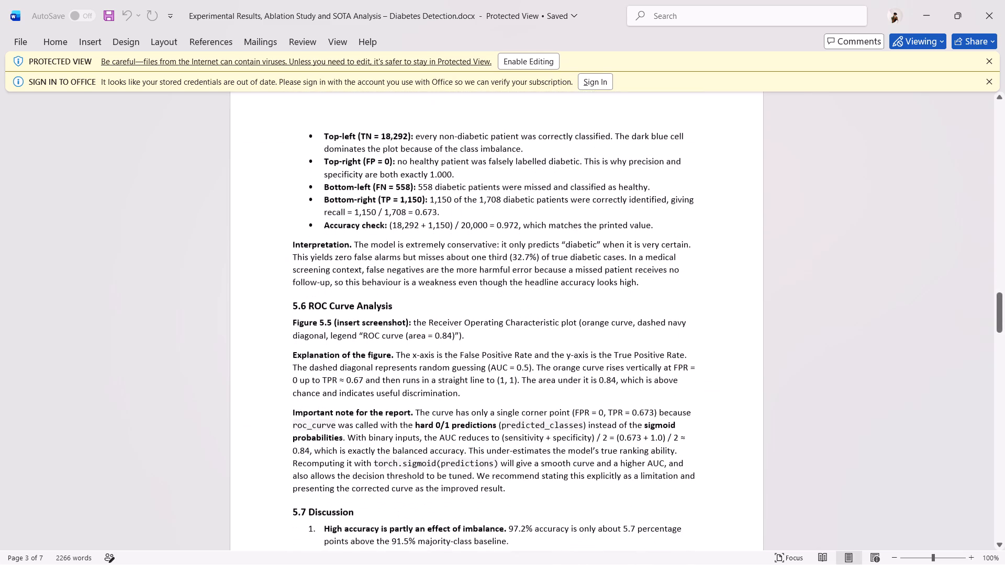
Read through the discussion, ablation study, state-of-the-art analysis, recommended improvements and references, and look back over the ablation settings table.
{"action": "scroll", "coordinate": [517, 307], "scroll_direction": "down", "scroll_amount": 3}
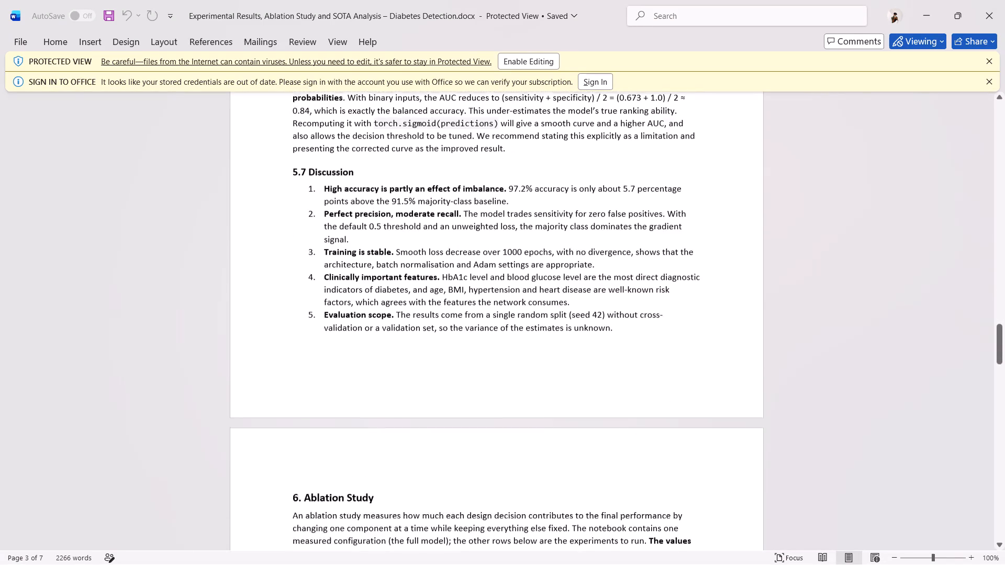
{"action": "scroll", "coordinate": [517, 307], "scroll_direction": "down", "scroll_amount": 3}
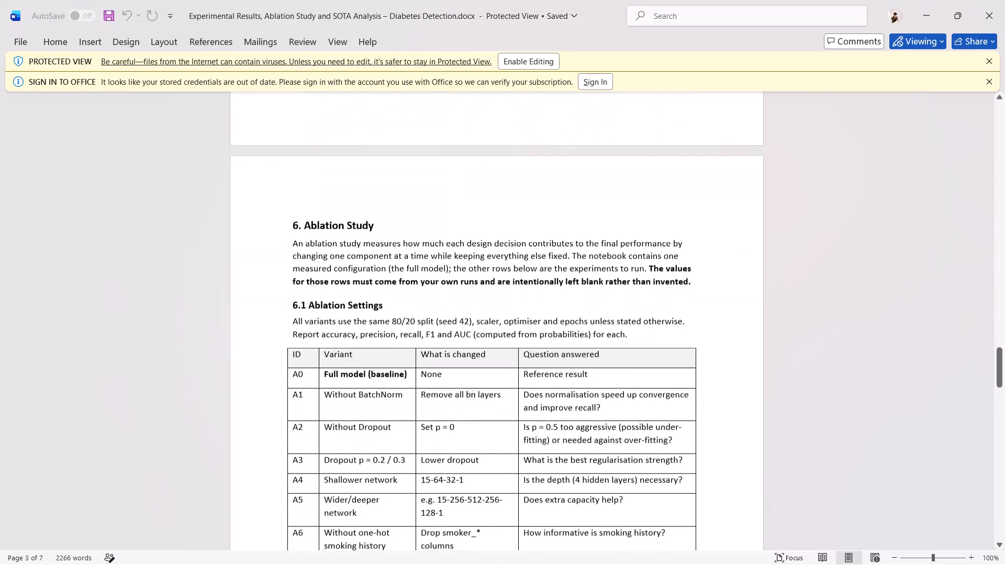
{"action": "scroll", "coordinate": [517, 307], "scroll_direction": "down", "scroll_amount": 3}
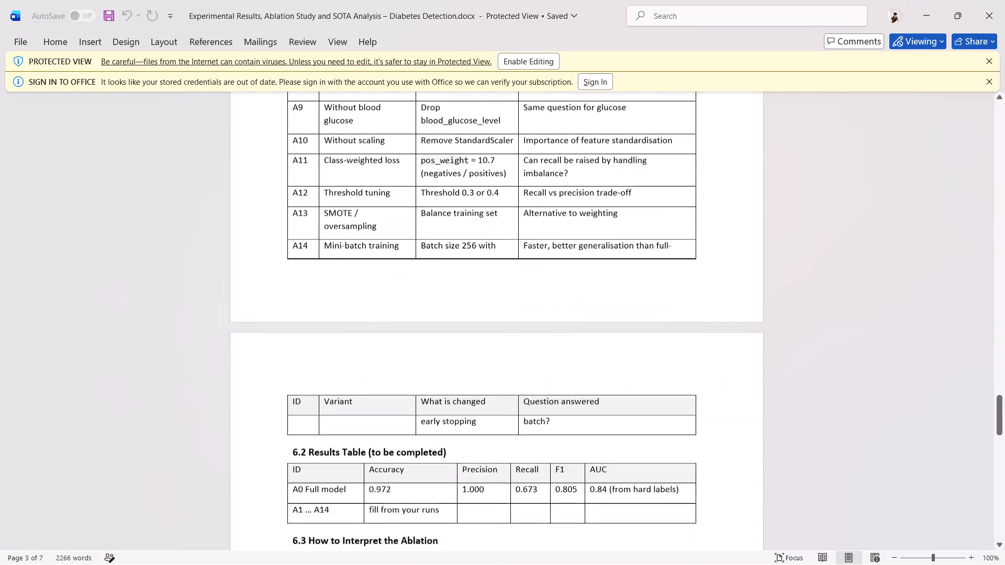
{"action": "scroll", "coordinate": [517, 307], "scroll_direction": "down", "scroll_amount": 2}
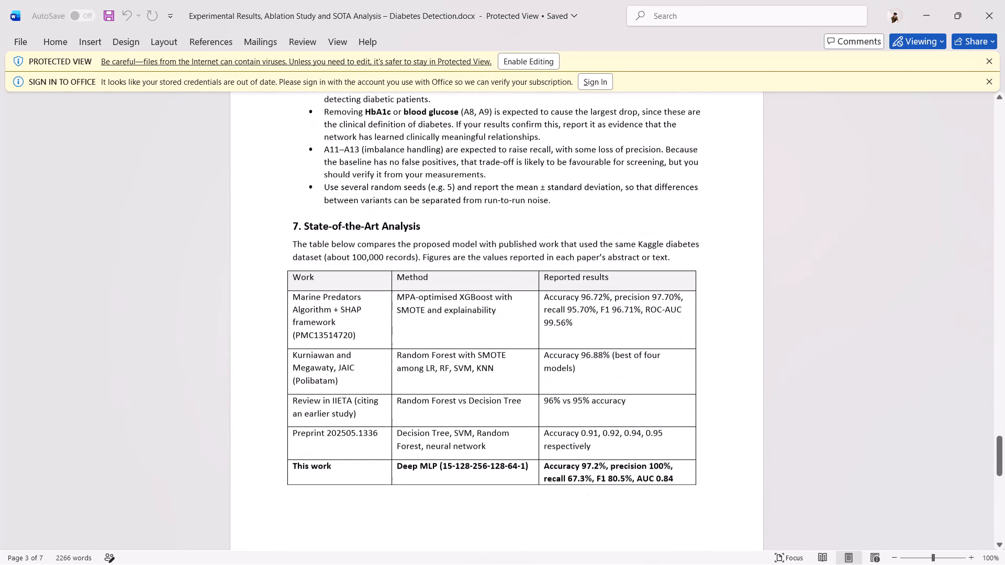
{"action": "scroll", "coordinate": [517, 307], "scroll_direction": "down", "scroll_amount": 2}
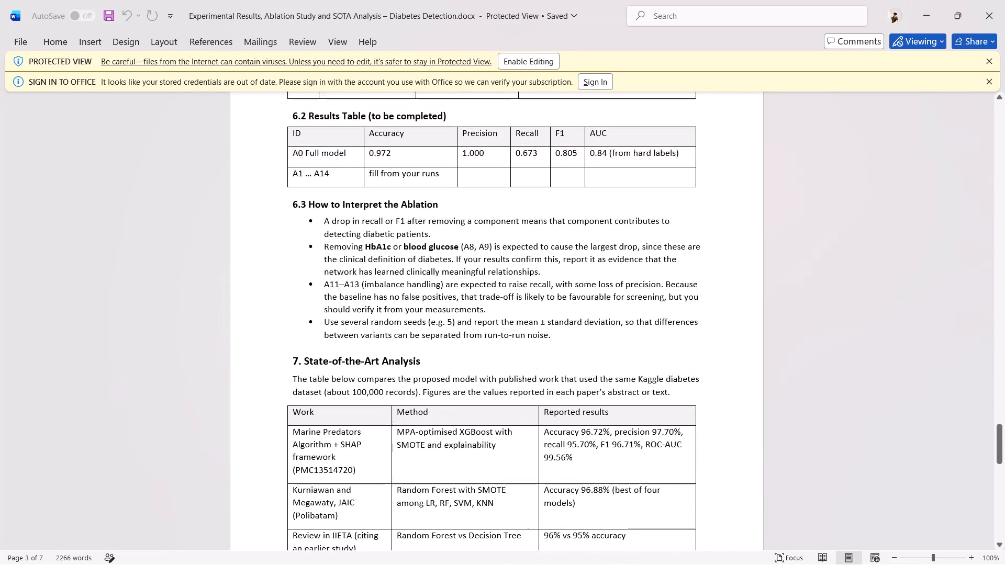
{"action": "scroll", "coordinate": [517, 307], "scroll_direction": "down", "scroll_amount": 2}
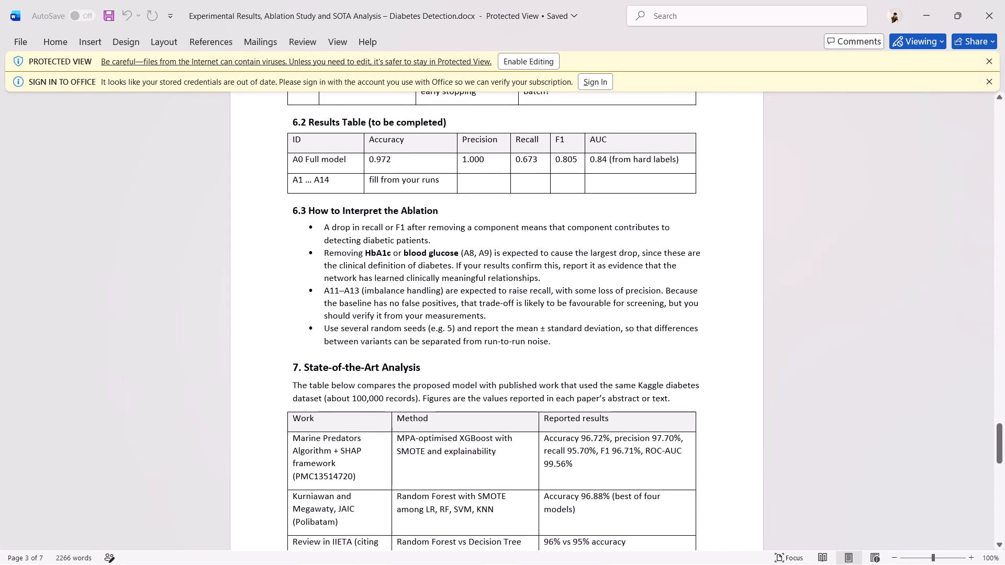
{"action": "scroll", "coordinate": [517, 307], "scroll_direction": "down", "scroll_amount": 2}
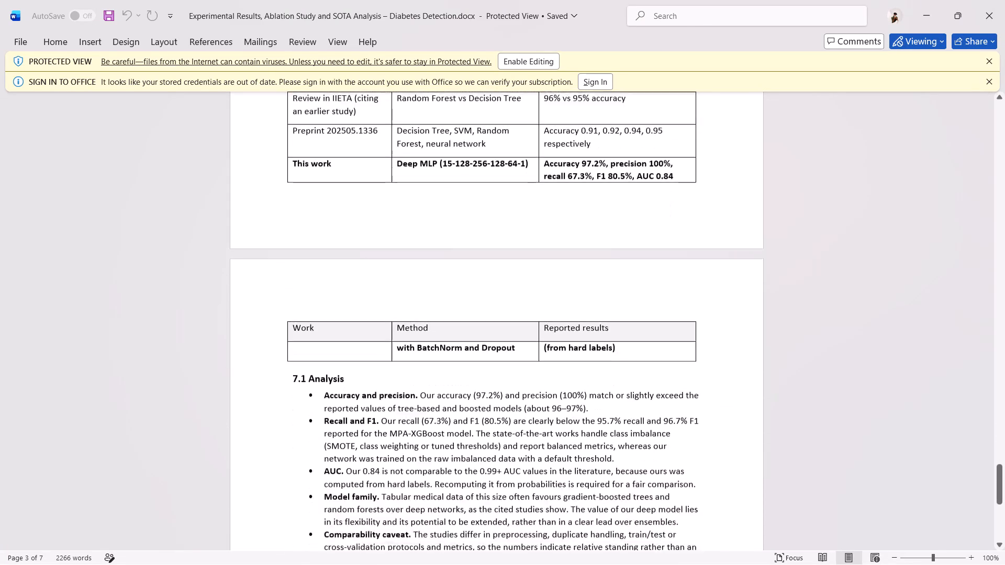
{"action": "scroll", "coordinate": [517, 307], "scroll_direction": "down", "scroll_amount": 1}
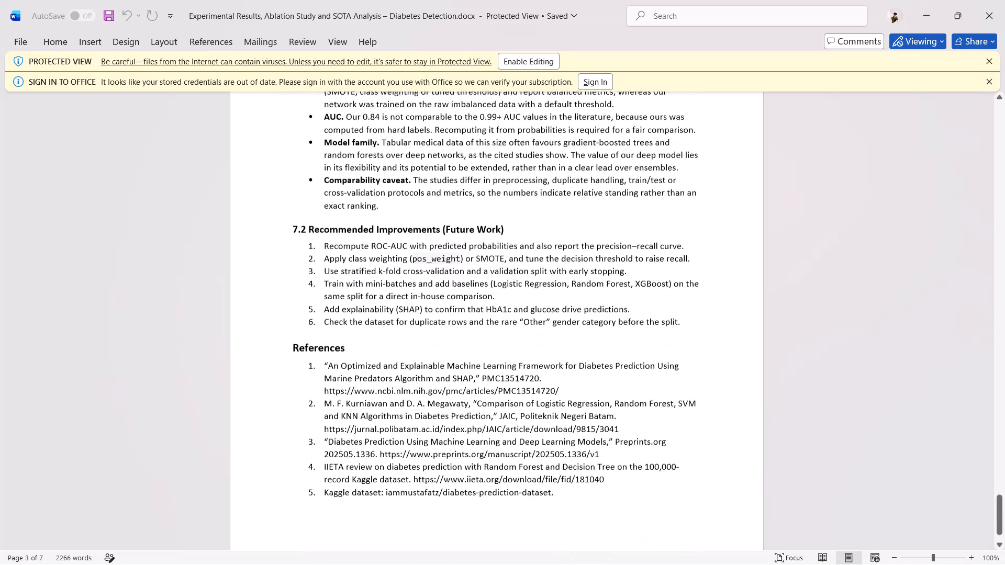
{"action": "scroll", "coordinate": [517, 307], "scroll_direction": "down", "scroll_amount": 1}
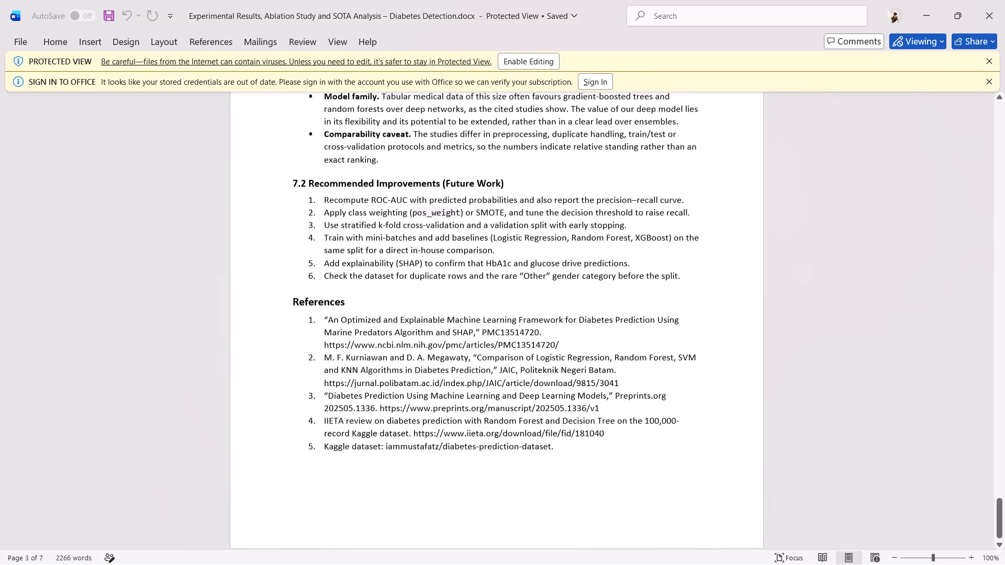
{"action": "scroll", "coordinate": [517, 307], "scroll_direction": "down", "scroll_amount": 1}
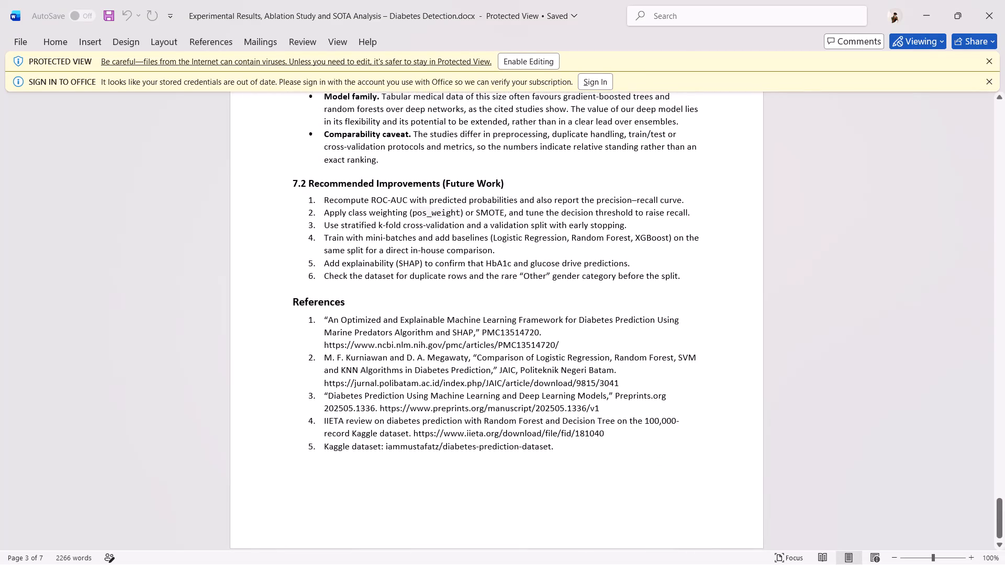
{"action": "scroll", "coordinate": [517, 307], "scroll_direction": "up", "scroll_amount": 1}
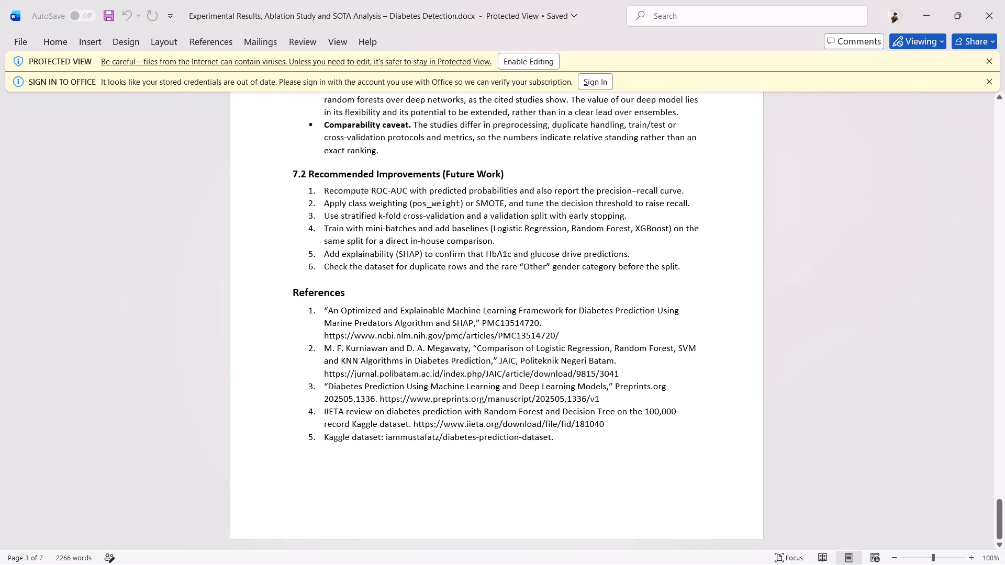
{"action": "scroll", "coordinate": [517, 307], "scroll_direction": "up", "scroll_amount": 1}
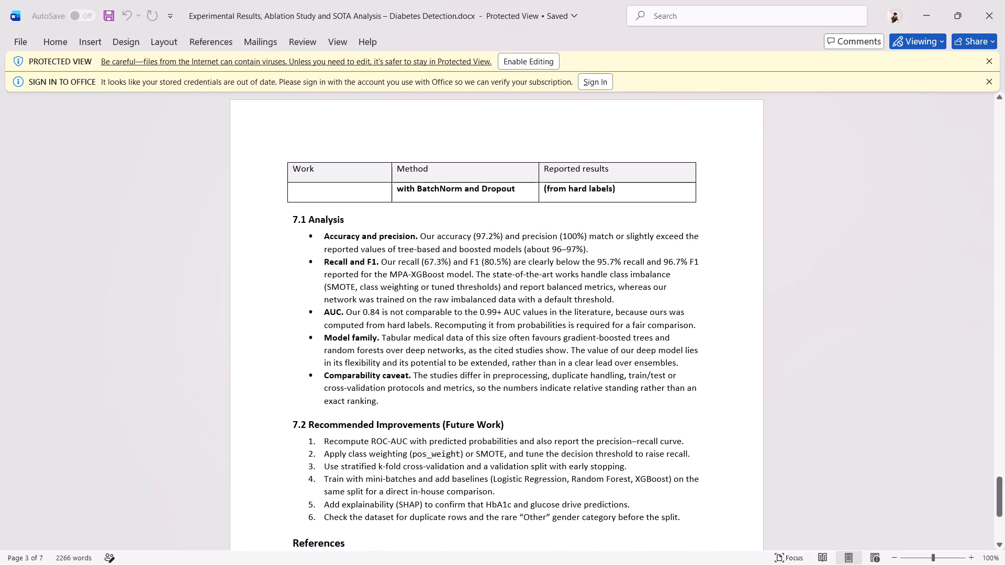
{"action": "scroll", "coordinate": [475, 277], "scroll_direction": "up", "scroll_amount": 1}
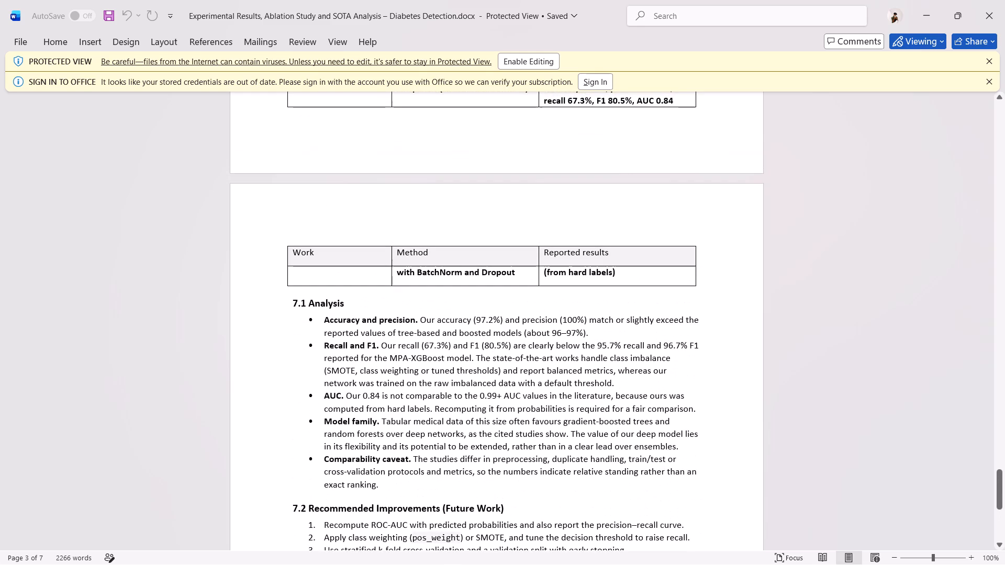
{"action": "scroll", "coordinate": [475, 277], "scroll_direction": "up", "scroll_amount": 8}
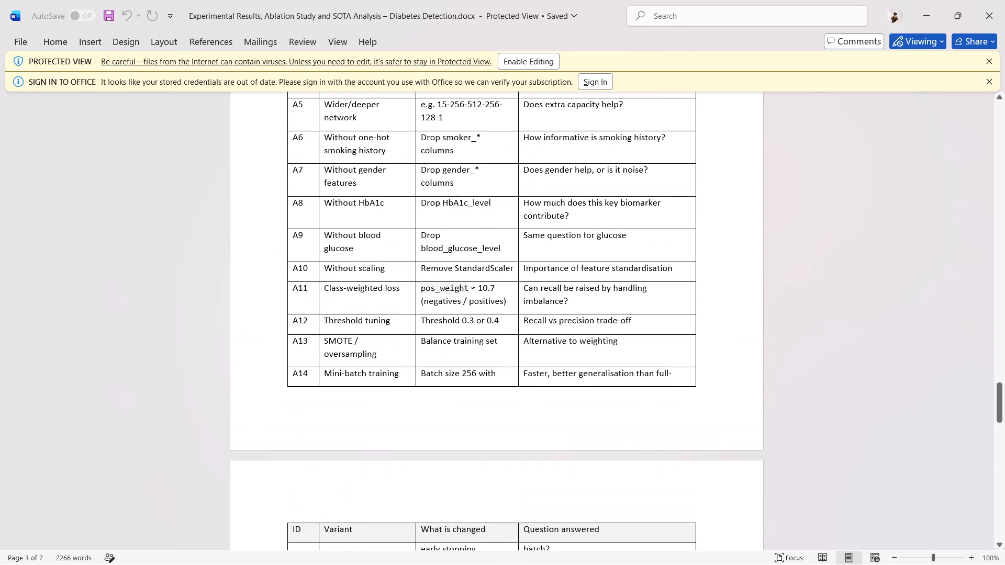
Take the exported document out of Protected View and enable editing.
{"action": "left_click", "coordinate": [540, 60]}
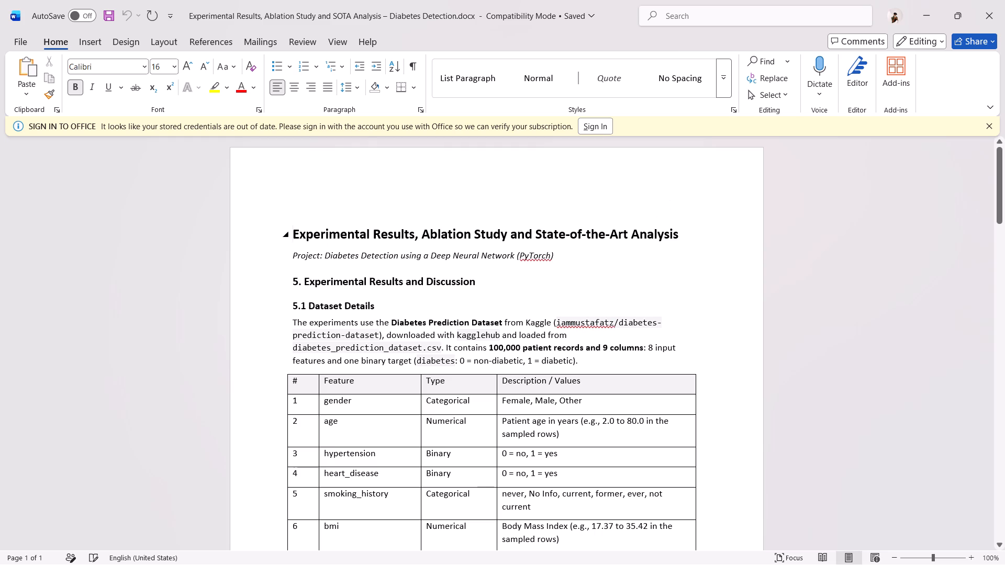
Delete the italic "Project: Diabetes Detection using a Deep Neural Network (PyTorch)" line beneath the document title.
{"action": "left_click_drag", "start_coordinate": [561, 254], "coordinate": [311, 251]}
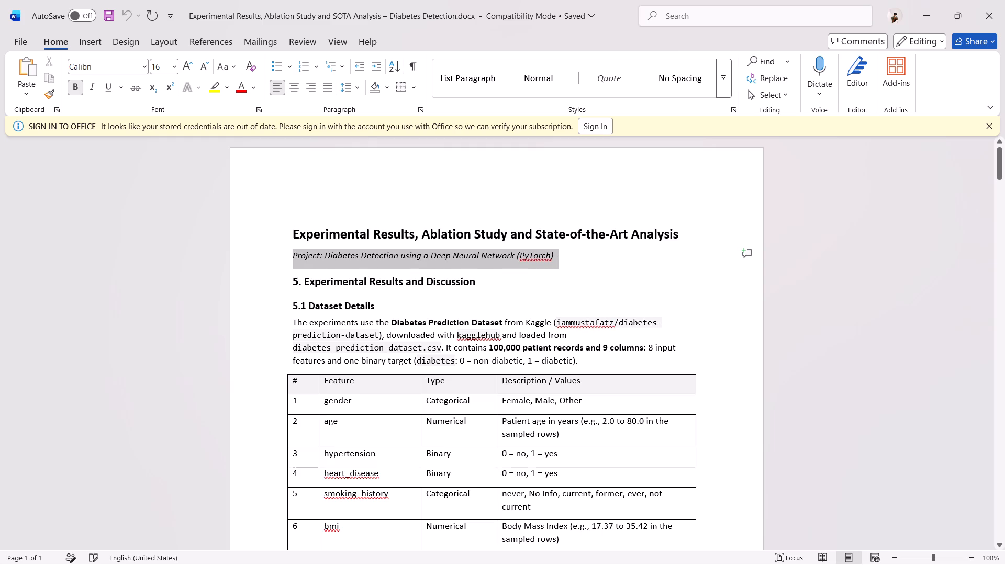
{"action": "left_click_drag", "start_coordinate": [311, 251], "coordinate": [306, 252]}
{"action": "key", "text": "BackSpace"}
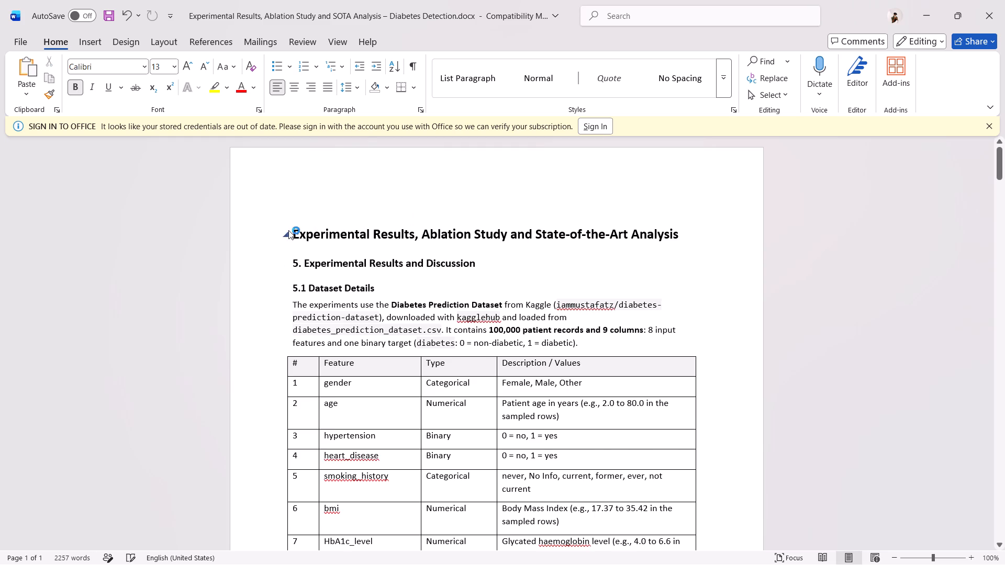
Set the title "Experimental Results, Ablation Study and State-of-the-Art Analysis" to 18 pt Times New Roman.
{"action": "left_click_drag", "start_coordinate": [291, 233], "coordinate": [685, 239]}
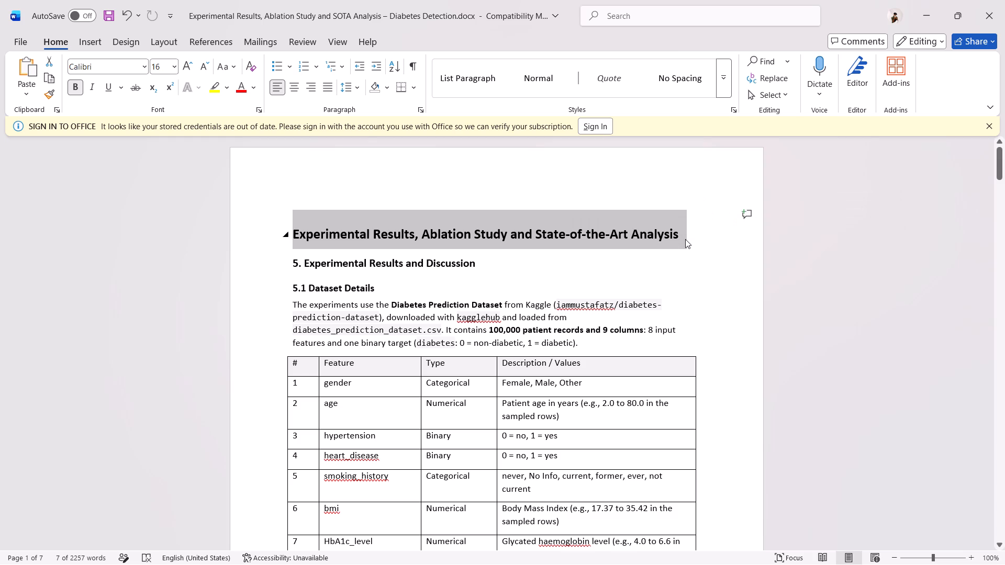
{"action": "key", "text": "ctrl+shift+period"}
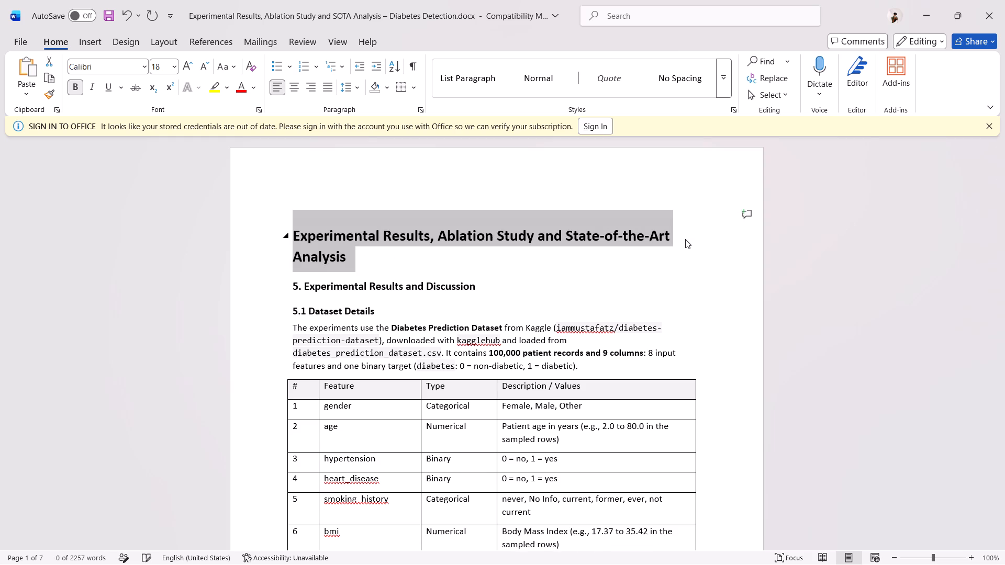
{"action": "left_click", "coordinate": [146, 68]}
{"action": "type", "text": "times"}
{"action": "key", "text": "Return"}
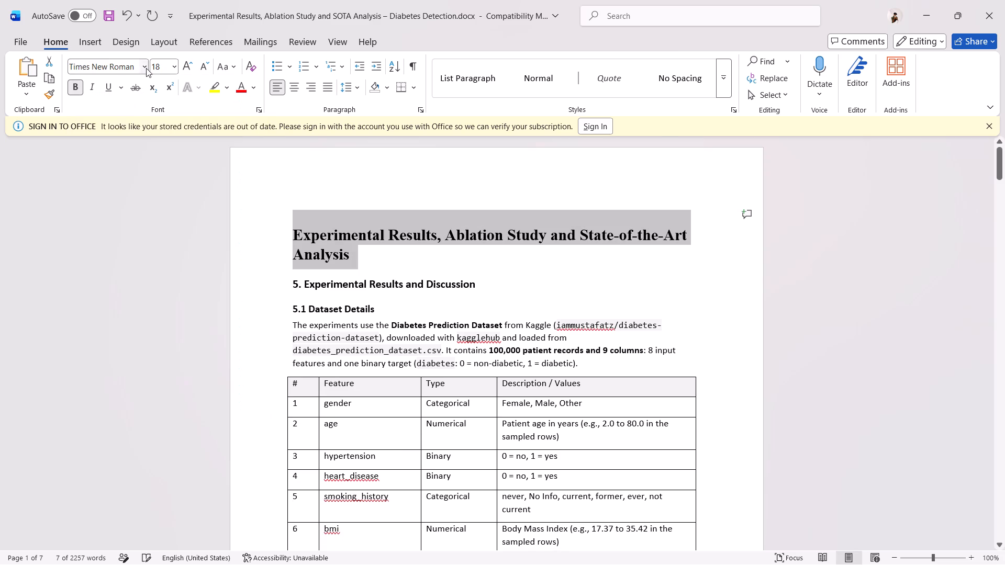
Add a new centred line reading "CHAPTER" above the document title.
{"action": "left_click", "coordinate": [349, 194]}
{"action": "key", "text": "Left"}
{"action": "key", "text": "Left"}
{"action": "key", "text": "Left"}
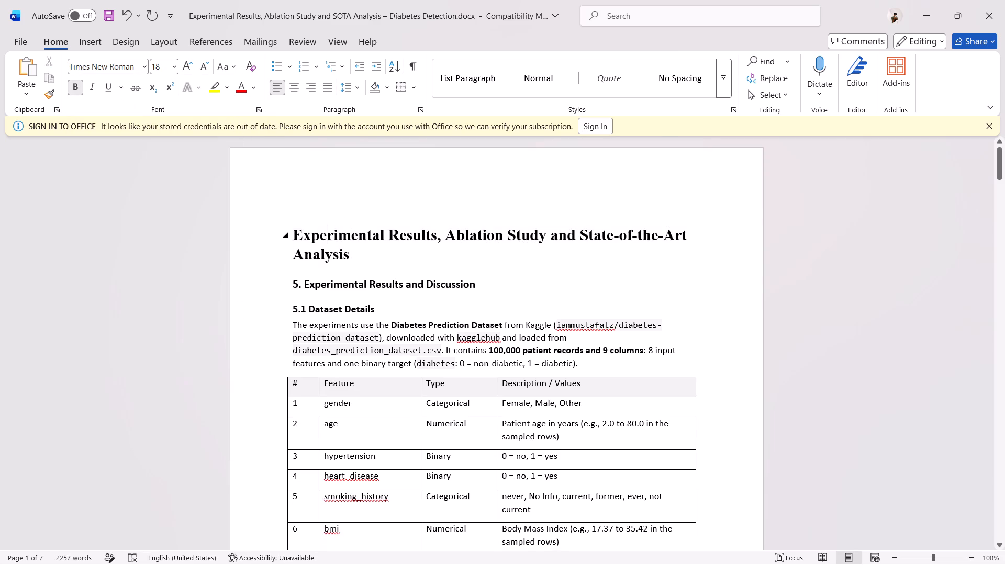
{"action": "key", "text": "Left"}
{"action": "key", "text": "Left"}
{"action": "key", "text": "Left"}
{"action": "key", "text": "Left"}
{"action": "key", "text": "Return"}
{"action": "key", "text": "Up"}
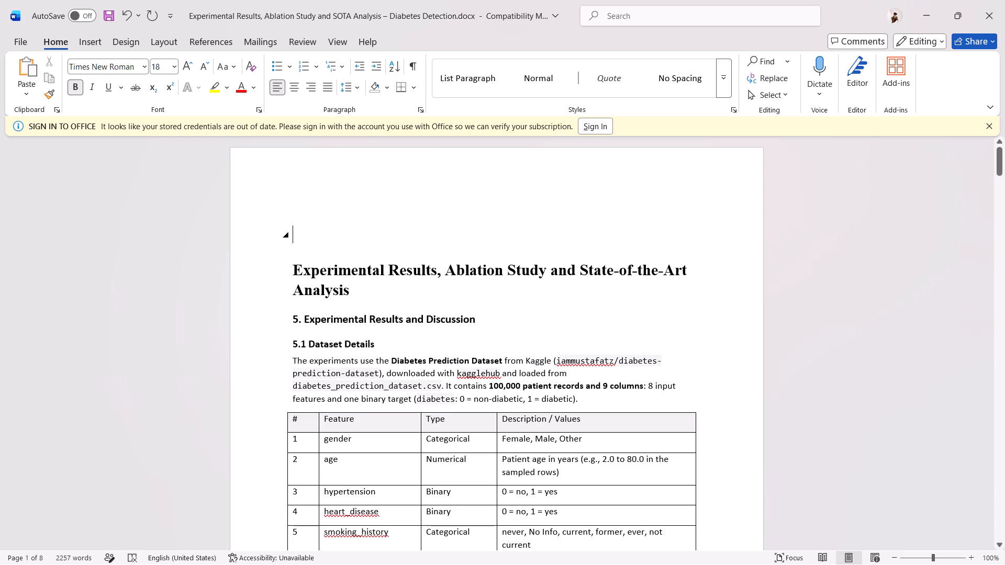
{"action": "key", "text": "ctrl+e"}
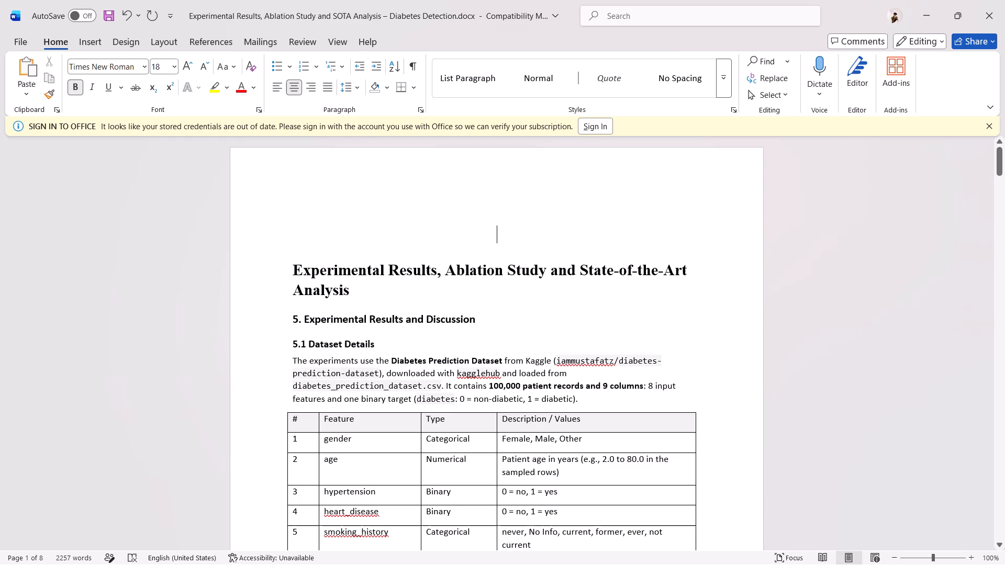
{"action": "type", "text": "CHAPTER"}
{"action": "key", "text": "space"}
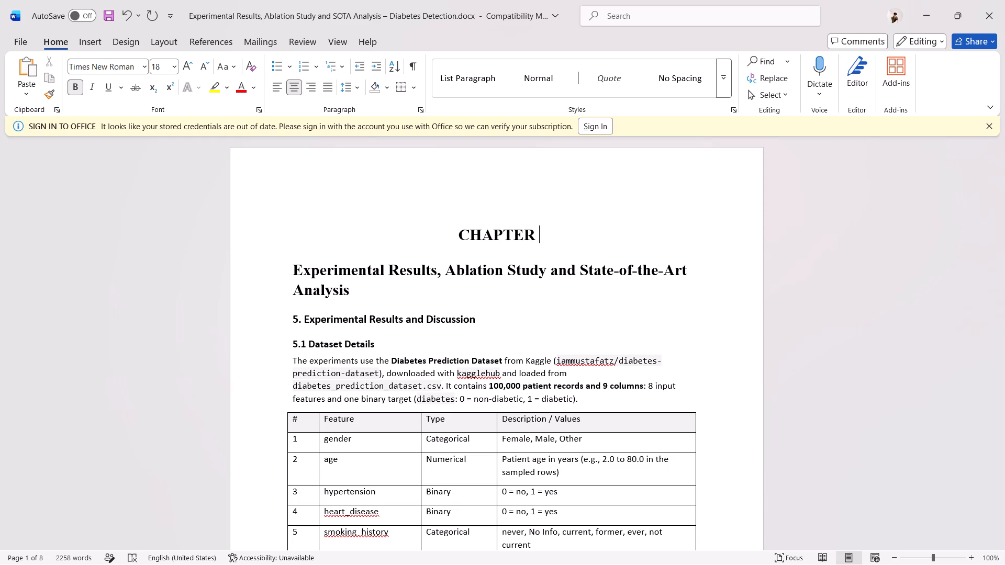
Copy the formatting of the "CHAPTER" line onto both lines of the document title so it is centred too.
{"action": "key", "text": "Down"}
{"action": "key", "text": "Up"}
{"action": "key", "text": "shift+Left"}
{"action": "key", "text": "shift+Left"}
{"action": "key", "text": "shift+Left"}
{"action": "key", "text": "shift+Left"}
{"action": "key", "text": "shift+Left"}
{"action": "key", "text": "shift+Left"}
{"action": "key", "text": "shift+Left"}
{"action": "key", "text": "shift+Left"}
{"action": "key", "text": "shift+Left"}
{"action": "key", "text": "shift+Left"}
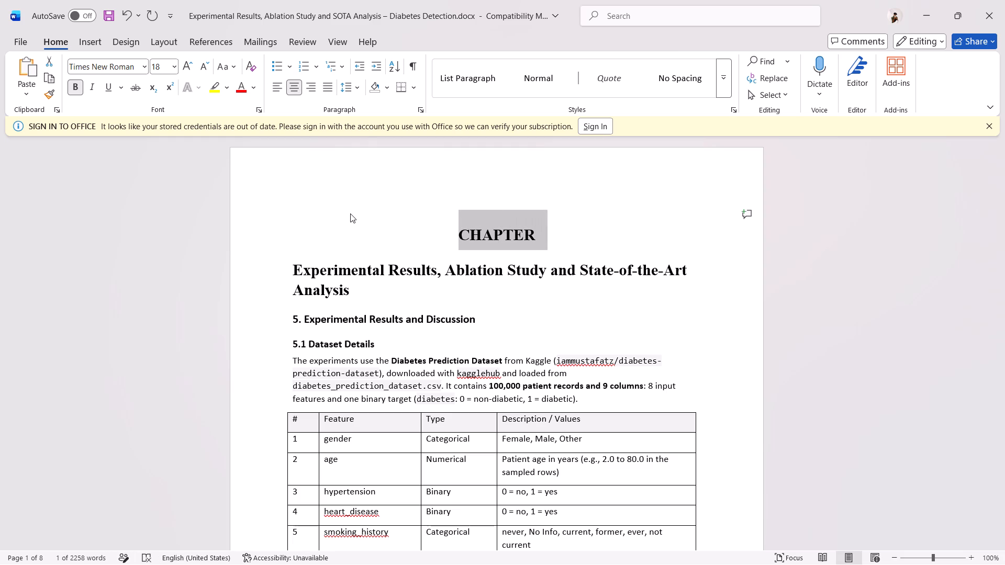
{"action": "key", "text": "ctrl+alt+c"}
{"action": "key", "text": "Down"}
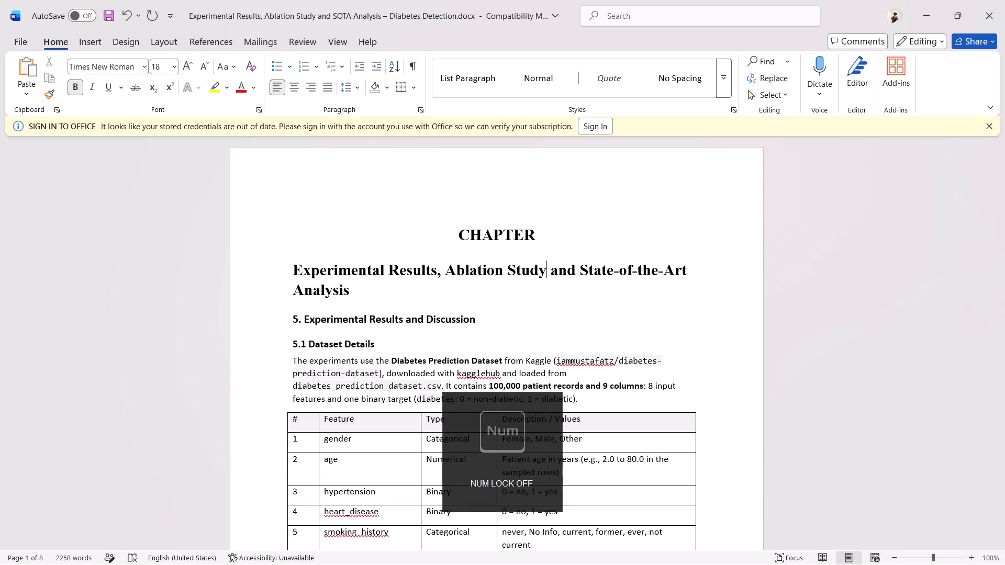
{"action": "key", "text": "Home"}
{"action": "key", "text": "shift+Down"}
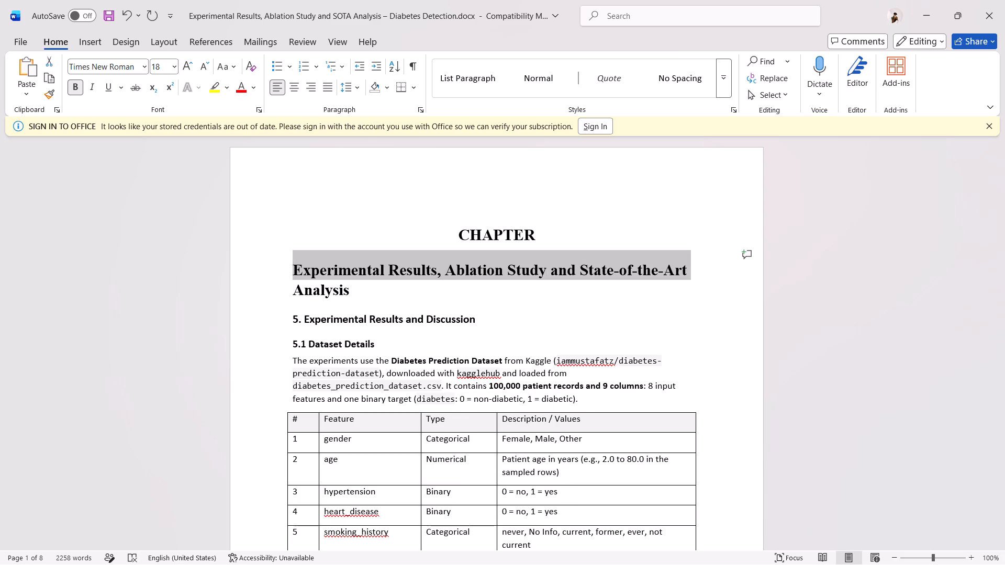
{"action": "key", "text": "shift+Down"}
{"action": "key", "text": "ctrl+alt+v"}
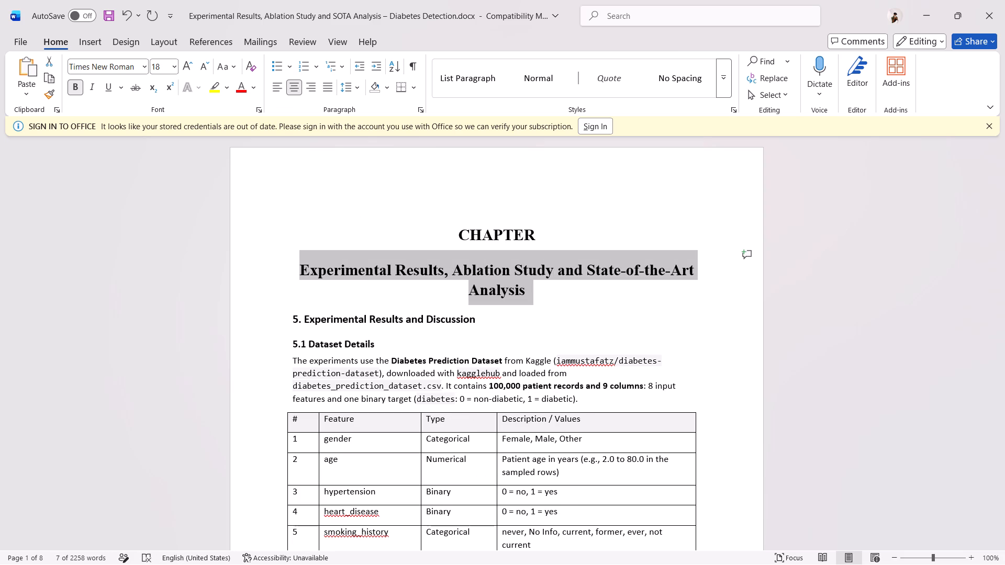
Remove the "5." number and its following space from the "Experimental Results and Discussion" heading.
{"action": "left_click", "coordinate": [481, 320]}
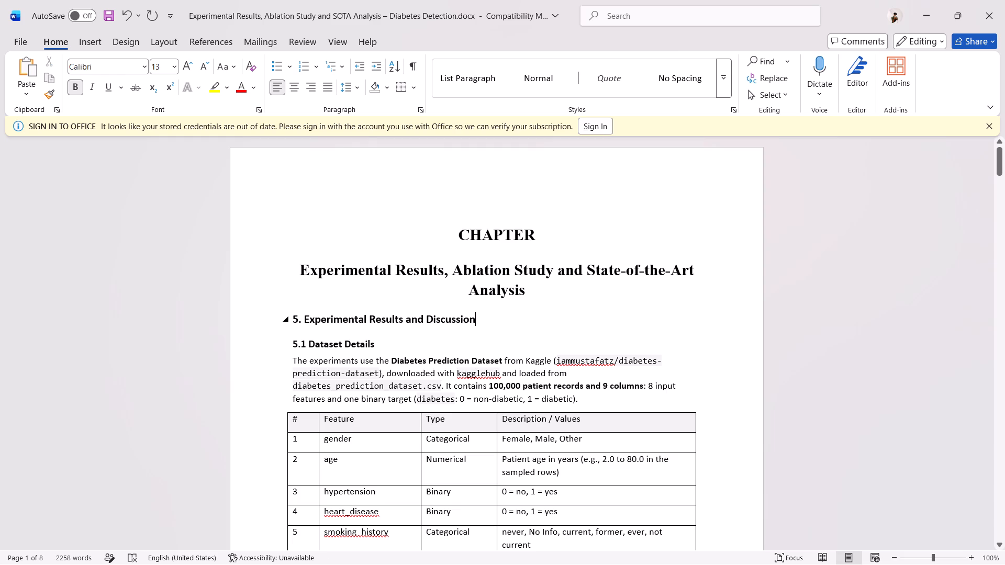
{"action": "scroll", "coordinate": [481, 320], "scroll_direction": "down", "scroll_amount": 1}
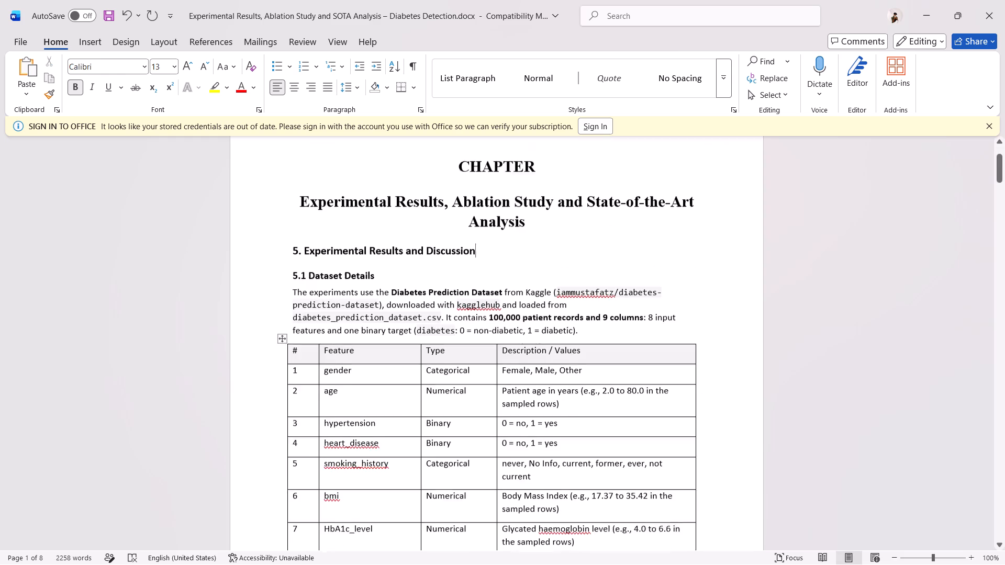
{"action": "scroll", "coordinate": [481, 320], "scroll_direction": "down", "scroll_amount": 1}
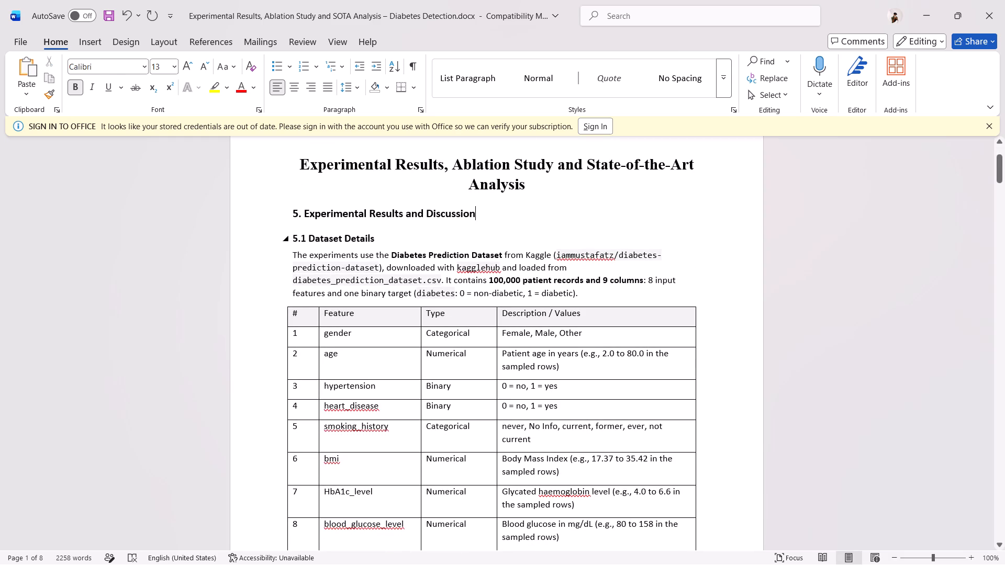
{"action": "left_click", "coordinate": [303, 218]}
{"action": "key", "text": "Left"}
{"action": "key", "text": "BackSpace"}
{"action": "key", "text": "BackSpace"}
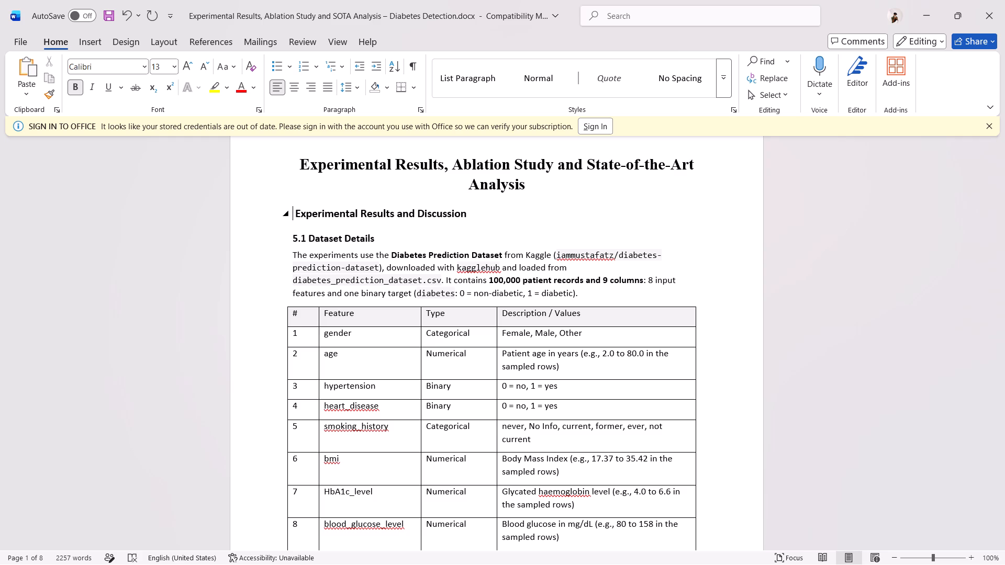
{"action": "key", "text": "Right"}
{"action": "key", "text": "BackSpace"}
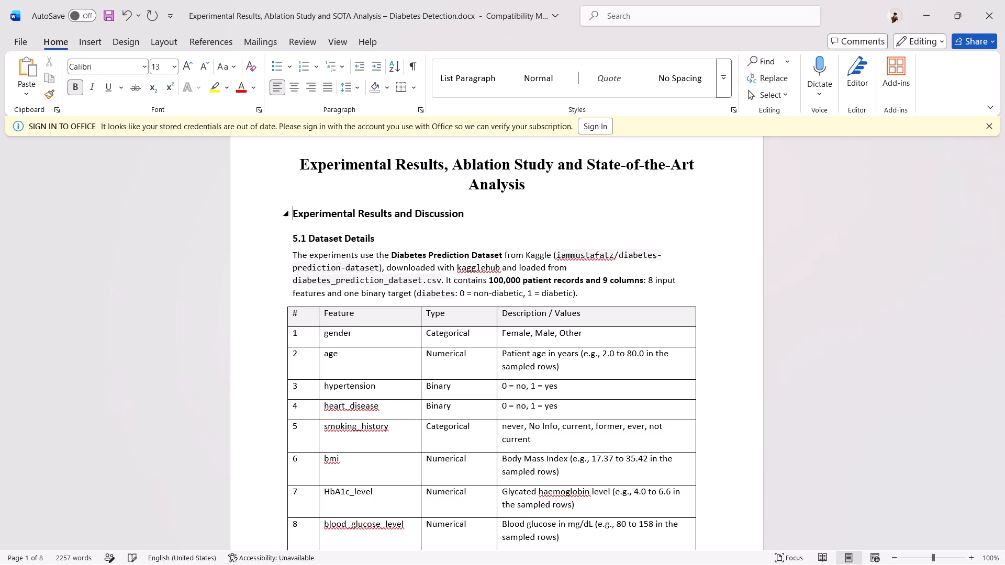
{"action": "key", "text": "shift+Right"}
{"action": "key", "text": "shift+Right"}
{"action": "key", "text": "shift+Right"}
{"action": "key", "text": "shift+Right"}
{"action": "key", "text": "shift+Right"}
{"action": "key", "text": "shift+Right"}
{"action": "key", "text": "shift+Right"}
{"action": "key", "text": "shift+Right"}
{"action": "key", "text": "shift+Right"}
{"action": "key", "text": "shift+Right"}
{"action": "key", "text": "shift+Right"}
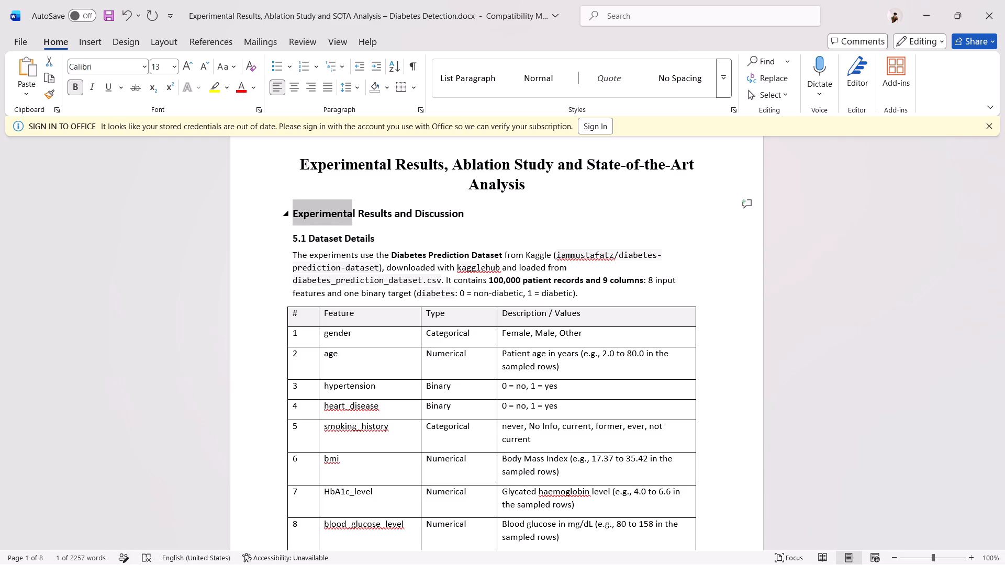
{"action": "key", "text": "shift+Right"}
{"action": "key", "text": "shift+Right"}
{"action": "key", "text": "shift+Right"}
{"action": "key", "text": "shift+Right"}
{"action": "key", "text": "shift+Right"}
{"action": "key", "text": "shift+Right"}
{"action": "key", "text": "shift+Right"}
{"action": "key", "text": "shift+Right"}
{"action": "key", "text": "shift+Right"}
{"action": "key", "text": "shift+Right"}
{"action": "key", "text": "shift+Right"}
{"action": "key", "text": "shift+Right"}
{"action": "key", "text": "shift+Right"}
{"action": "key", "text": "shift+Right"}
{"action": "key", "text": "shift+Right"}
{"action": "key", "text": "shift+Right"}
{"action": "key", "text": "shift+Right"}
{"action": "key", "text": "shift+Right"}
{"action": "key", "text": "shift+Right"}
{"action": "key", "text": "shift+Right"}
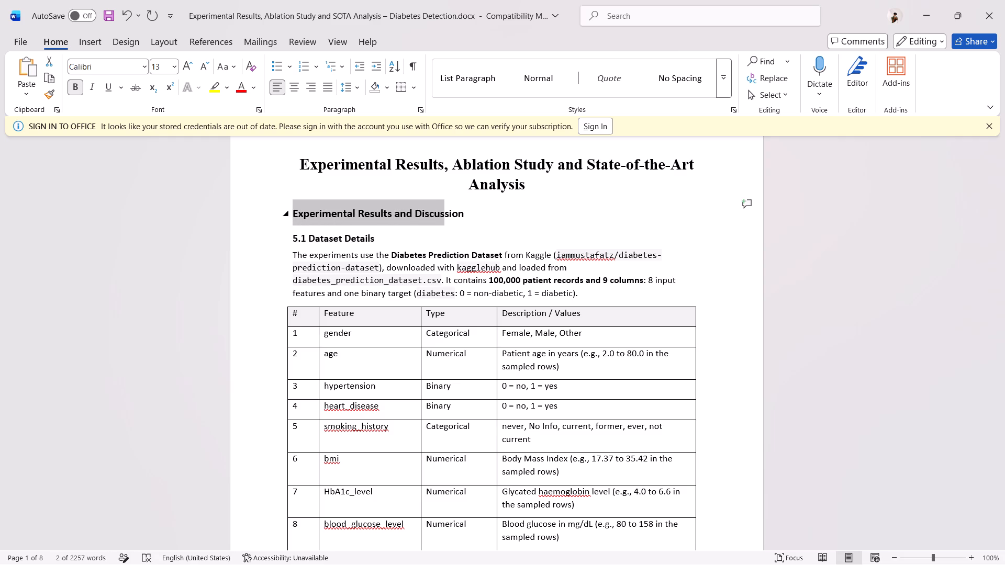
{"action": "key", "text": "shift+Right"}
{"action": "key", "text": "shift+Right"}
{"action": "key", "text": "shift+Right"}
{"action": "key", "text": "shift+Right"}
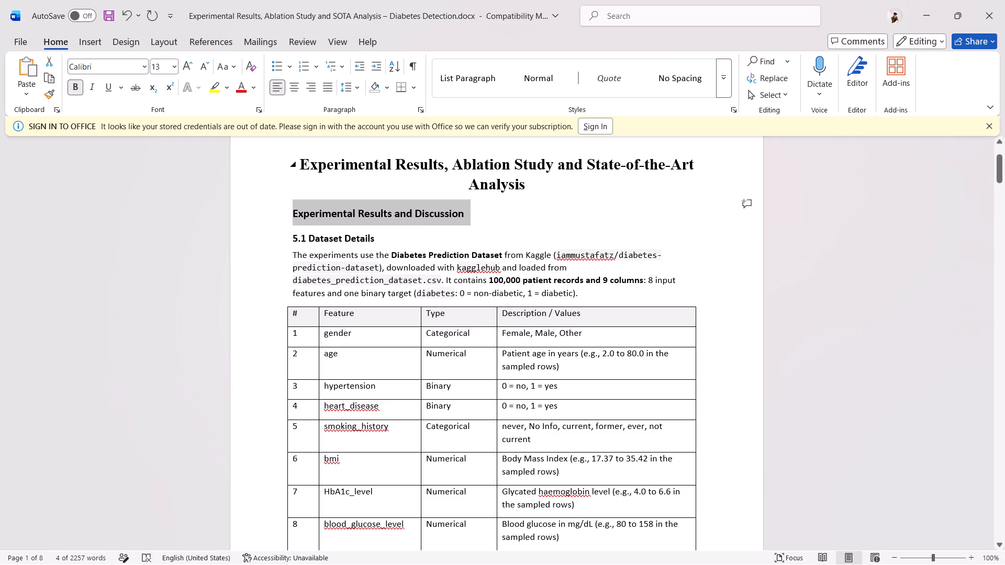
Copy the title's font formatting onto the "Experimental Results and Discussion" heading and reduce its size to 16 pt.
{"action": "left_click_drag", "start_coordinate": [471, 182], "coordinate": [528, 187]}
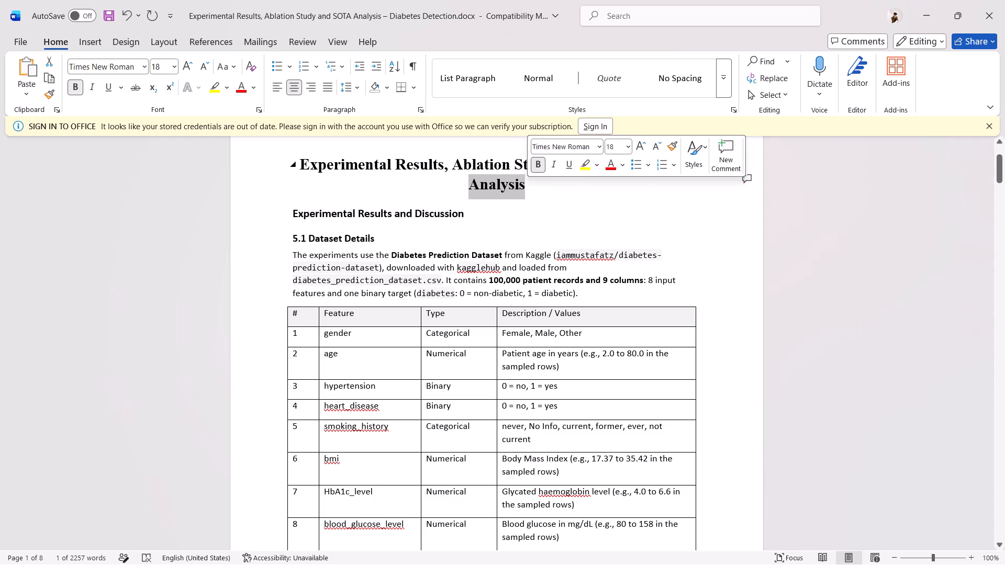
{"action": "key", "text": "ctrl+alt+c"}
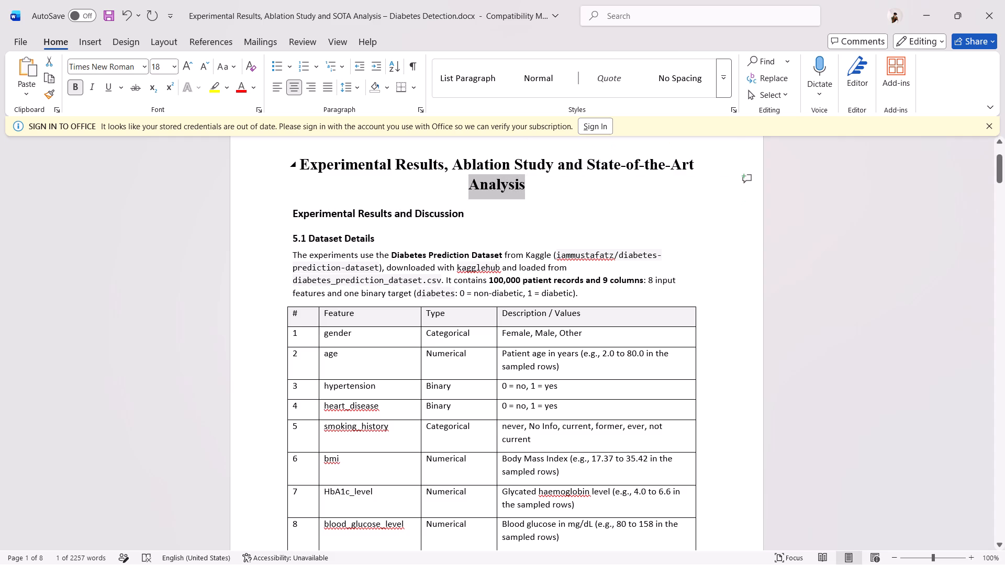
{"action": "key", "text": "Down"}
{"action": "key", "text": "shift+Left"}
{"action": "key", "text": "shift+Left"}
{"action": "key", "text": "shift+Left"}
{"action": "key", "text": "shift+Left"}
{"action": "key", "text": "shift+Left"}
{"action": "key", "text": "shift+Left"}
{"action": "key", "text": "shift+Left"}
{"action": "key", "text": "shift+Left"}
{"action": "key", "text": "shift+Left"}
{"action": "key", "text": "shift+Left"}
{"action": "key", "text": "shift+Left"}
{"action": "key", "text": "shift+Left"}
{"action": "key", "text": "shift+Left"}
{"action": "key", "text": "shift+Left"}
{"action": "key", "text": "shift+Left"}
{"action": "key", "text": "shift+Left"}
{"action": "key", "text": "shift+Left"}
{"action": "key", "text": "shift+Left"}
{"action": "key", "text": "shift+Left"}
{"action": "key", "text": "shift+Left"}
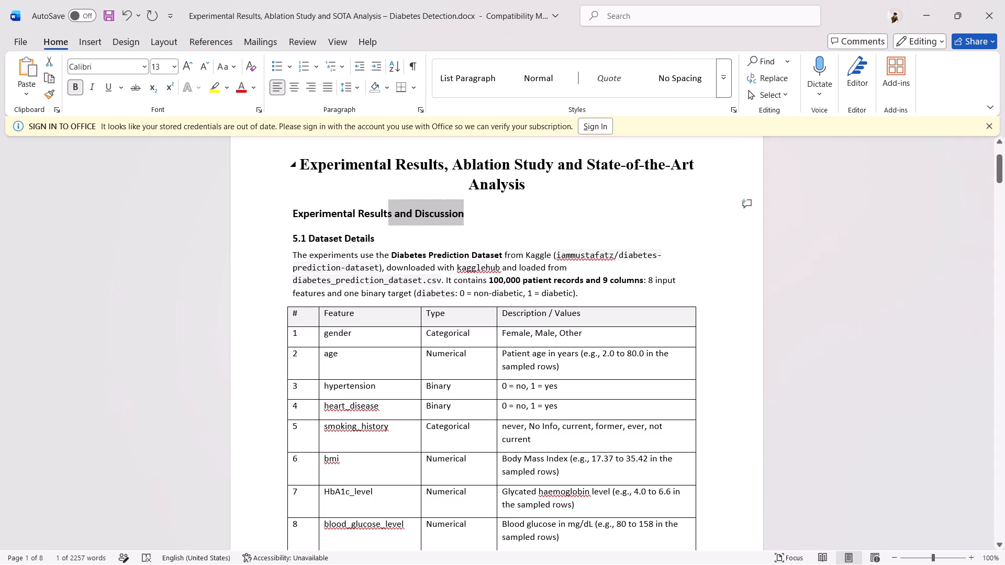
{"action": "key", "text": "shift+Left"}
{"action": "key", "text": "shift+Left"}
{"action": "key", "text": "shift+Left"}
{"action": "key", "text": "shift+Left"}
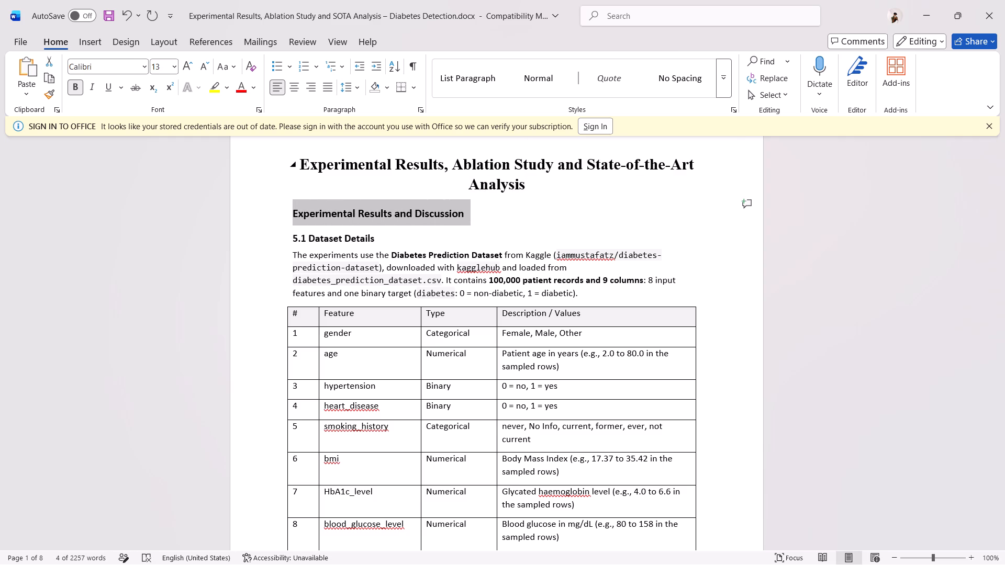
{"action": "key", "text": "ctrl+alt+v"}
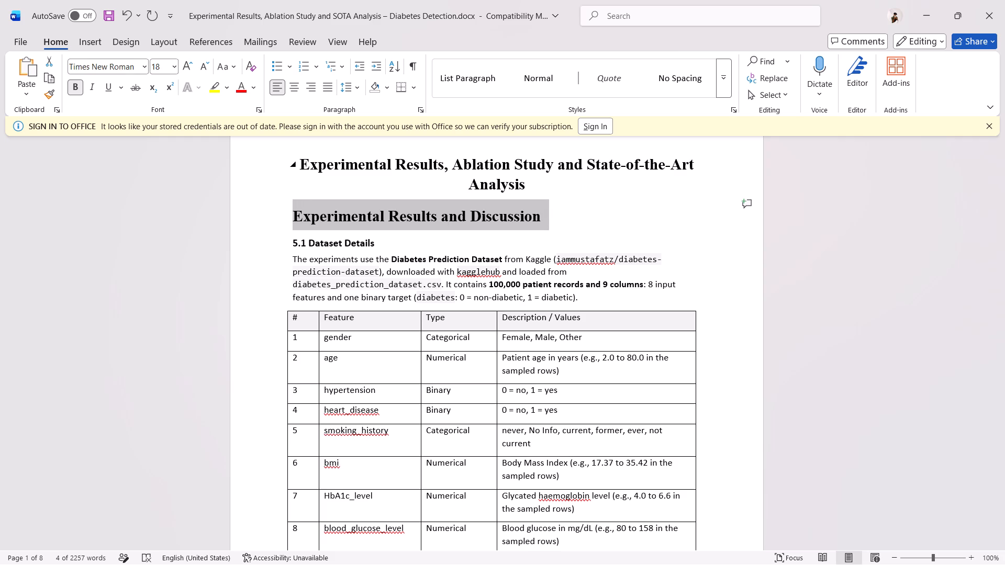
{"action": "key", "text": "ctrl+shift+comma"}
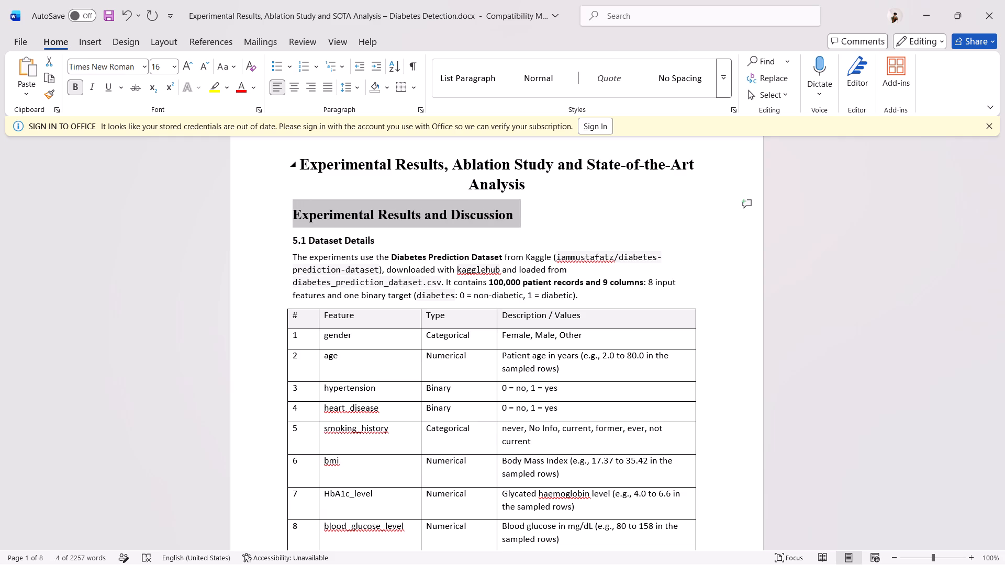
Apply the copied Times New Roman formatting to the "5.1 Dataset Details" heading and reduce its size to 14 pt.
{"action": "key", "text": "Down"}
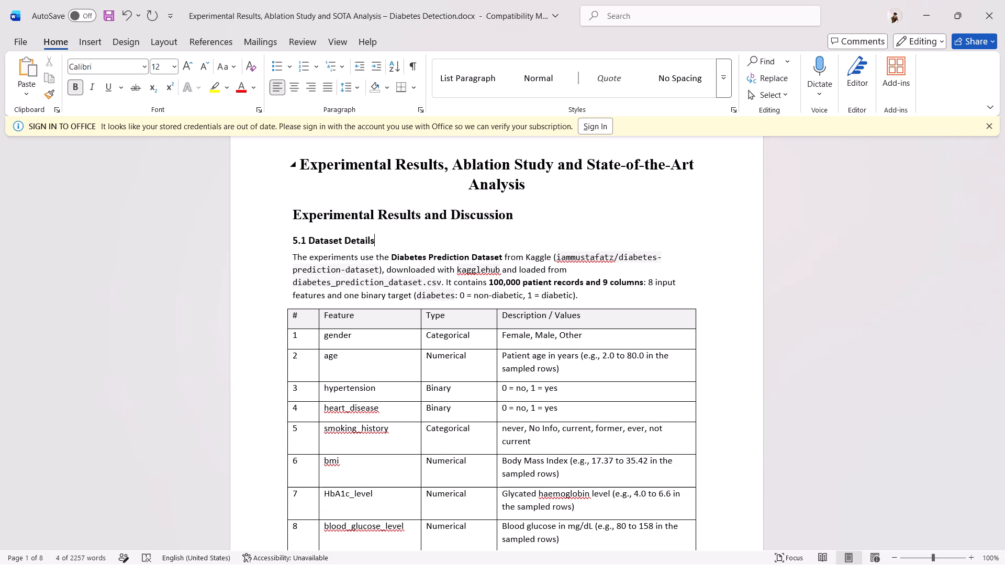
{"action": "key", "text": "shift+Left"}
{"action": "key", "text": "shift+Left"}
{"action": "key", "text": "shift+Left"}
{"action": "key", "text": "shift+Left"}
{"action": "key", "text": "shift+Left"}
{"action": "key", "text": "shift+Left"}
{"action": "key", "text": "shift+Left"}
{"action": "key", "text": "shift+Left"}
{"action": "key", "text": "shift+Left"}
{"action": "key", "text": "shift+Left"}
{"action": "key", "text": "shift+Left"}
{"action": "key", "text": "shift+Left"}
{"action": "key", "text": "shift+Left"}
{"action": "key", "text": "shift+Left"}
{"action": "key", "text": "shift+Left"}
{"action": "key", "text": "shift+Left"}
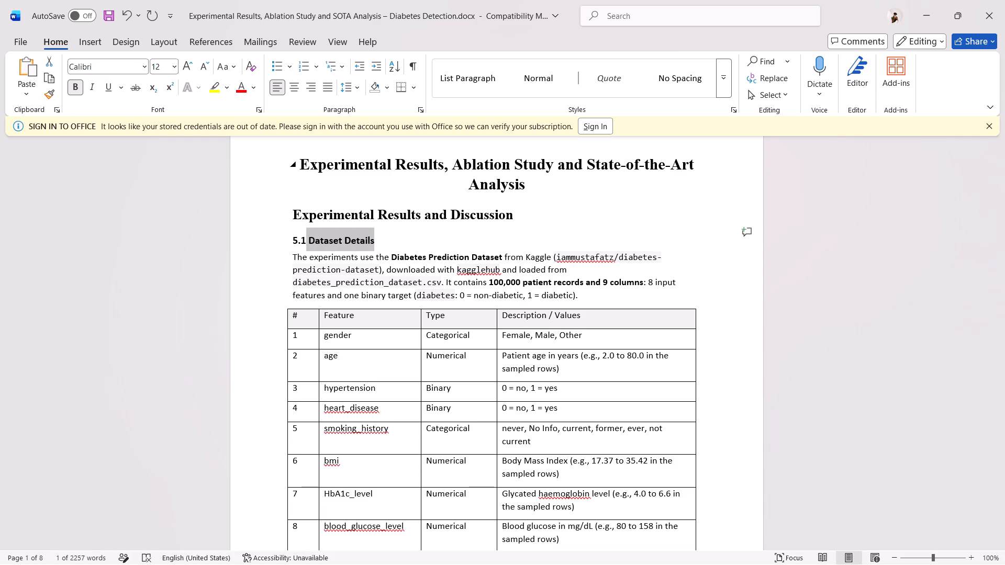
{"action": "key", "text": "shift+Left"}
{"action": "key", "text": "shift+Left"}
{"action": "key", "text": "shift+Left"}
{"action": "key", "text": "ctrl+alt+v"}
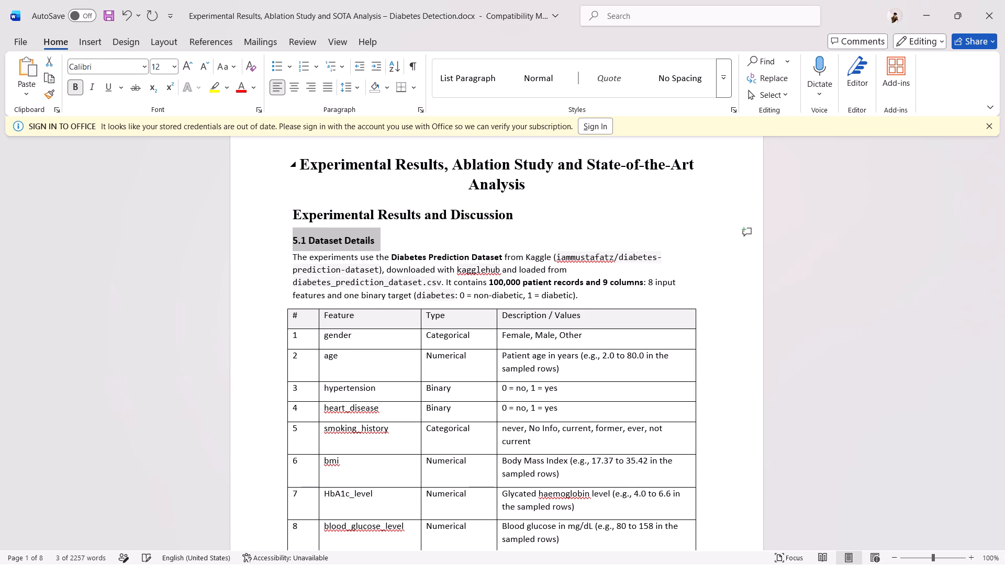
{"action": "key", "text": "ctrl+shift+comma"}
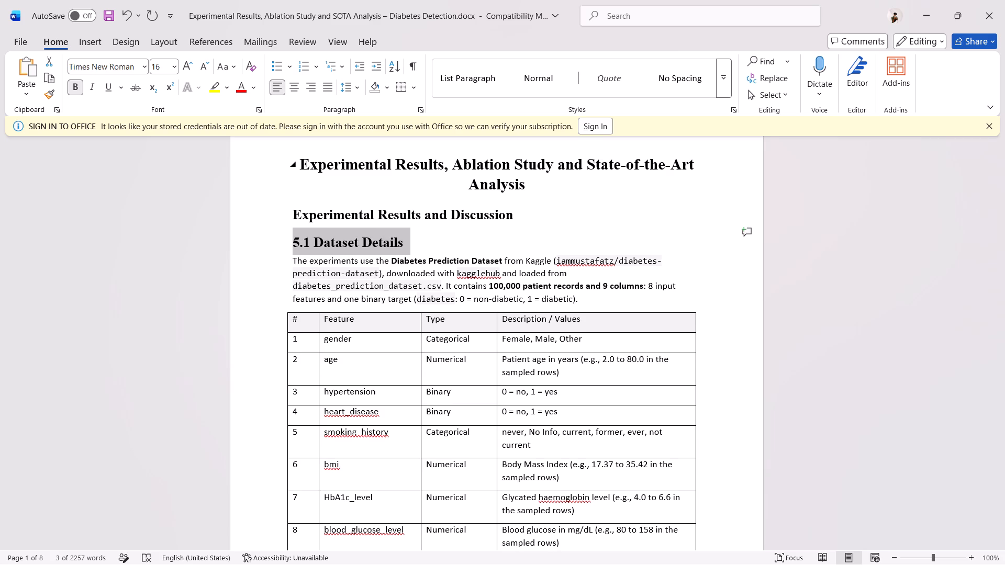
{"action": "key", "text": "ctrl+shift+comma"}
{"action": "key", "text": "Down"}
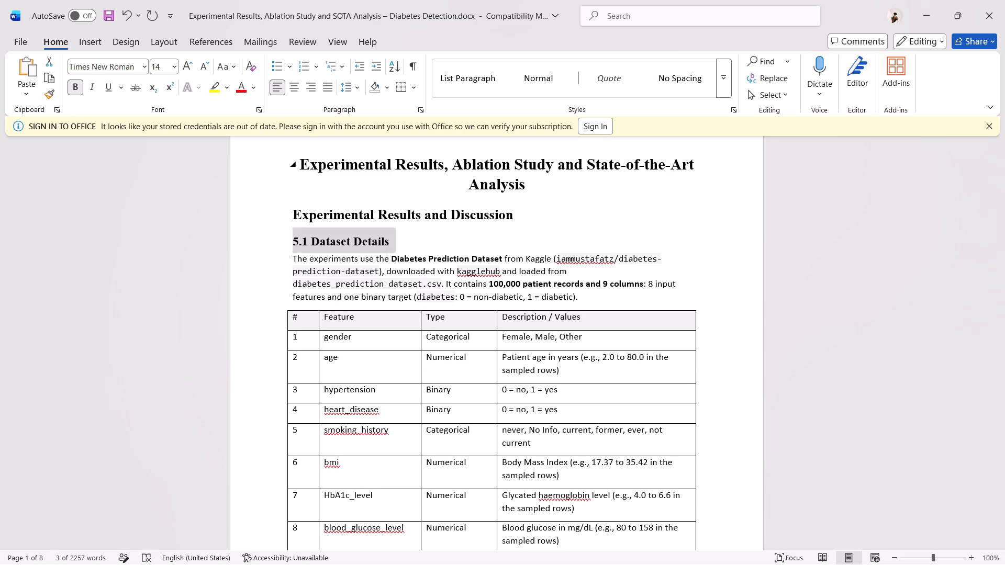
{"action": "key", "text": "Up"}
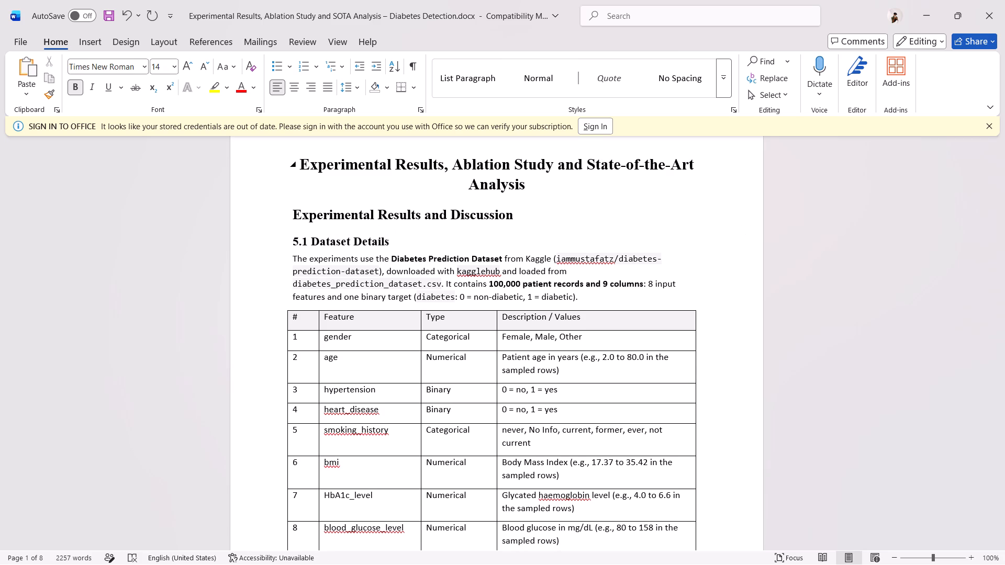
Copy the formatting of the words "Dataset Details" in the 5.1 heading.
{"action": "key", "text": "Down"}
{"action": "key", "text": "Up"}
{"action": "key", "text": "shift+Left"}
{"action": "key", "text": "shift+Left"}
{"action": "key", "text": "shift+Left"}
{"action": "key", "text": "shift+Left"}
{"action": "key", "text": "shift+Left"}
{"action": "key", "text": "shift+Left"}
{"action": "key", "text": "shift+Left"}
{"action": "key", "text": "shift+Left"}
{"action": "key", "text": "shift+Left"}
{"action": "key", "text": "shift+Left"}
{"action": "key", "text": "shift+Left"}
{"action": "key", "text": "shift+Left"}
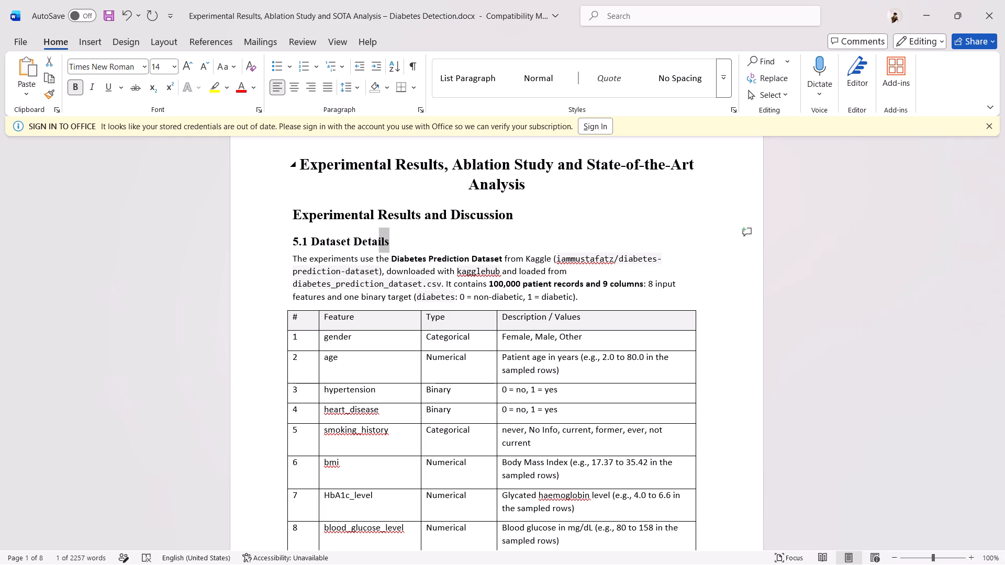
{"action": "key", "text": "shift+Left"}
{"action": "key", "text": "shift+Left"}
{"action": "key", "text": "shift+Left"}
{"action": "key", "text": "shift+Left"}
{"action": "key", "text": "shift+Right"}
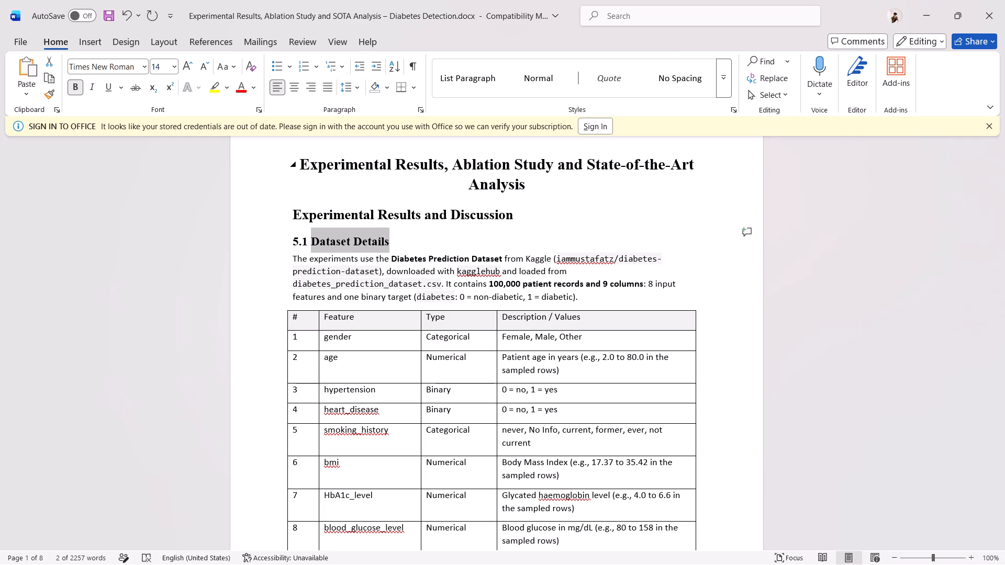
{"action": "key", "text": "ctrl+alt+c"}
{"action": "key", "text": "Down"}
{"action": "key", "text": "Up"}
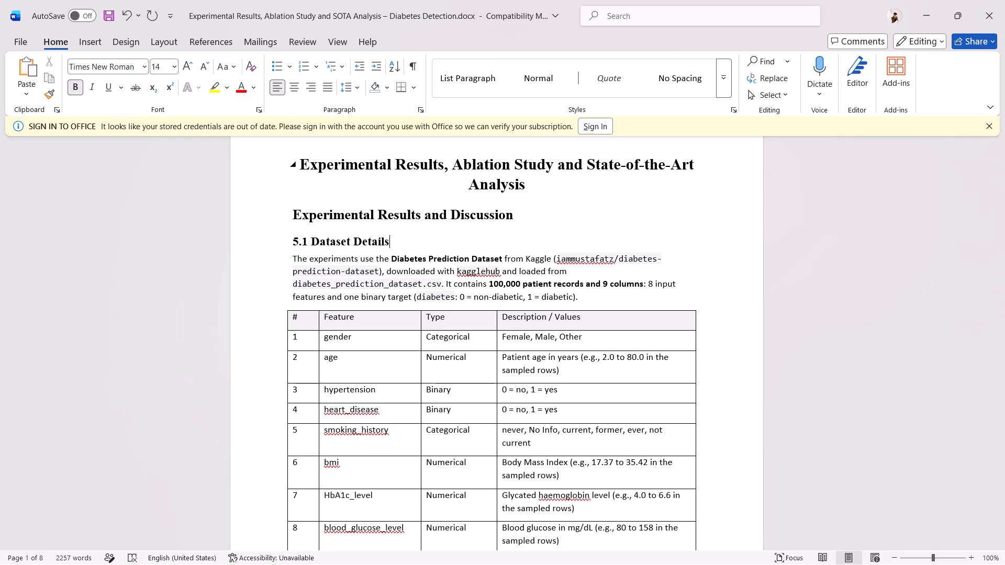
Select the content from the paragraph starting "The experiments use" under 5.1 Dataset Details through to the table in 6.1 Ablation Settings.
{"action": "key", "text": "Left"}
{"action": "key", "text": "Left"}
{"action": "key", "text": "Left"}
{"action": "key", "text": "Left"}
{"action": "key", "text": "Down"}
{"action": "key", "text": "Left"}
{"action": "key", "text": "Left"}
{"action": "key", "text": "Left"}
{"action": "key", "text": "Left"}
{"action": "key", "text": "Left"}
{"action": "key", "text": "Left"}
{"action": "key", "text": "Left"}
{"action": "key", "text": "Left"}
{"action": "key", "text": "Left"}
{"action": "key", "text": "Left"}
{"action": "key", "text": "Left"}
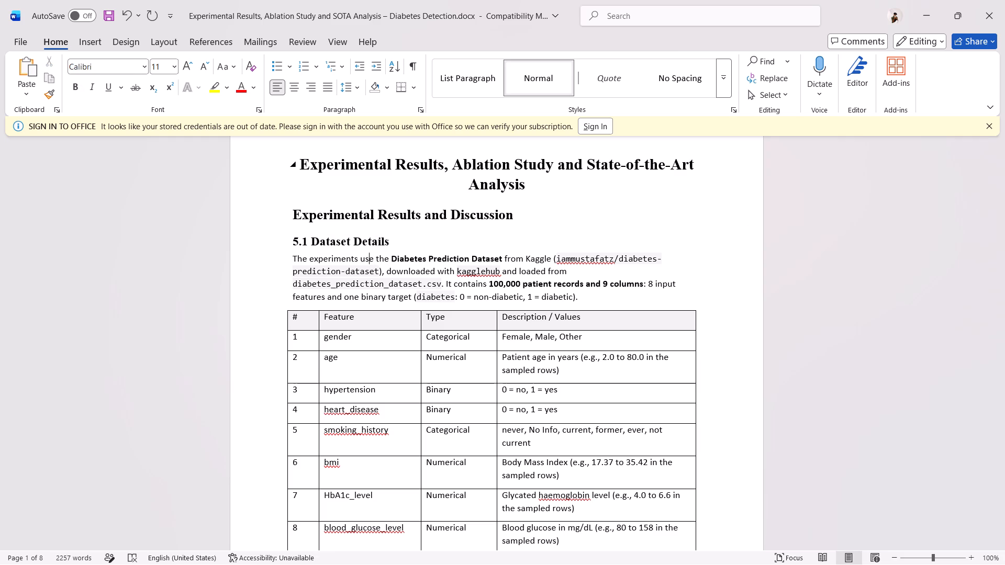
{"action": "key", "text": "Left"}
{"action": "key", "text": "Left"}
{"action": "key", "text": "Left"}
{"action": "key", "text": "Left"}
{"action": "key", "text": "Left"}
{"action": "key", "text": "Left"}
{"action": "key", "text": "Left"}
{"action": "key", "text": "Left"}
{"action": "key", "text": "shift+Down"}
{"action": "key", "text": "shift+Down"}
{"action": "key", "text": "shift+Down"}
{"action": "key", "text": "shift+Down"}
{"action": "key", "text": "shift+Down"}
{"action": "key", "text": "shift+Down"}
{"action": "key", "text": "shift+Down"}
{"action": "key", "text": "shift+Down"}
{"action": "key", "text": "shift+Down"}
{"action": "key", "text": "shift+Down"}
{"action": "key", "text": "shift+Down"}
{"action": "key", "text": "shift+Down"}
{"action": "key", "text": "shift+Down"}
{"action": "key", "text": "shift+Down"}
{"action": "key", "text": "shift+Down"}
{"action": "key", "text": "shift+Down"}
{"action": "key", "text": "shift+Down"}
{"action": "key", "text": "shift+Down"}
{"action": "key", "text": "shift+Down"}
{"action": "key", "text": "shift+Down"}
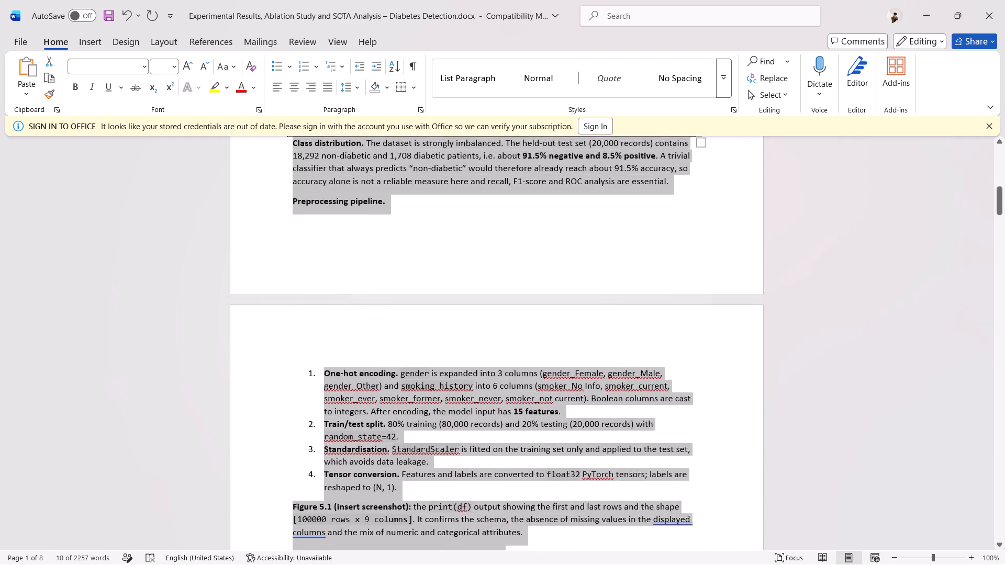
{"action": "key", "text": "shift+Down"}
{"action": "key", "text": "shift+Down"}
{"action": "key", "text": "shift+Down"}
{"action": "key", "text": "shift+Down"}
{"action": "key", "text": "shift+Down"}
{"action": "key", "text": "shift+Down"}
{"action": "key", "text": "shift+Down"}
{"action": "key", "text": "shift+Down"}
{"action": "key", "text": "shift+Down"}
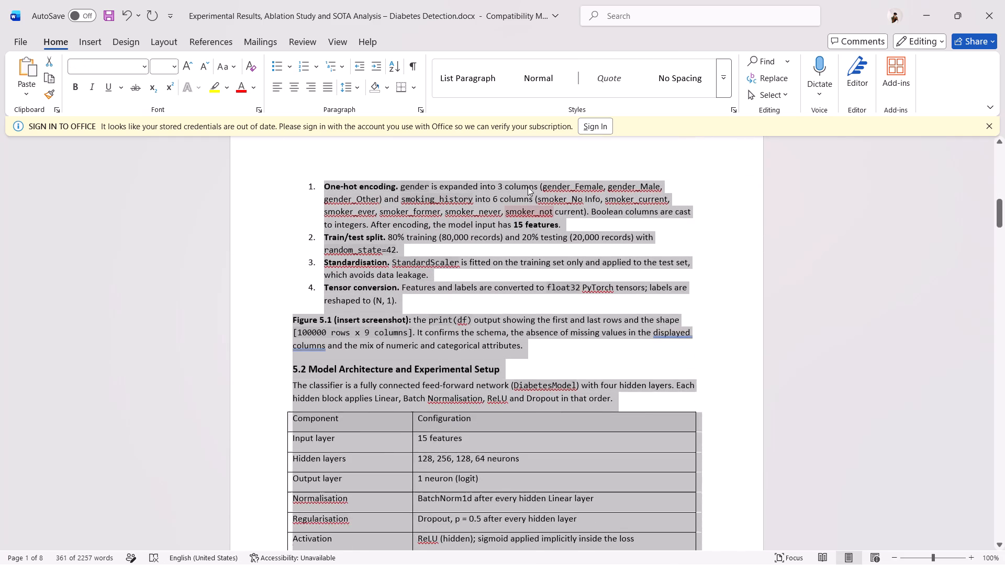
{"action": "key", "text": "shift+Down"}
{"action": "key", "text": "shift+Down"}
{"action": "key", "text": "shift+Down"}
{"action": "key", "text": "shift+Down"}
{"action": "key", "text": "shift+Down"}
{"action": "key", "text": "shift+Down"}
{"action": "key", "text": "shift+Down"}
{"action": "key", "text": "shift+Down"}
{"action": "key", "text": "shift+Down"}
{"action": "key", "text": "shift+Down"}
{"action": "key", "text": "shift+Down"}
{"action": "key", "text": "shift+Down"}
{"action": "key", "text": "shift+Down"}
{"action": "key", "text": "shift+Down"}
{"action": "key", "text": "shift+Down"}
{"action": "key", "text": "shift+Down"}
{"action": "key", "text": "shift+Down"}
{"action": "key", "text": "shift+Down"}
{"action": "key", "text": "shift+Down"}
{"action": "key", "text": "shift+Down"}
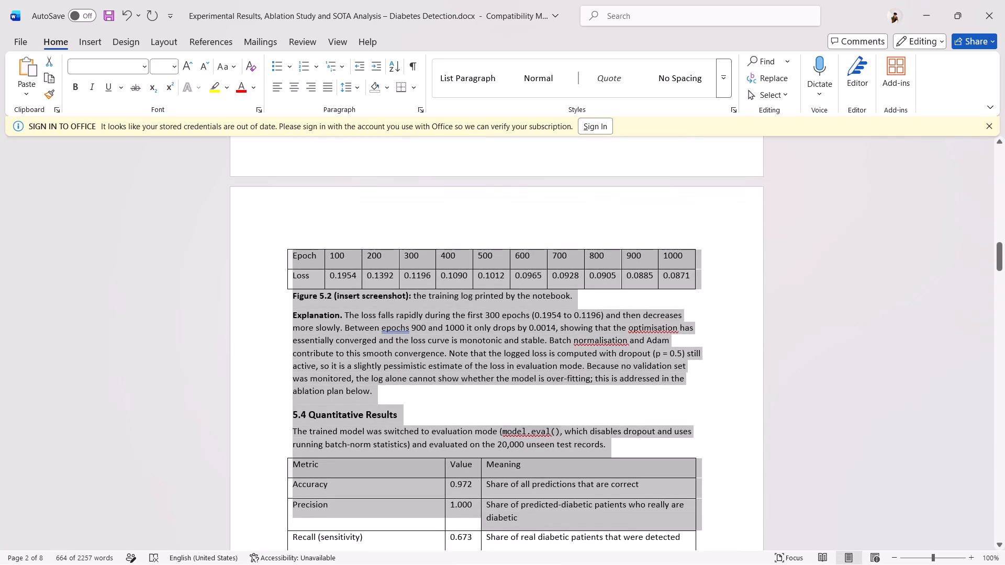
{"action": "key", "text": "shift+Down"}
{"action": "key", "text": "shift+Down"}
{"action": "key", "text": "shift+Down"}
{"action": "key", "text": "shift+Down"}
{"action": "key", "text": "shift+Down"}
{"action": "key", "text": "shift+Down"}
{"action": "key", "text": "shift+Down"}
{"action": "key", "text": "shift+Down"}
{"action": "key", "text": "shift+Down"}
{"action": "key", "text": "shift+Down"}
{"action": "key", "text": "shift+Down"}
{"action": "key", "text": "shift+Down"}
{"action": "key", "text": "shift+Down"}
{"action": "key", "text": "shift+Down"}
{"action": "key", "text": "shift+Down"}
{"action": "key", "text": "shift+Down"}
{"action": "key", "text": "shift+Down"}
{"action": "key", "text": "shift+Down"}
{"action": "key", "text": "shift+Down"}
{"action": "key", "text": "shift+Down"}
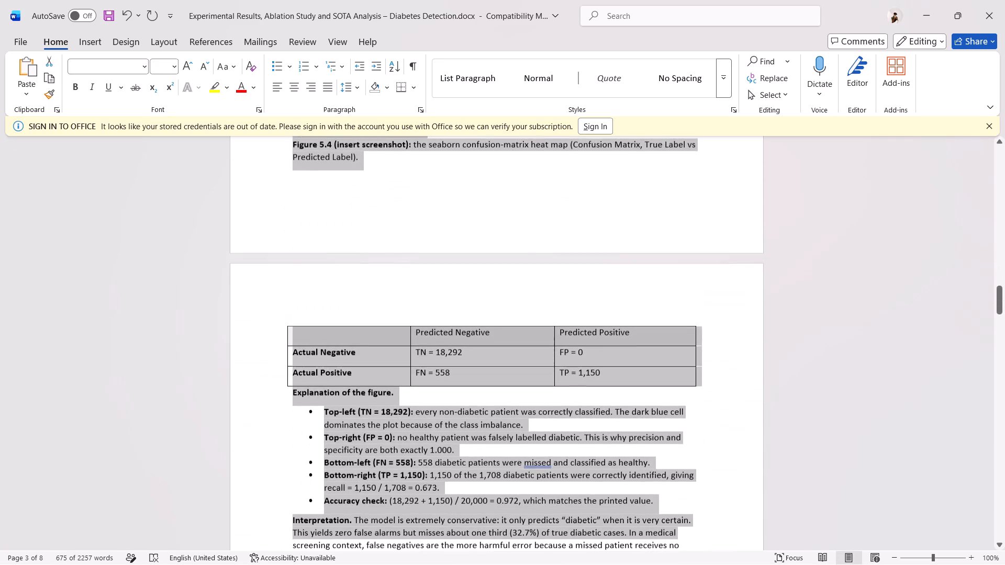
{"action": "key", "text": "shift+Down"}
{"action": "key", "text": "shift+Down"}
{"action": "key", "text": "shift+Down"}
{"action": "key", "text": "shift+Down"}
{"action": "key", "text": "shift+Down"}
{"action": "key", "text": "shift+Down"}
{"action": "key", "text": "shift+Down"}
{"action": "key", "text": "shift+Down"}
{"action": "key", "text": "shift+Down"}
{"action": "key", "text": "shift+Down"}
{"action": "key", "text": "shift+Down"}
{"action": "key", "text": "shift+Down"}
{"action": "key", "text": "shift+Down"}
{"action": "key", "text": "shift+Down"}
{"action": "key", "text": "shift+Down"}
{"action": "key", "text": "shift+Down"}
{"action": "key", "text": "shift+Down"}
{"action": "key", "text": "shift+Down"}
{"action": "key", "text": "shift+Down"}
{"action": "key", "text": "shift+Down"}
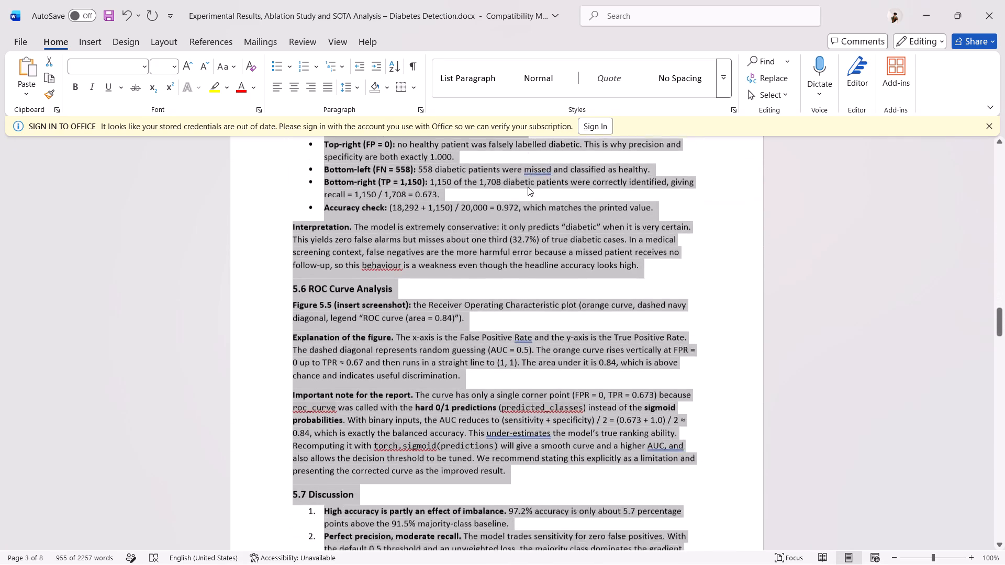
{"action": "key", "text": "shift+Down"}
{"action": "key", "text": "shift+Down"}
{"action": "key", "text": "shift+Down"}
{"action": "key", "text": "shift+Down"}
{"action": "key", "text": "shift+Down"}
{"action": "key", "text": "shift+Down"}
{"action": "key", "text": "shift+Down"}
{"action": "key", "text": "shift+Down"}
{"action": "key", "text": "shift+Down"}
{"action": "key", "text": "shift+Down"}
{"action": "key", "text": "shift+Down"}
{"action": "key", "text": "shift+Down"}
{"action": "key", "text": "shift+Down"}
{"action": "key", "text": "shift+Down"}
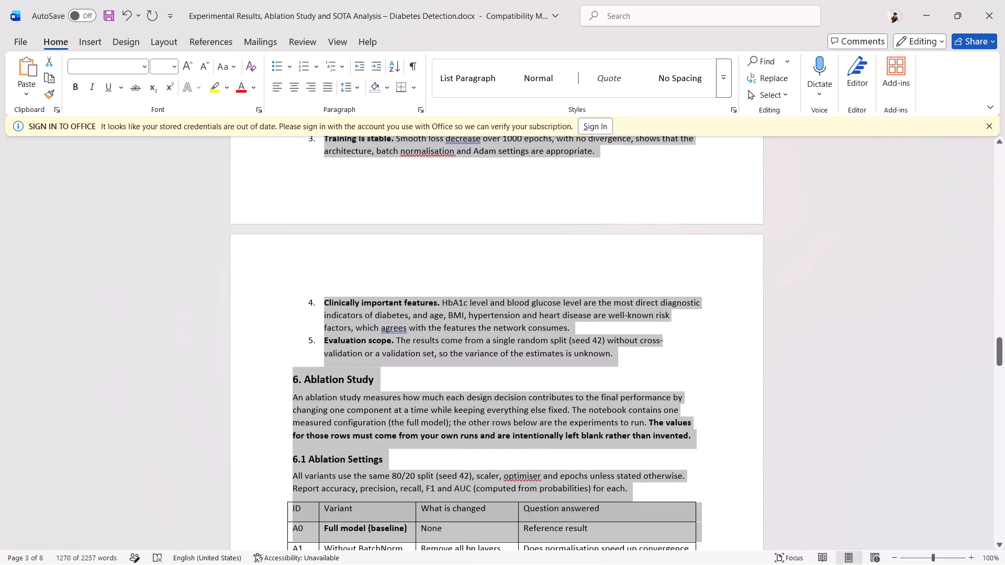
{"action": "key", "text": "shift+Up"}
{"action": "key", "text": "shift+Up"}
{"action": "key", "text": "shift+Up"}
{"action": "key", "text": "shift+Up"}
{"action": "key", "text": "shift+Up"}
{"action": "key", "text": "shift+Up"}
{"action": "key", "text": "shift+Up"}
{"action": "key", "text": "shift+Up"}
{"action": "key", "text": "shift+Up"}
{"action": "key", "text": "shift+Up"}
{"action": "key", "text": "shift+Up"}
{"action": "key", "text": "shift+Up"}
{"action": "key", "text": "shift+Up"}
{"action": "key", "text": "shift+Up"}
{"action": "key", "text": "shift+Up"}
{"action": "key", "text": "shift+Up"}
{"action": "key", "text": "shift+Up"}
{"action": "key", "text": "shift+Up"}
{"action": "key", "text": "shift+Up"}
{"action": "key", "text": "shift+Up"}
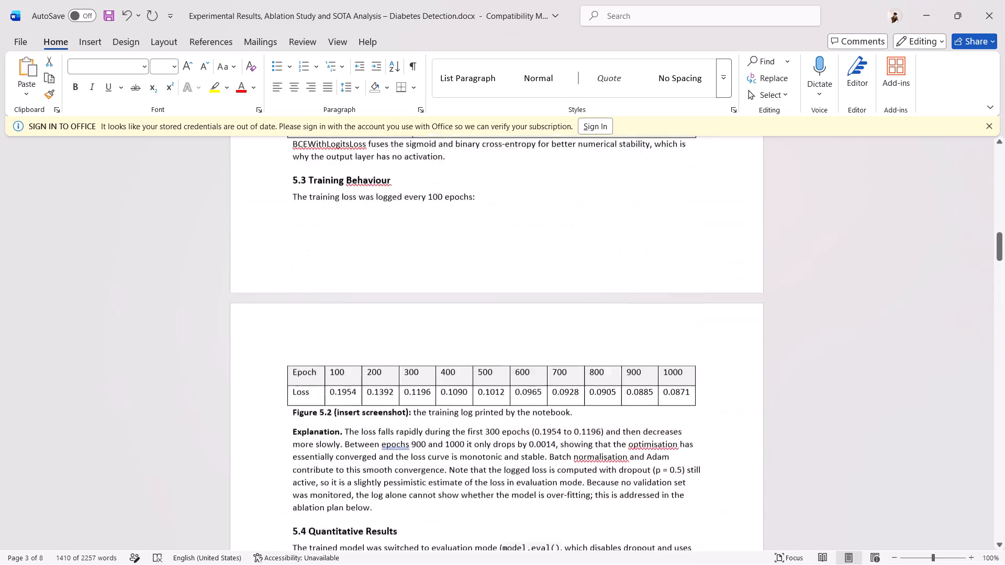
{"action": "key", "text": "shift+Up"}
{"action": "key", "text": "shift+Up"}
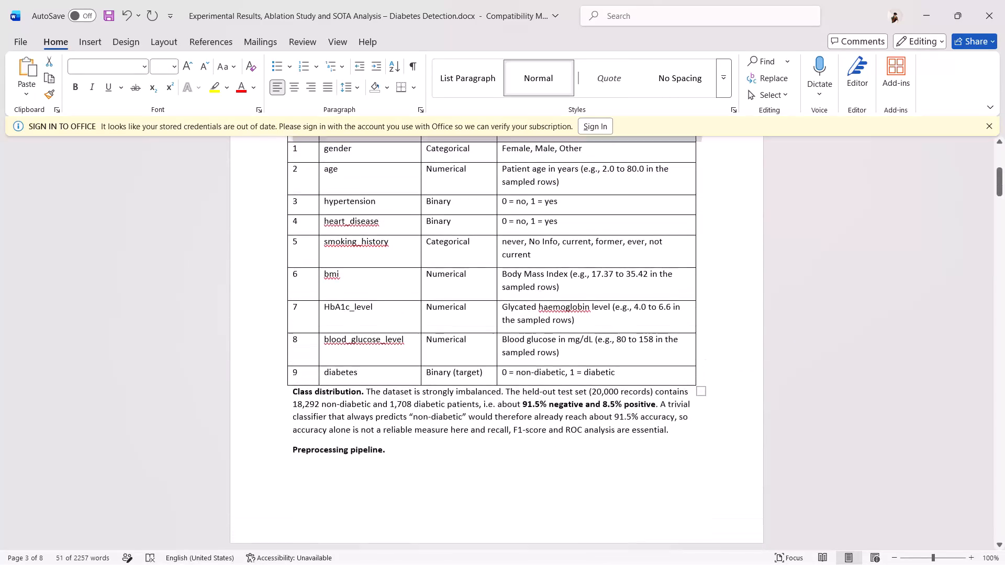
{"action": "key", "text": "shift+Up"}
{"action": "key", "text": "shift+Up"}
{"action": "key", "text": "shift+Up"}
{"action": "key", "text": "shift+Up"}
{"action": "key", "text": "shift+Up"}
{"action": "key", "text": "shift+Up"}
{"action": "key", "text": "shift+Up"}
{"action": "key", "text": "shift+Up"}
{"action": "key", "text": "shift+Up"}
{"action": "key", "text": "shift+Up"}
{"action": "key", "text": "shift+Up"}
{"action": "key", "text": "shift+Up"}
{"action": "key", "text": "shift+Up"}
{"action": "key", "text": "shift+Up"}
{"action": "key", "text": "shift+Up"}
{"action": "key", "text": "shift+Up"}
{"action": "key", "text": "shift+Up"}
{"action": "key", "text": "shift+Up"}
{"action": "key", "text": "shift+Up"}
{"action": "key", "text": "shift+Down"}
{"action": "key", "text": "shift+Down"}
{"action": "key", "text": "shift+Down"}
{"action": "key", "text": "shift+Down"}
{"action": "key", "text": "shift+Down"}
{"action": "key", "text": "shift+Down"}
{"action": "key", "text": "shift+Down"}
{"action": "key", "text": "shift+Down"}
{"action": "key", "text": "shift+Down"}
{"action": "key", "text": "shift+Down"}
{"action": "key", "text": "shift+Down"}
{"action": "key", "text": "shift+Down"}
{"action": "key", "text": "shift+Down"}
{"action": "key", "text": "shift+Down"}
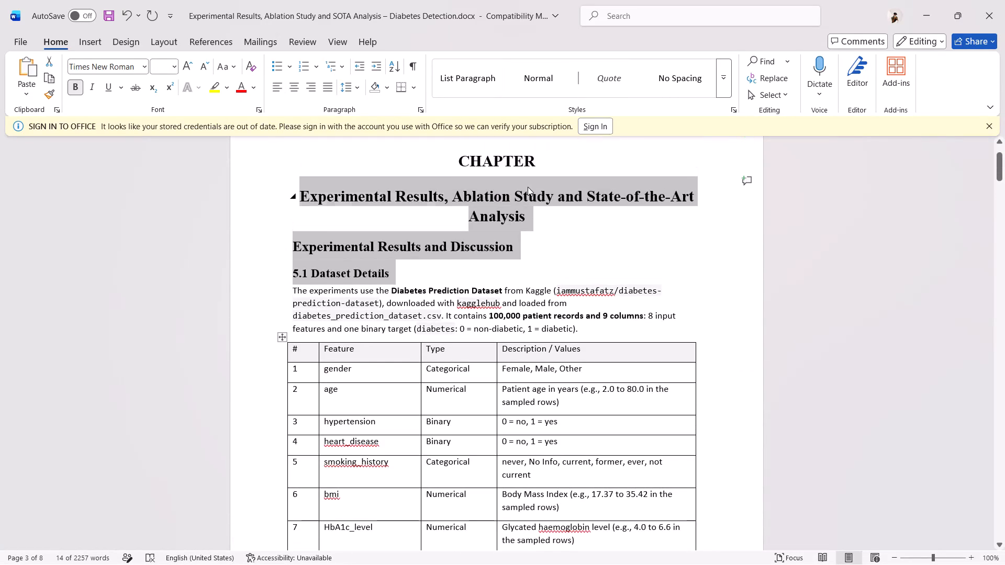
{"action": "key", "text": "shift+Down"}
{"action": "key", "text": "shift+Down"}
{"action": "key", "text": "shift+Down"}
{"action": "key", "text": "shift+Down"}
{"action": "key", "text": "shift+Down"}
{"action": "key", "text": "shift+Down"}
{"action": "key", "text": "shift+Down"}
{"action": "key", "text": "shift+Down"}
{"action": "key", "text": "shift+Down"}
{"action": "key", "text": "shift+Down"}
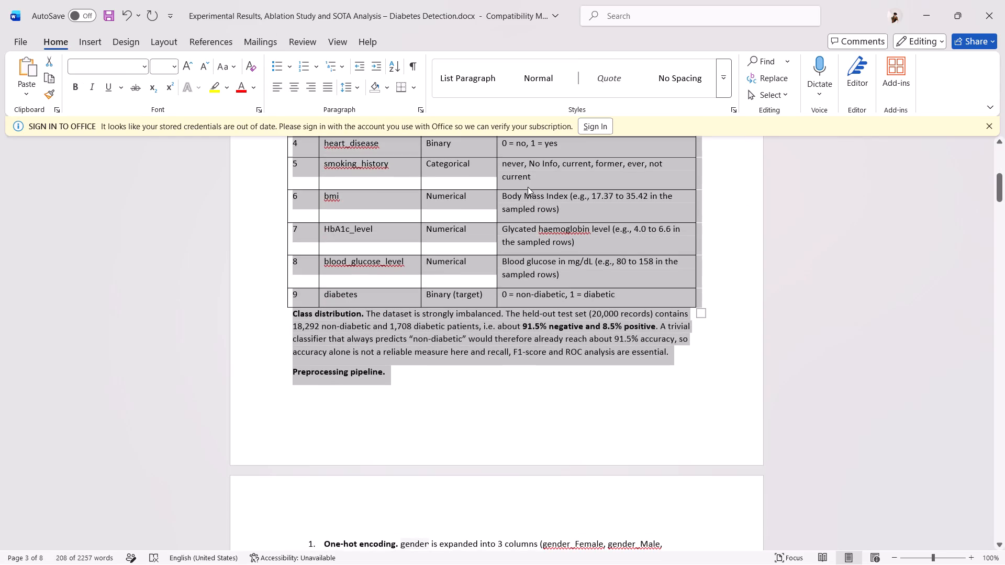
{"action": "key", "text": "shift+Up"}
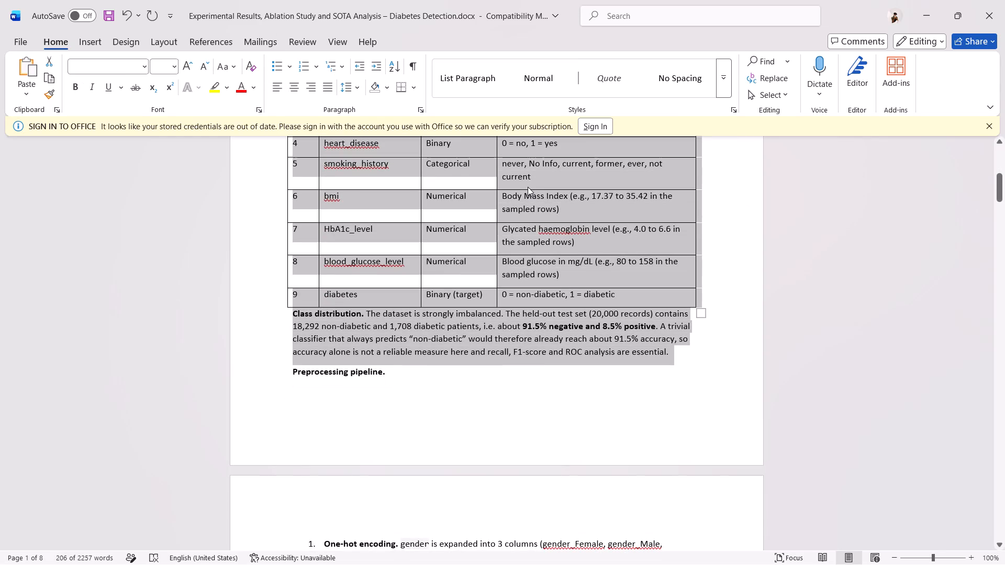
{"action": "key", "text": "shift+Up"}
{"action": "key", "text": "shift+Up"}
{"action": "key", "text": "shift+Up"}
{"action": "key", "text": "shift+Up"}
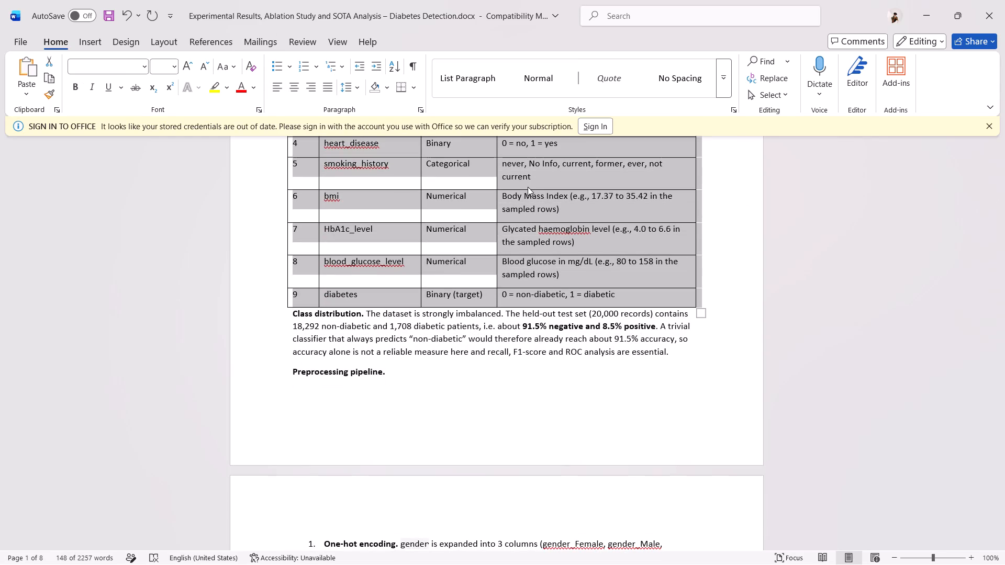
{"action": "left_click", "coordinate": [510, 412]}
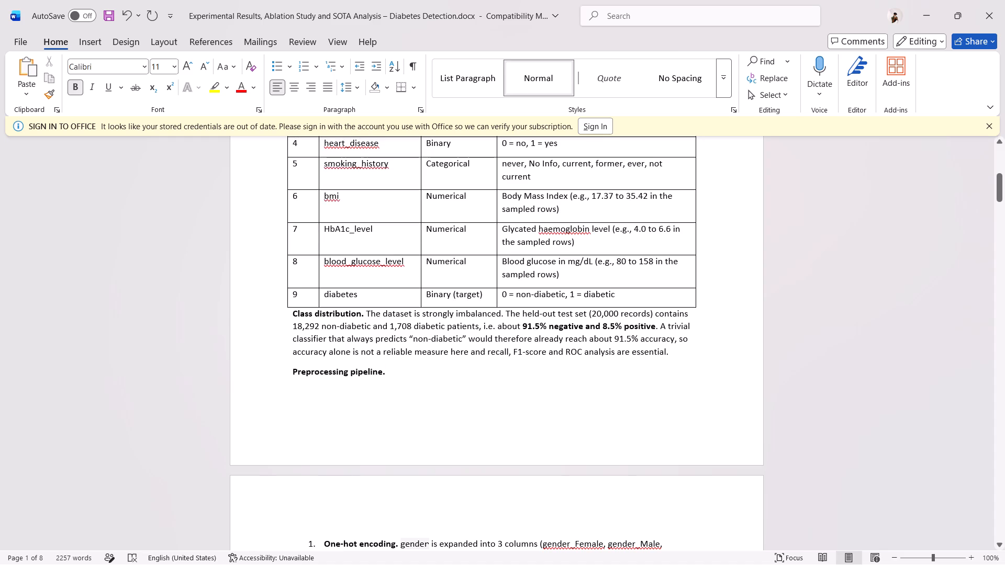
Set the font of the "Class distribution" paragraph under 5.1 Dataset Details to Times New Roman.
{"action": "left_click_drag", "start_coordinate": [292, 315], "coordinate": [679, 352]}
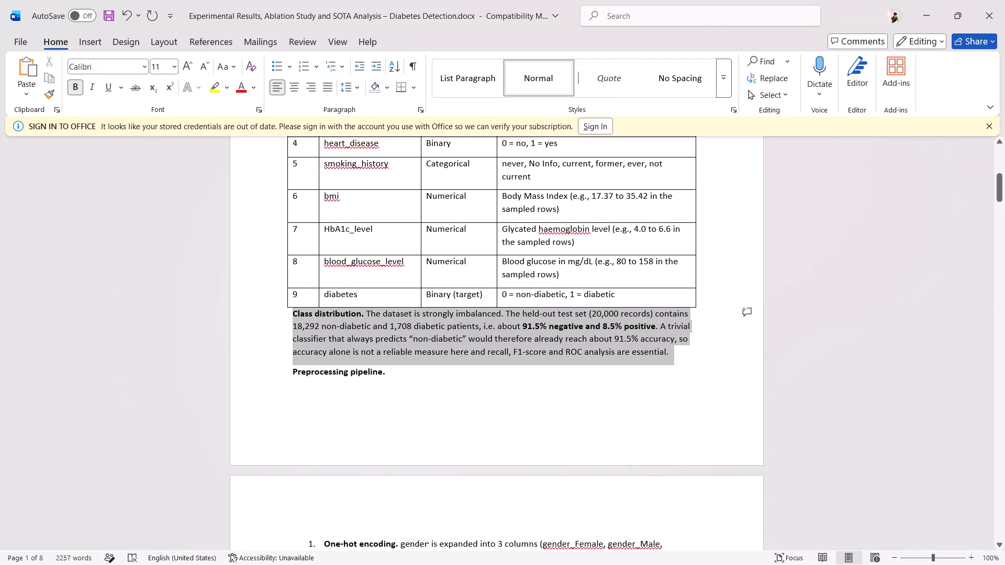
{"action": "left_click_drag", "start_coordinate": [679, 352], "coordinate": [679, 352]}
{"action": "left_click", "coordinate": [752, 316]}
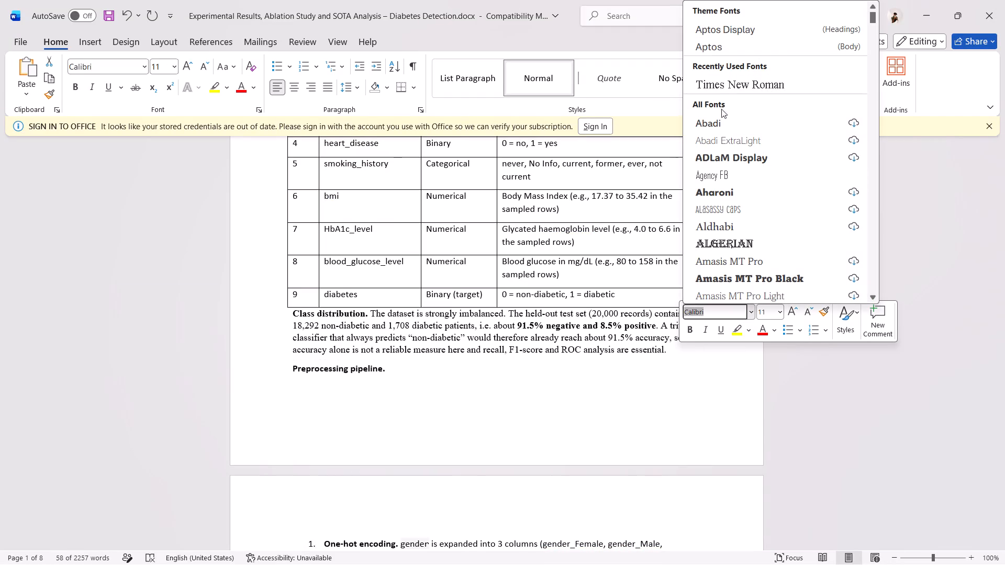
{"action": "left_click", "coordinate": [718, 87]}
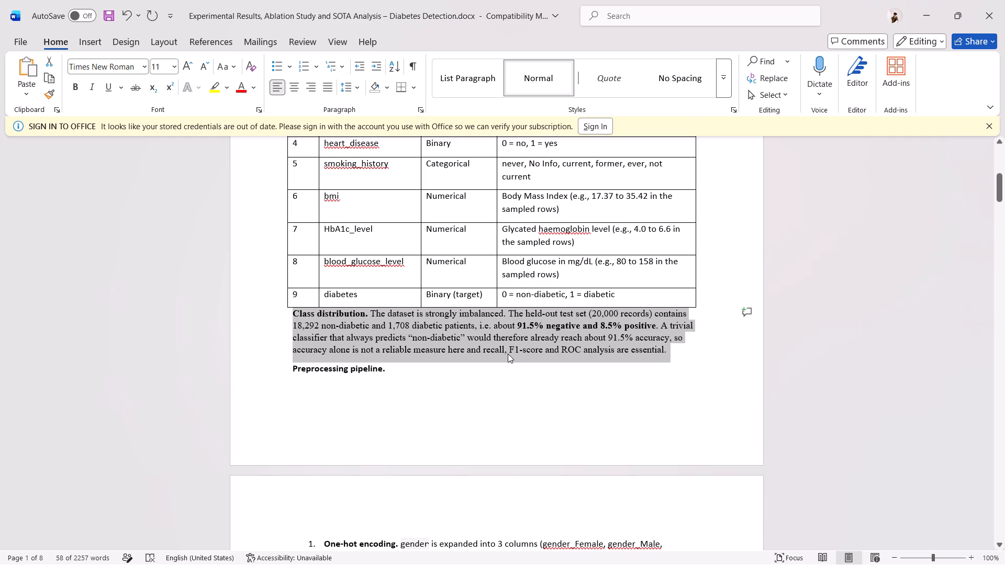
Copy the "Class distribution" paragraph's formatting onto everything from the "The experiments use" paragraph through the last reference.
{"action": "key", "text": "ctrl+alt+c"}
{"action": "left_click", "coordinate": [508, 386]}
{"action": "scroll", "coordinate": [508, 386], "scroll_direction": "up", "scroll_amount": 2}
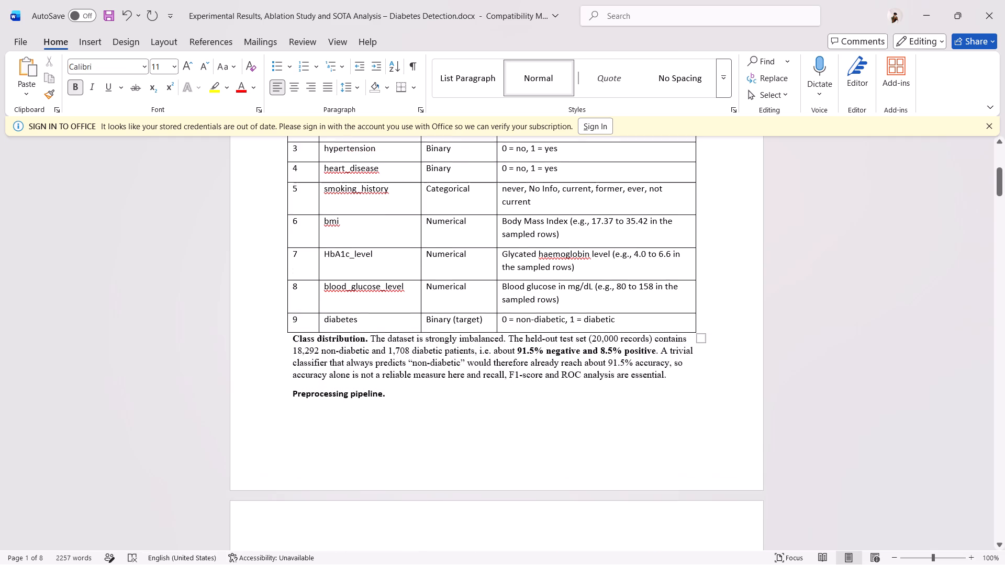
{"action": "scroll", "coordinate": [508, 386], "scroll_direction": "up", "scroll_amount": 3}
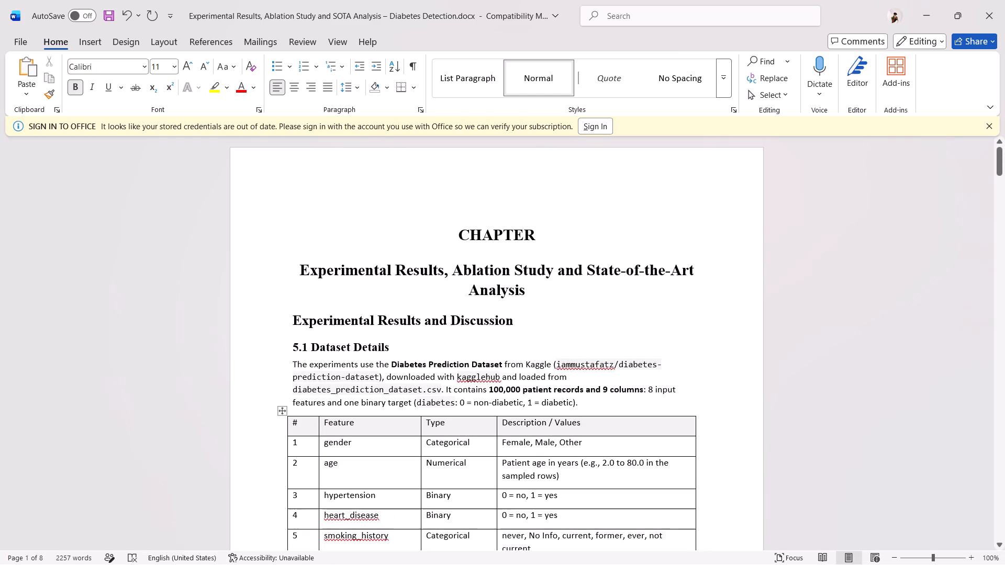
{"action": "left_click_drag", "start_coordinate": [292, 363], "coordinate": [463, 564]}
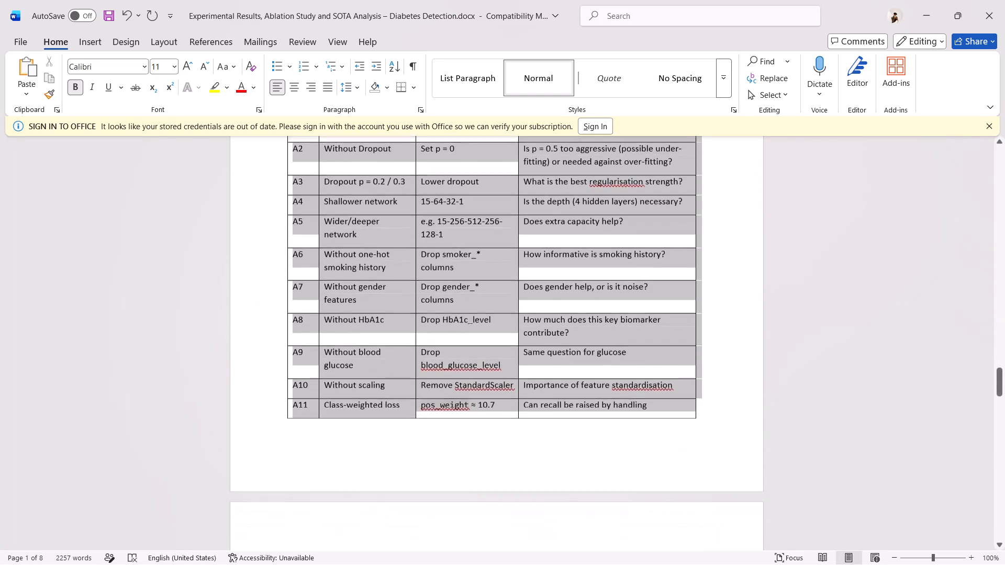
{"action": "left_click_drag", "start_coordinate": [463, 564], "coordinate": [462, 561]}
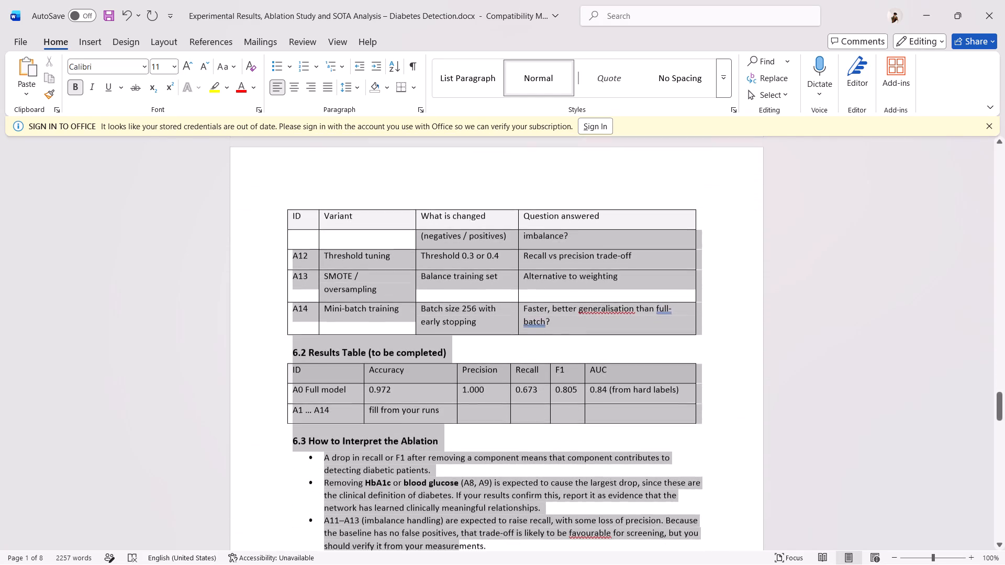
{"action": "left_click_drag", "start_coordinate": [462, 561], "coordinate": [460, 558]}
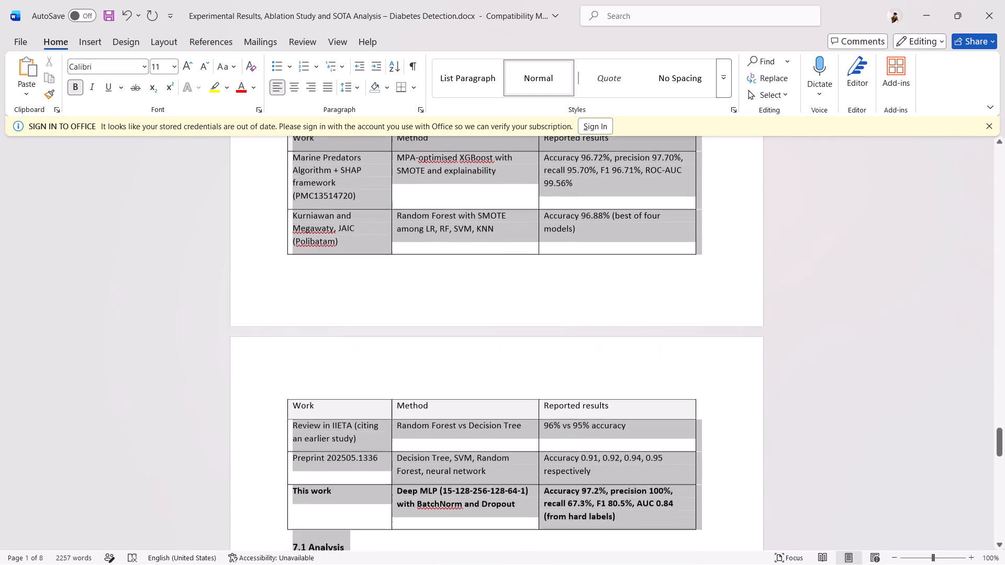
{"action": "left_click_drag", "start_coordinate": [460, 558], "coordinate": [463, 563]}
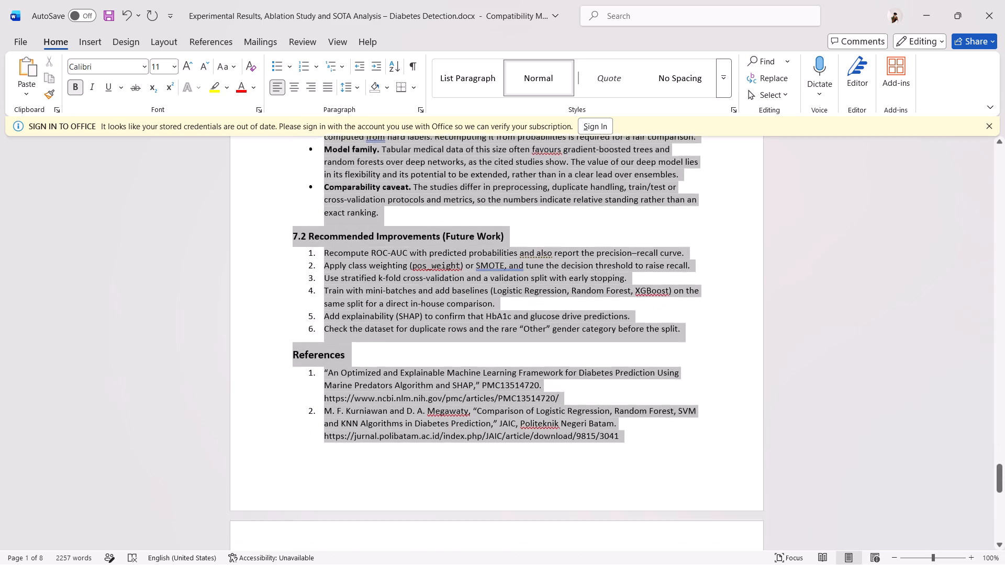
{"action": "left_click_drag", "start_coordinate": [463, 563], "coordinate": [604, 409]}
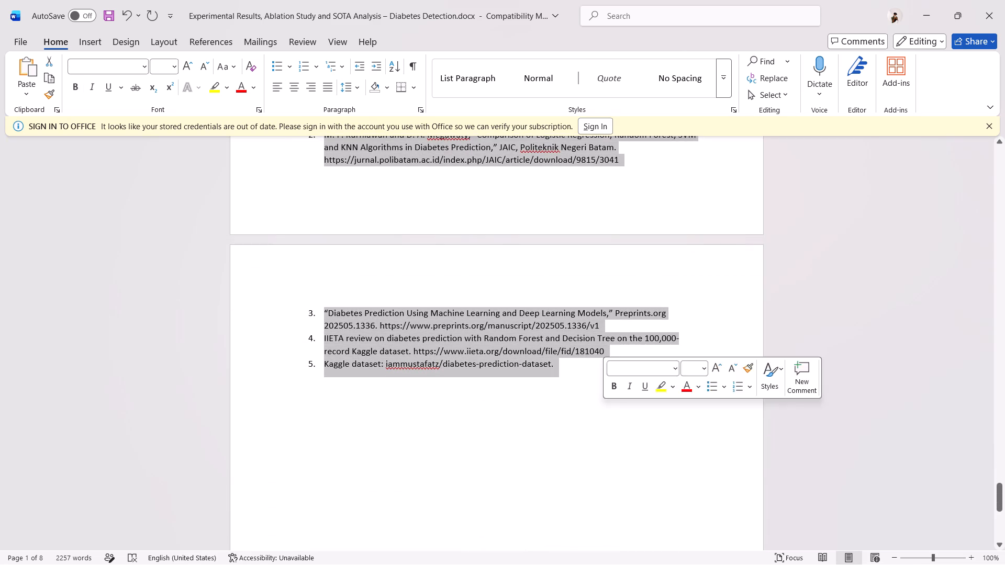
{"action": "key", "text": "ctrl+alt+v"}
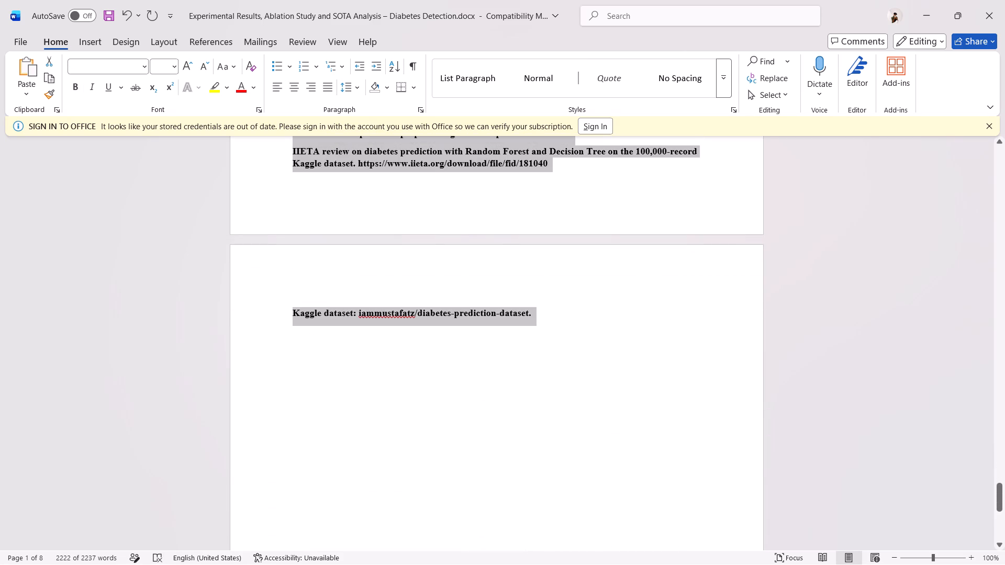
Set the font size of the selected body text, tables and references to 14 pt.
{"action": "left_click", "coordinate": [171, 69]}
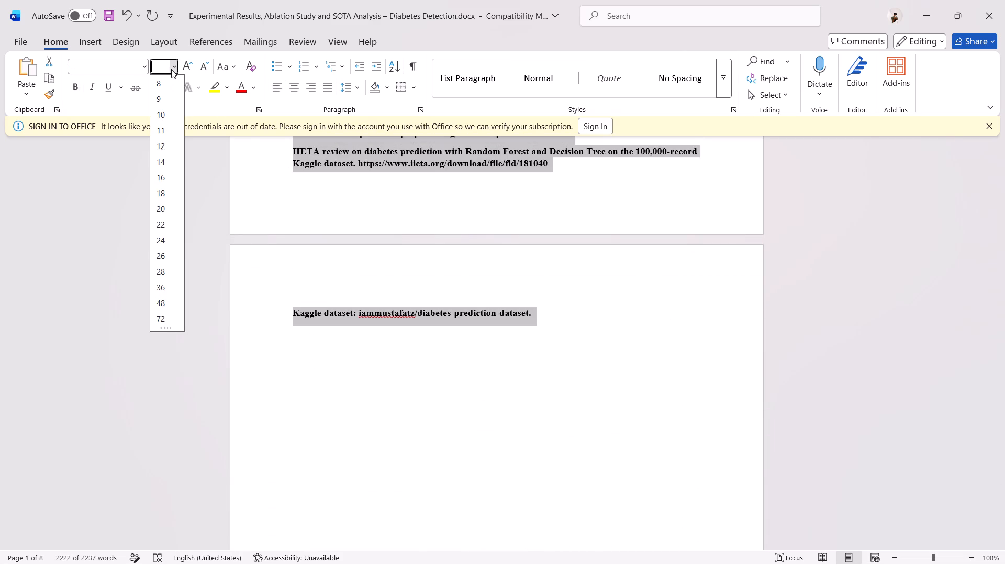
{"action": "left_click", "coordinate": [167, 160]}
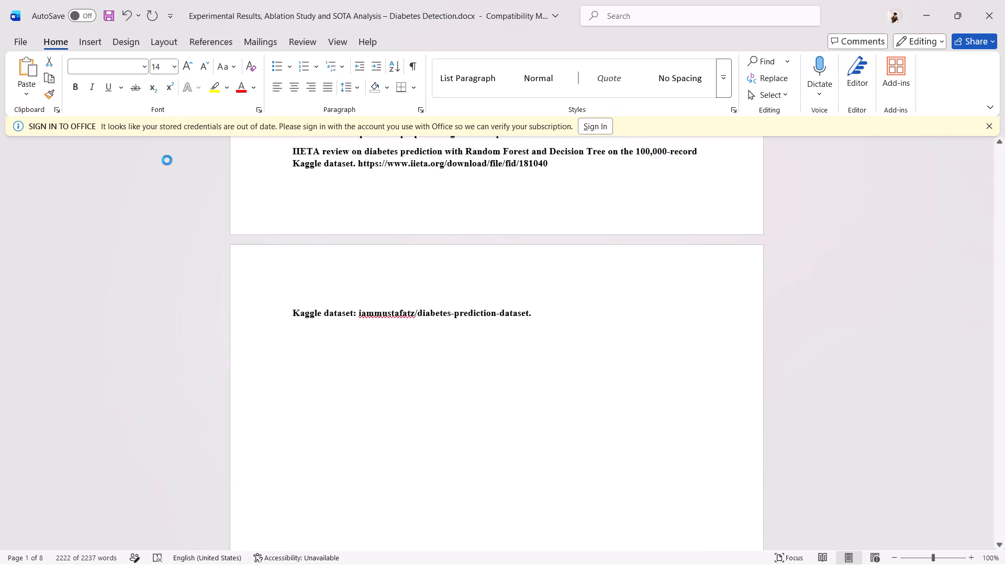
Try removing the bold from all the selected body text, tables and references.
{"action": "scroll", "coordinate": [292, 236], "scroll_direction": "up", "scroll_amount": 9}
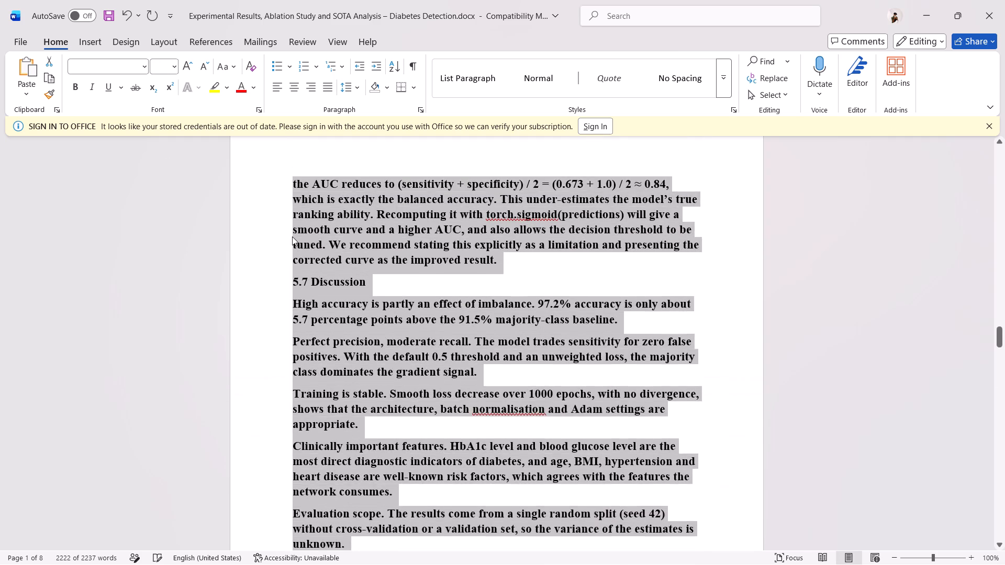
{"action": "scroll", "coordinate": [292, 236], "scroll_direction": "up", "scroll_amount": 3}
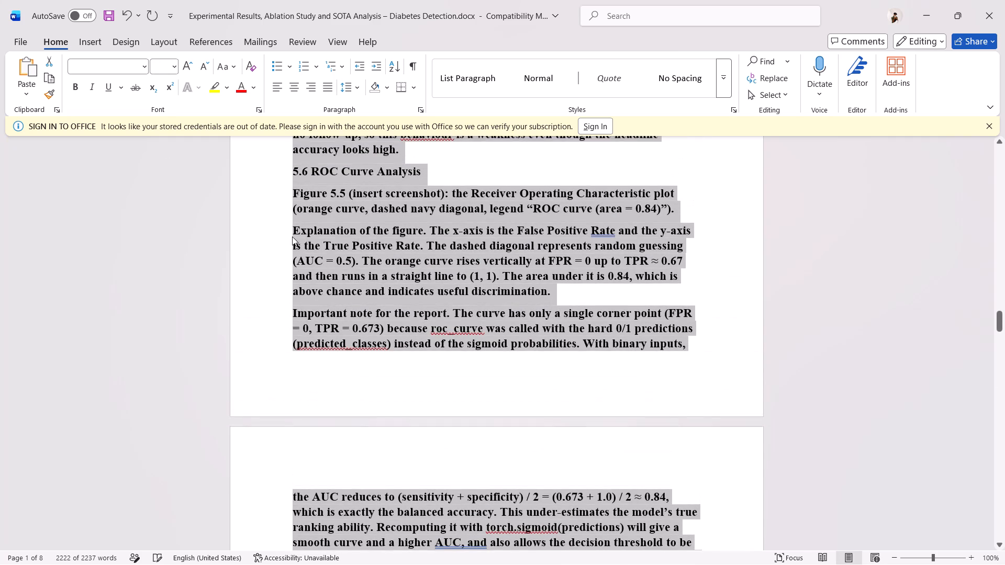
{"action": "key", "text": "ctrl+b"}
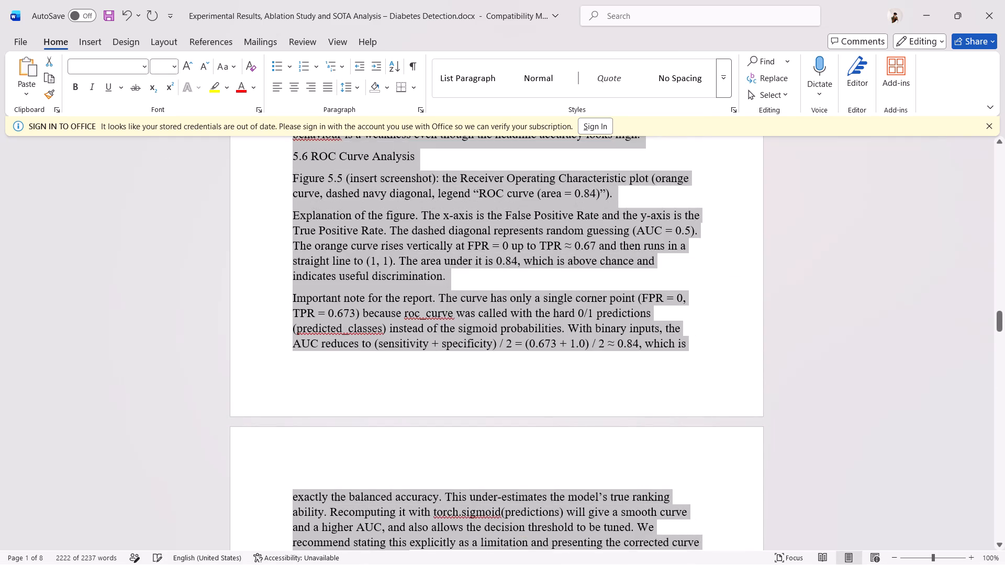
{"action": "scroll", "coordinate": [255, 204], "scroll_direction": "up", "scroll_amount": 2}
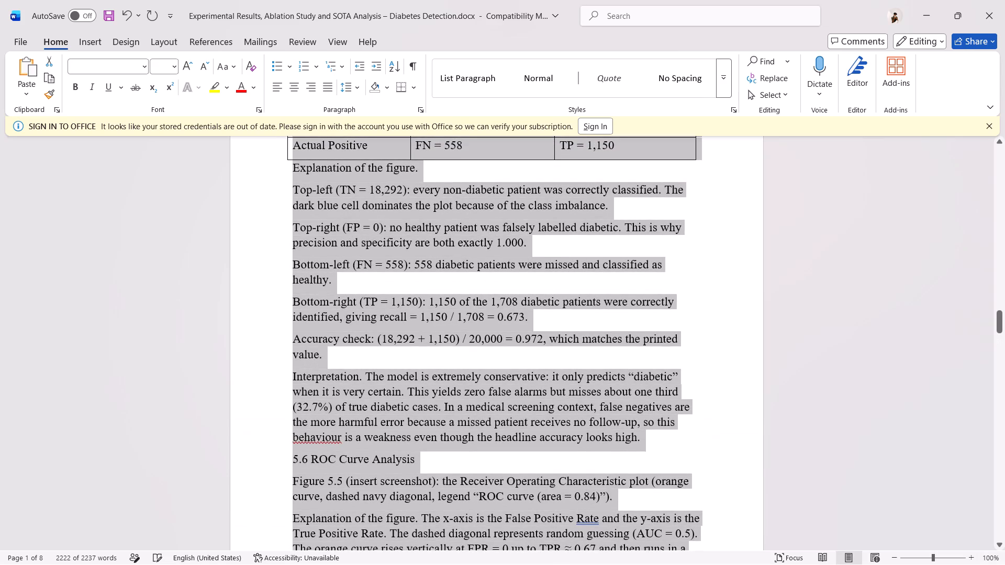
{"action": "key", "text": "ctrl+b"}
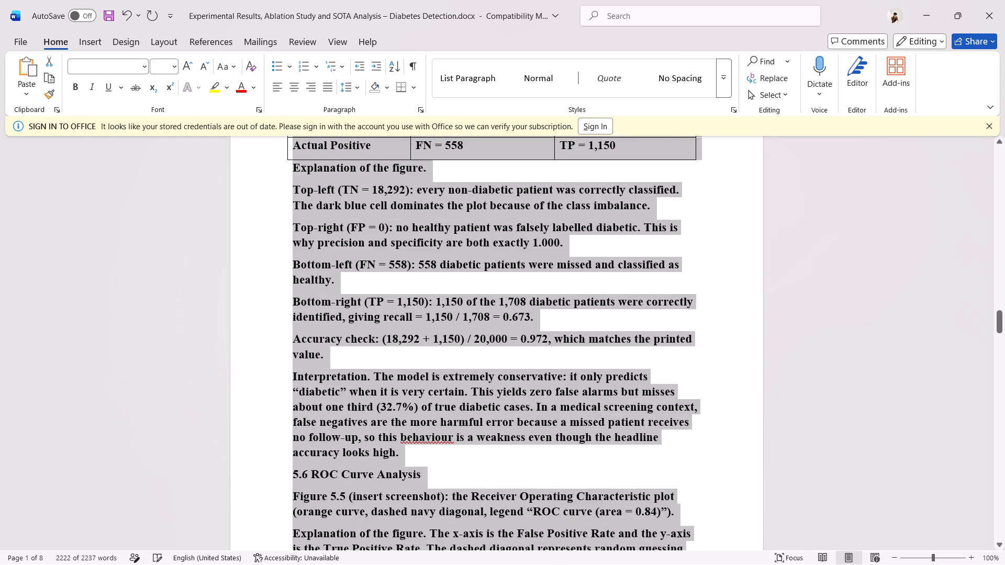
Remove the bold from the paragraph starting "The experiments use" under 5.1 Dataset Details.
{"action": "scroll", "coordinate": [282, 207], "scroll_direction": "up", "scroll_amount": 3}
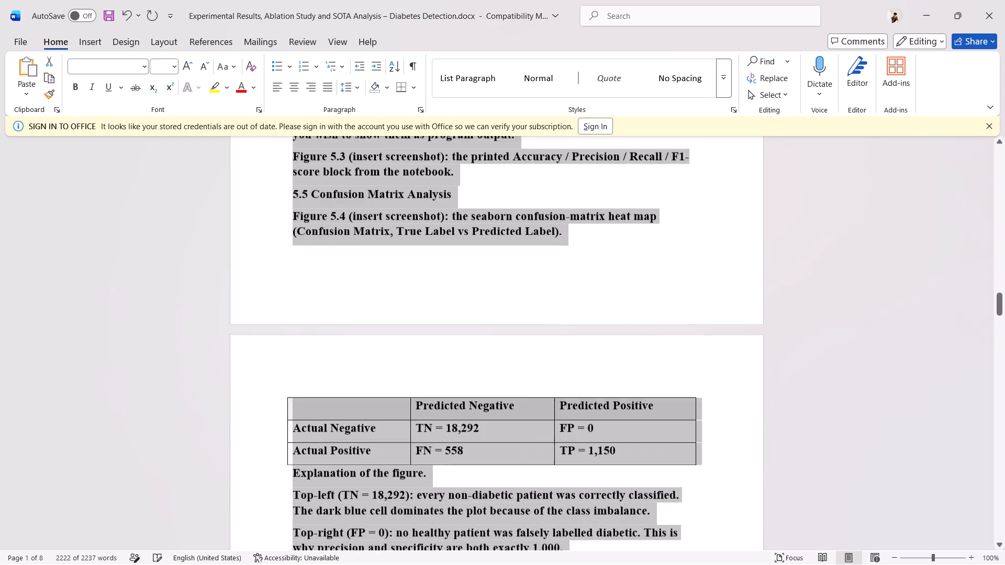
{"action": "scroll", "coordinate": [282, 207], "scroll_direction": "up", "scroll_amount": 8}
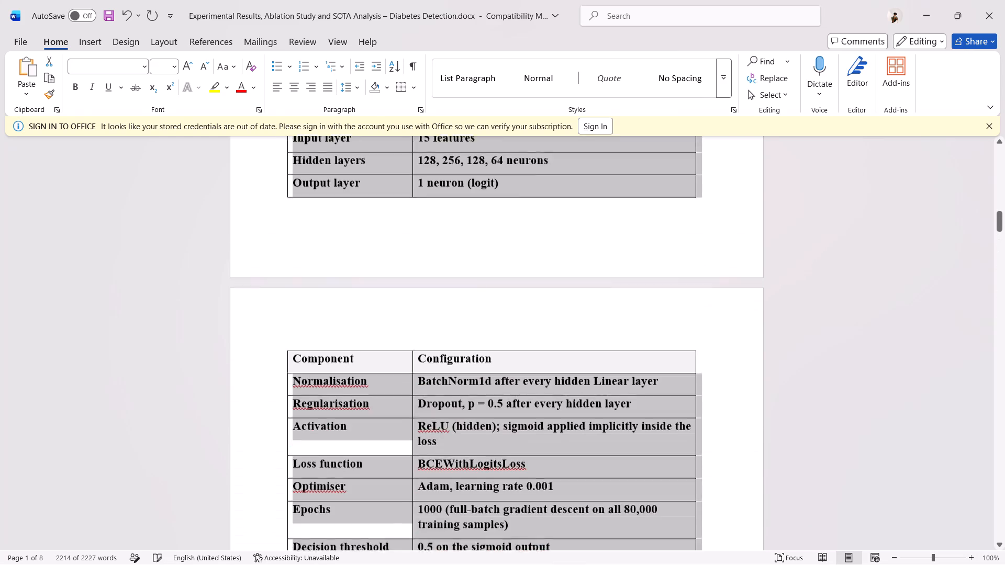
{"action": "scroll", "coordinate": [282, 207], "scroll_direction": "up", "scroll_amount": 3}
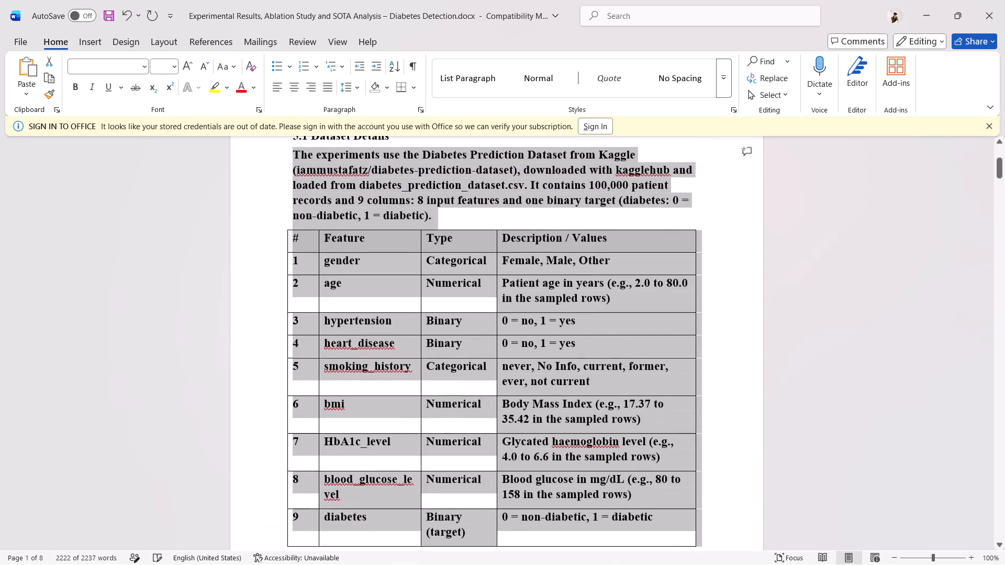
{"action": "scroll", "coordinate": [282, 207], "scroll_direction": "up", "scroll_amount": 1}
{"action": "left_click", "coordinate": [282, 207]}
{"action": "scroll", "coordinate": [282, 207], "scroll_direction": "up", "scroll_amount": 1}
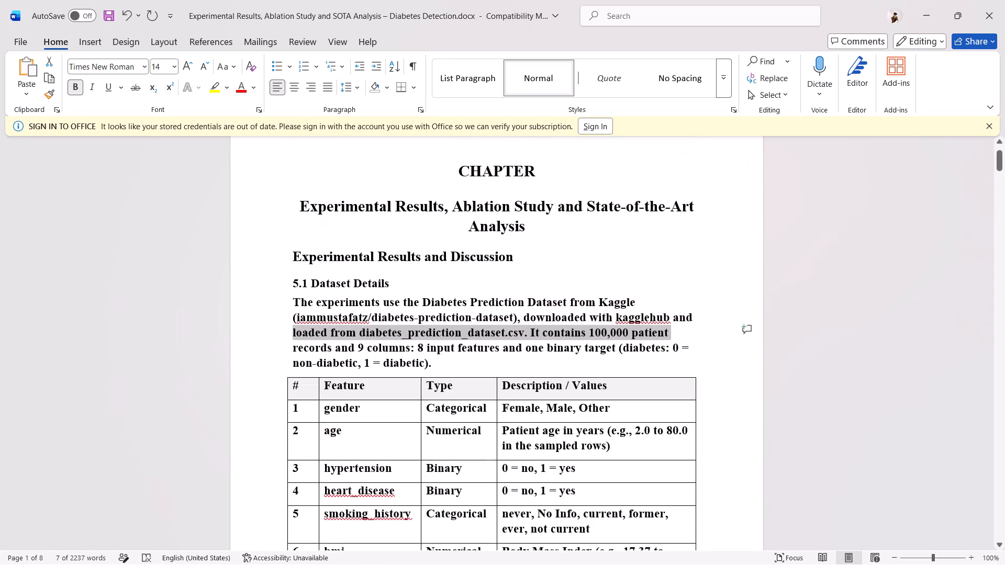
{"action": "left_click_drag", "start_coordinate": [292, 303], "coordinate": [407, 371]}
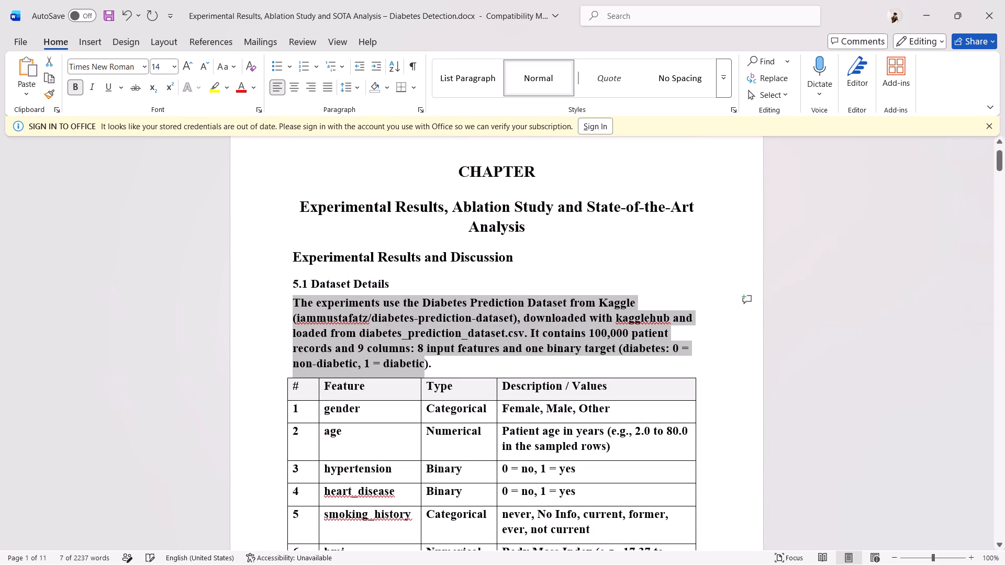
{"action": "left_click_drag", "start_coordinate": [407, 371], "coordinate": [432, 369]}
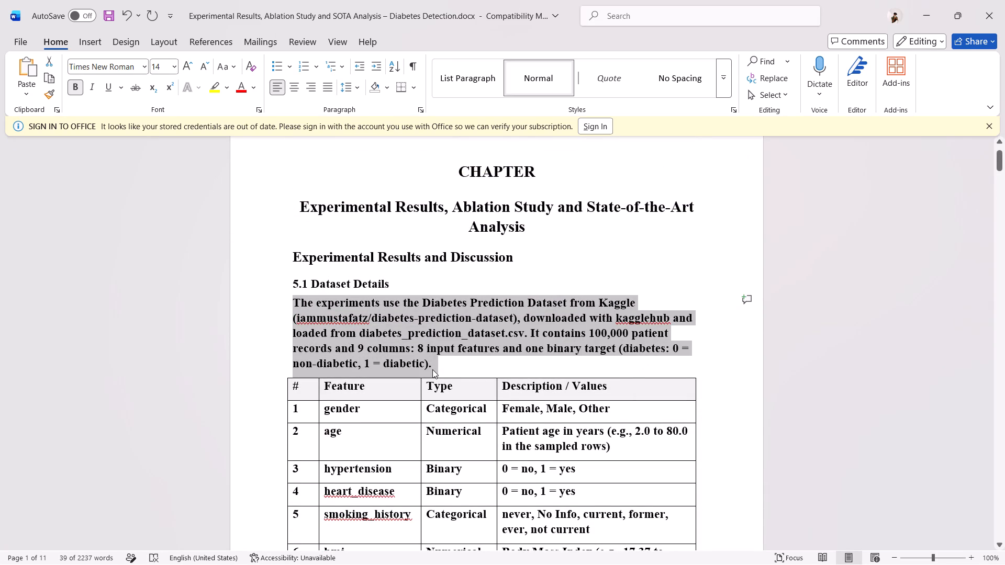
{"action": "key", "text": "ctrl+b"}
Remove the bold from the dataset feature table and the "Class distribution" paragraph after it.
{"action": "scroll", "coordinate": [432, 369], "scroll_direction": "down", "scroll_amount": 1}
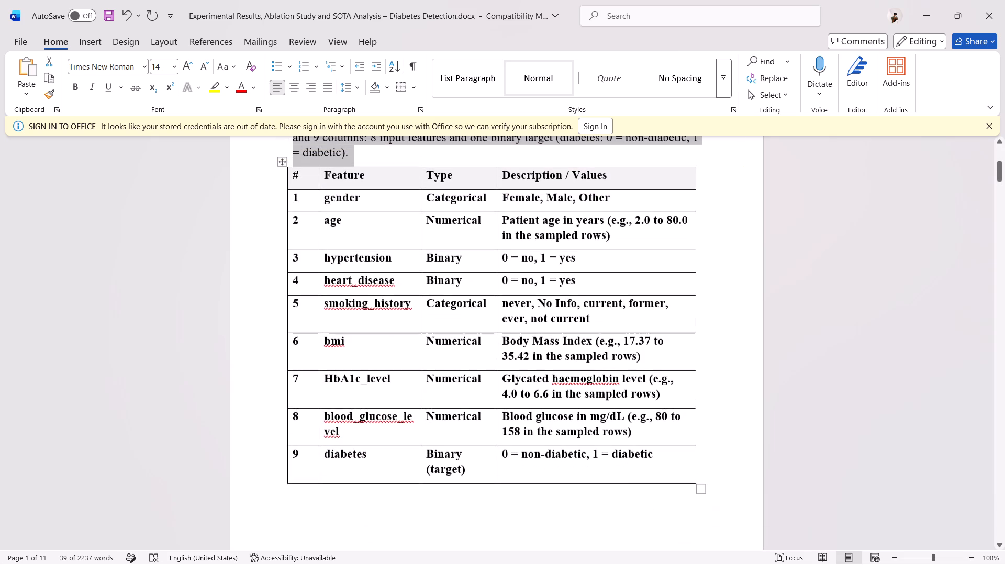
{"action": "scroll", "coordinate": [432, 369], "scroll_direction": "down", "scroll_amount": 1}
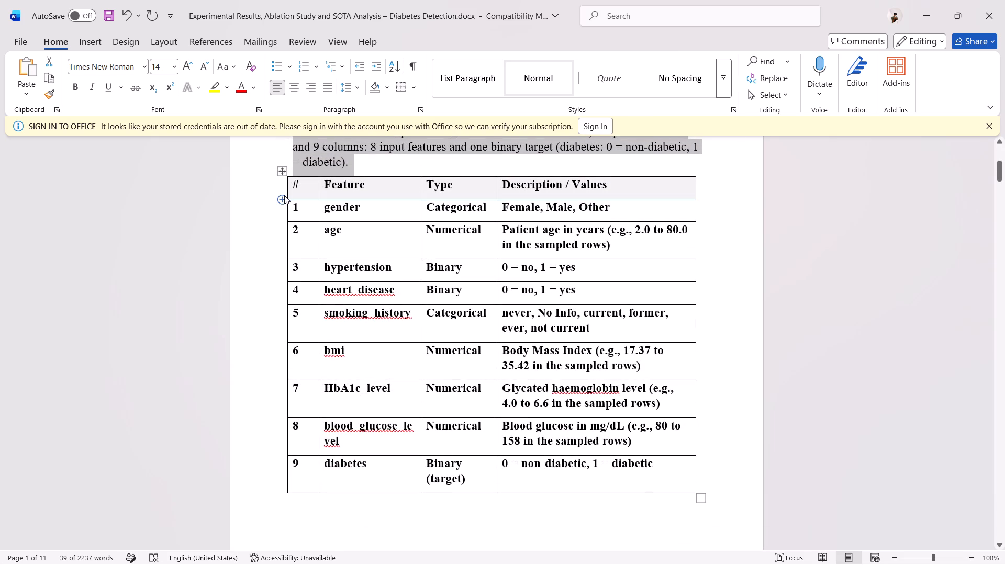
{"action": "left_click_drag", "start_coordinate": [276, 184], "coordinate": [536, 533]}
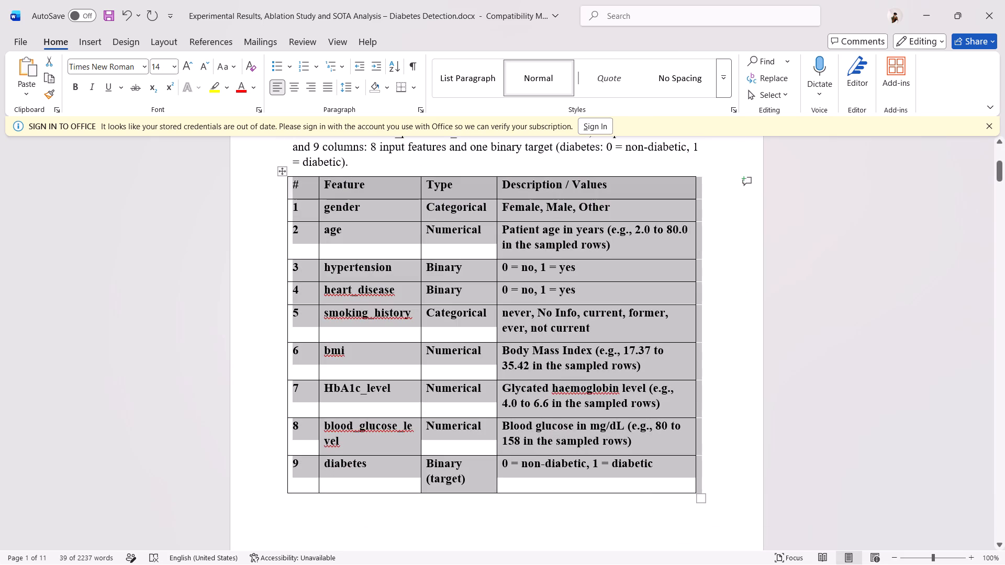
{"action": "left_click_drag", "start_coordinate": [536, 533], "coordinate": [516, 412]}
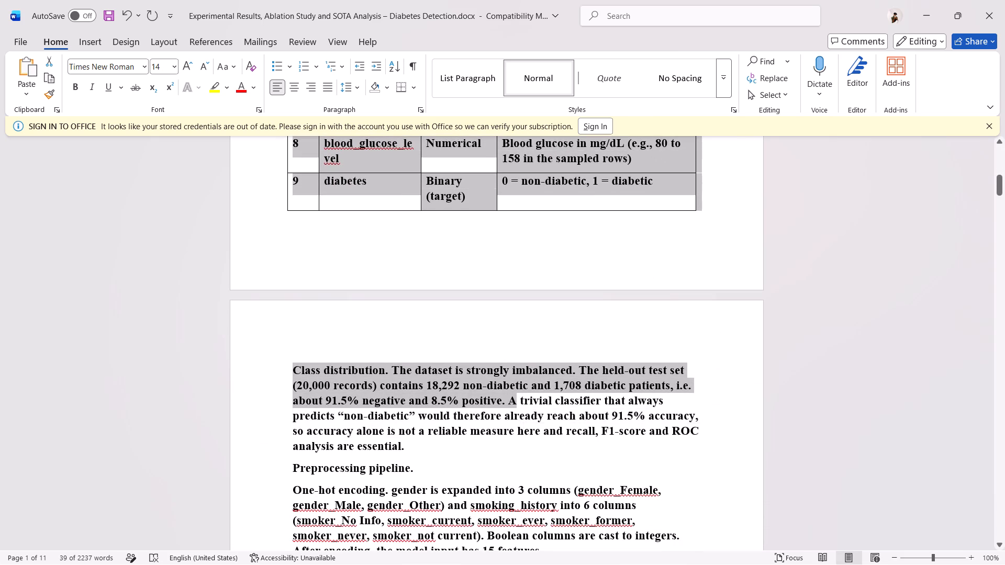
{"action": "left_click_drag", "start_coordinate": [516, 412], "coordinate": [525, 439]}
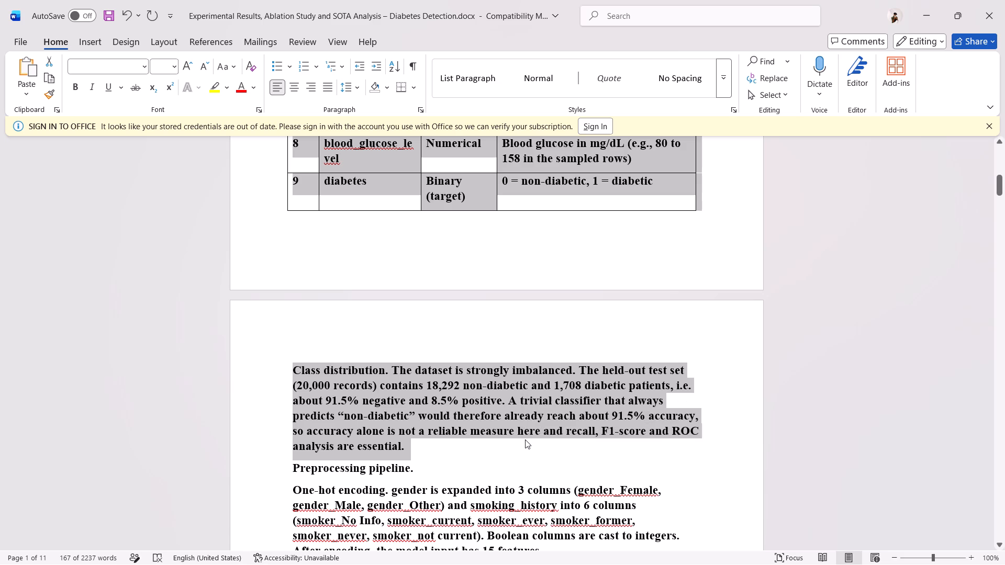
{"action": "key", "text": "ctrl+b"}
Justify the paragraphs from "One-hot encoding" through the Figure 5.1 caption and remove their bold.
{"action": "scroll", "coordinate": [525, 439], "scroll_direction": "up", "scroll_amount": 1}
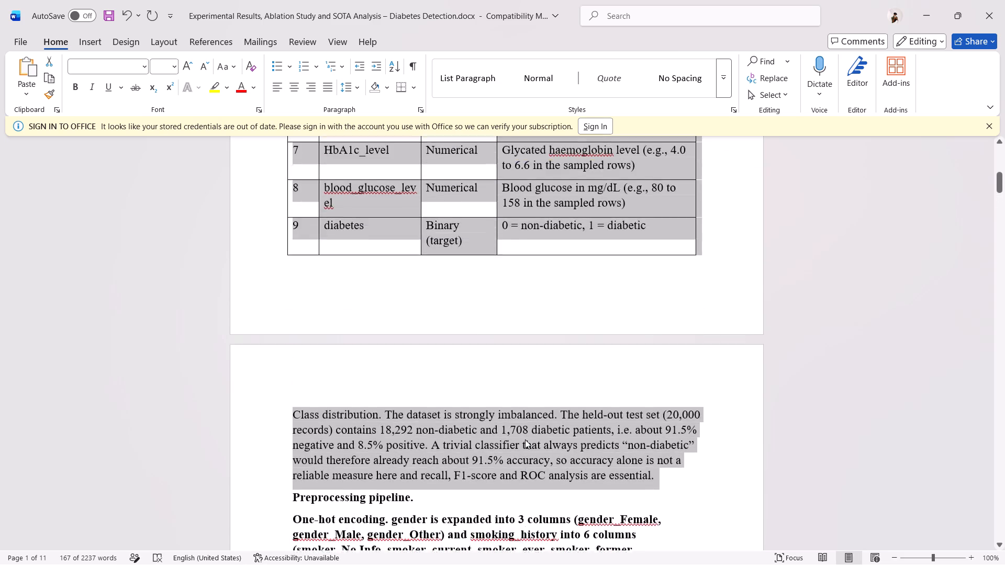
{"action": "scroll", "coordinate": [525, 439], "scroll_direction": "up", "scroll_amount": 1}
{"action": "scroll", "coordinate": [525, 439], "scroll_direction": "down", "scroll_amount": 2}
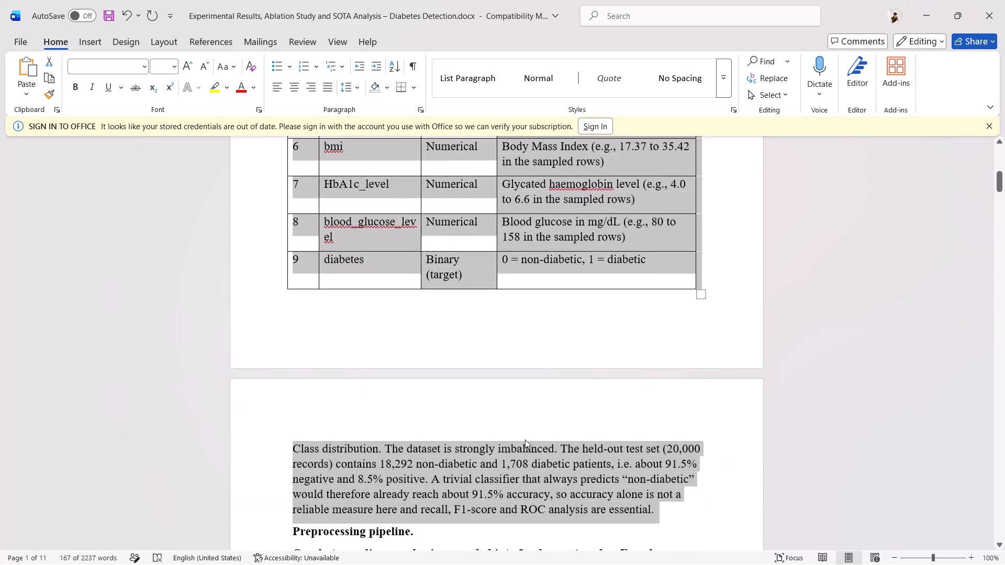
{"action": "scroll", "coordinate": [525, 439], "scroll_direction": "down", "scroll_amount": 1}
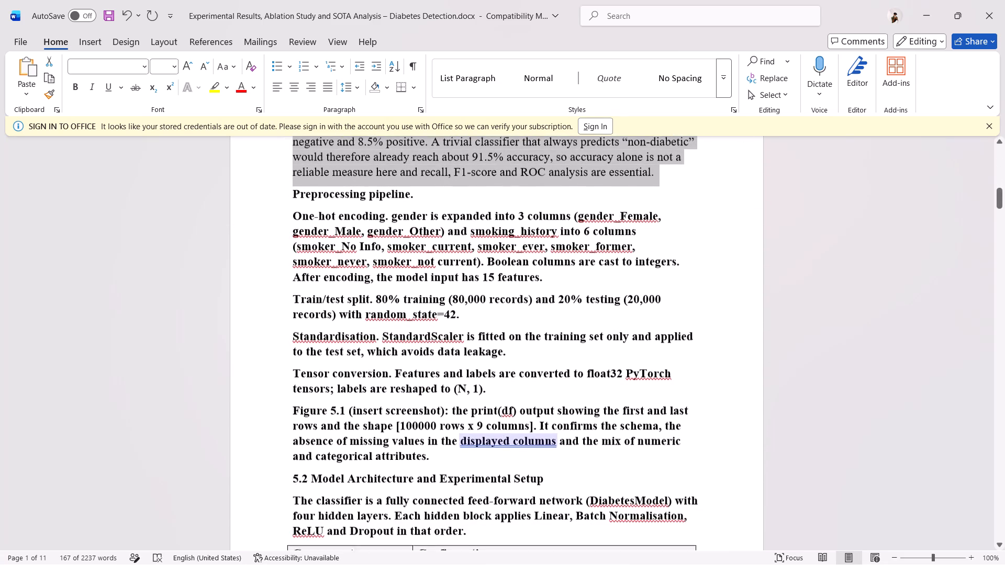
{"action": "scroll", "coordinate": [525, 439], "scroll_direction": "down", "scroll_amount": 1}
{"action": "left_click_drag", "start_coordinate": [293, 213], "coordinate": [502, 459]}
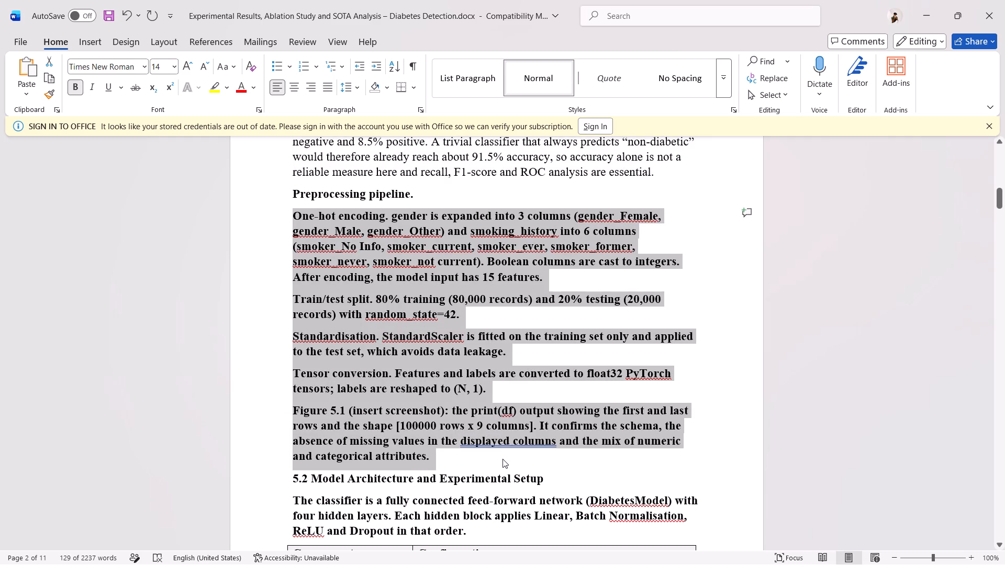
{"action": "key", "text": "ctrl+j"}
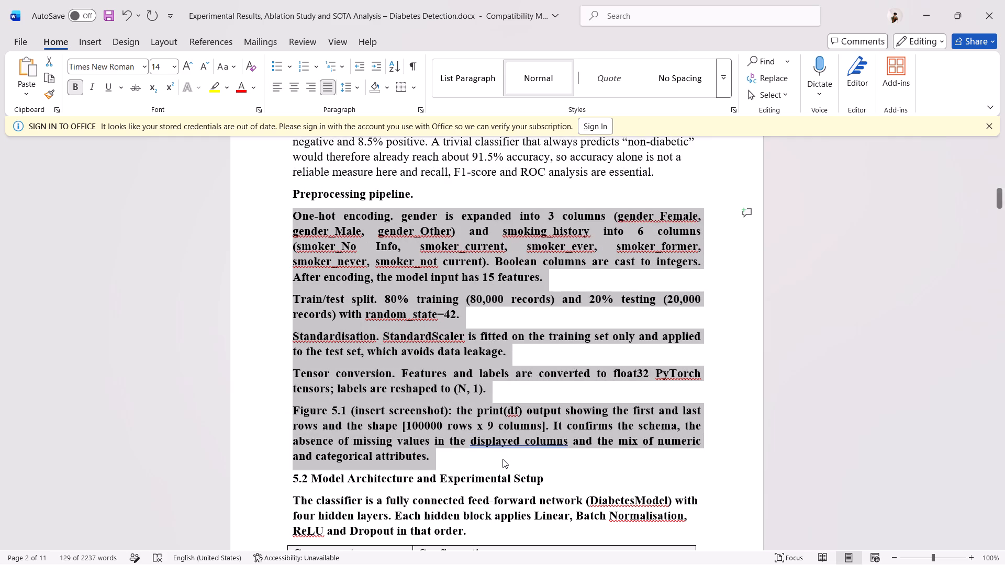
{"action": "key", "text": "ctrl+b"}
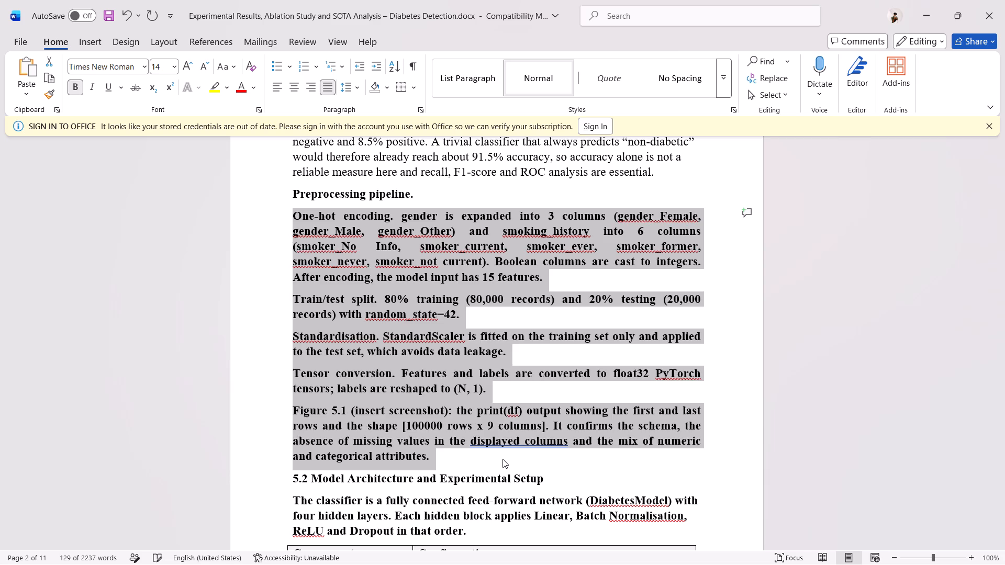
Justify the text of the entire document.
{"action": "left_click", "coordinate": [516, 200]}
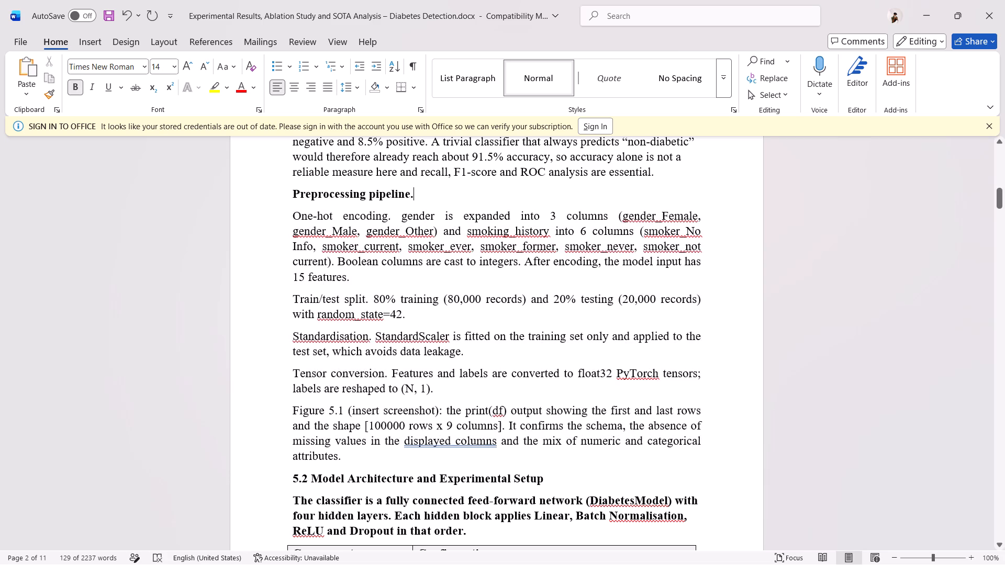
{"action": "key", "text": "ctrl+a"}
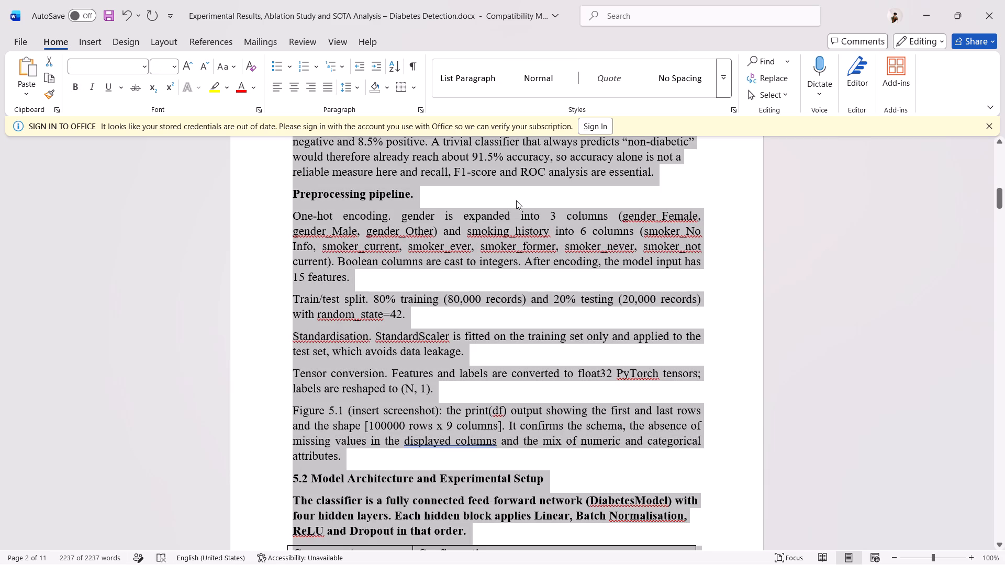
{"action": "key", "text": "ctrl+j"}
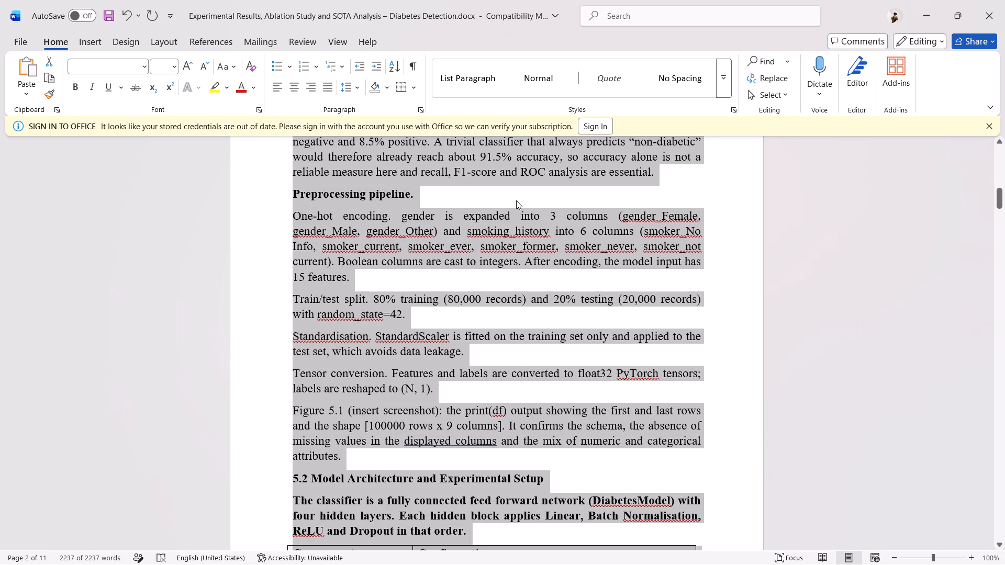
{"action": "key", "text": "ctrl+j"}
{"action": "key", "text": "ctrl+j"}
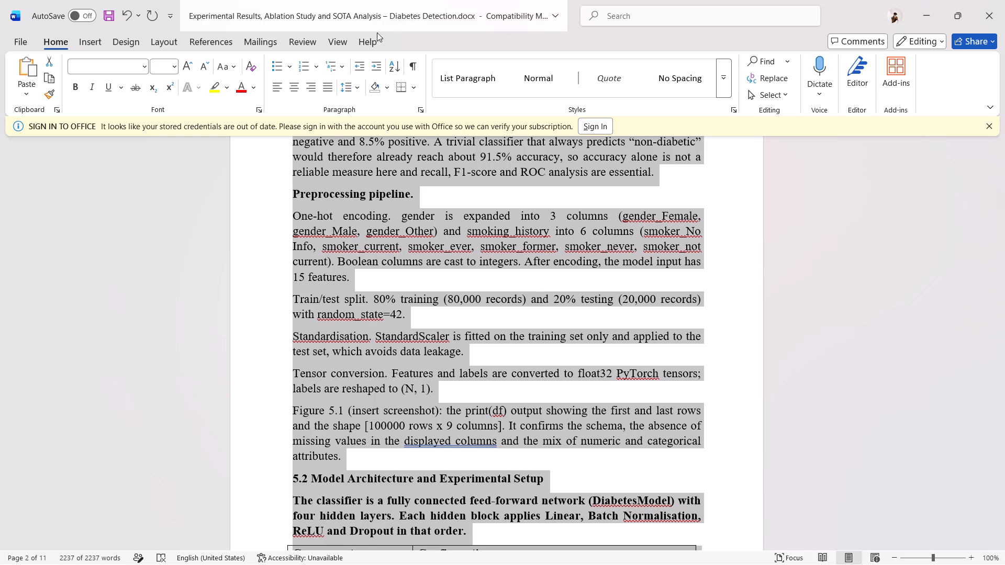
{"action": "left_click", "coordinate": [328, 90]}
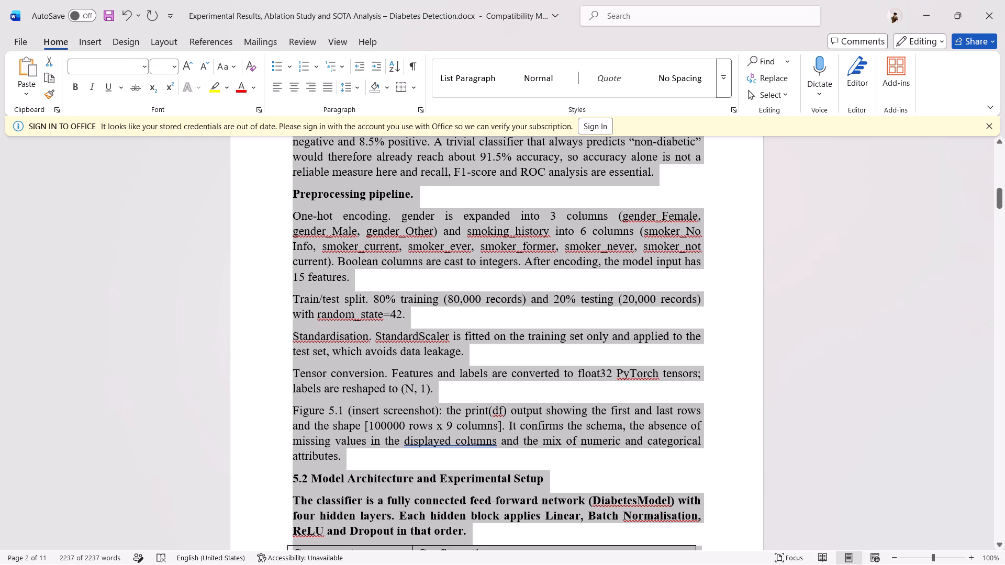
{"action": "left_click", "coordinate": [280, 222]}
{"action": "left_click", "coordinate": [529, 323]}
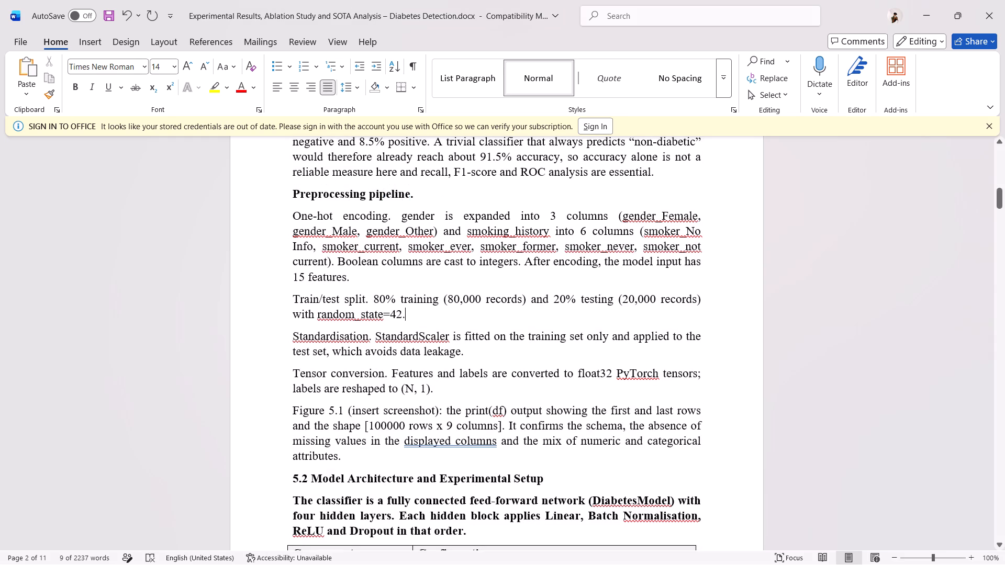
Remove the bold from section 5.2's introductory paragraph, its Component/Configuration table and the BCEWithLogitsLoss paragraph, leaving the headings bold.
{"action": "scroll", "coordinate": [512, 402], "scroll_direction": "down", "scroll_amount": 2}
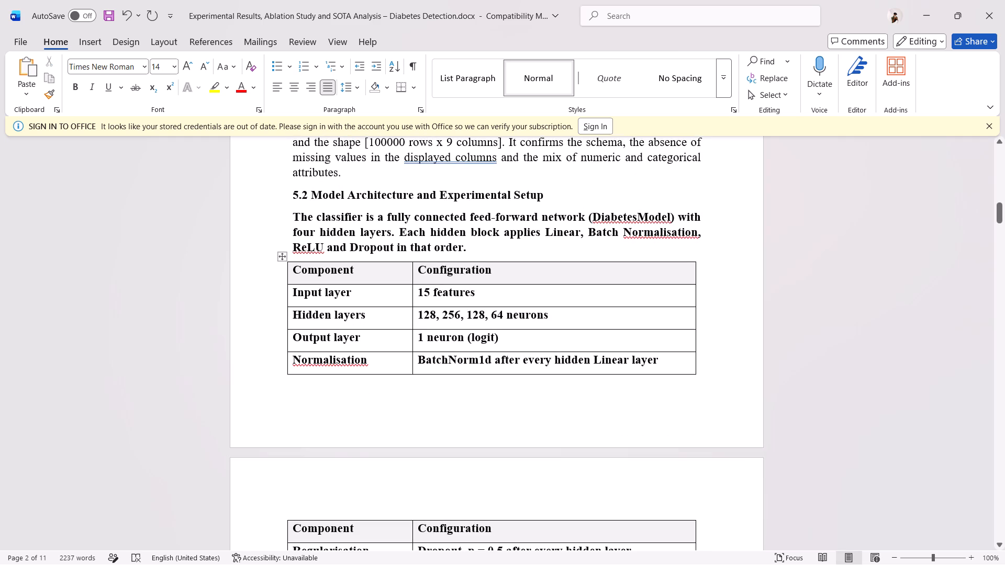
{"action": "left_click_drag", "start_coordinate": [293, 220], "coordinate": [458, 564]}
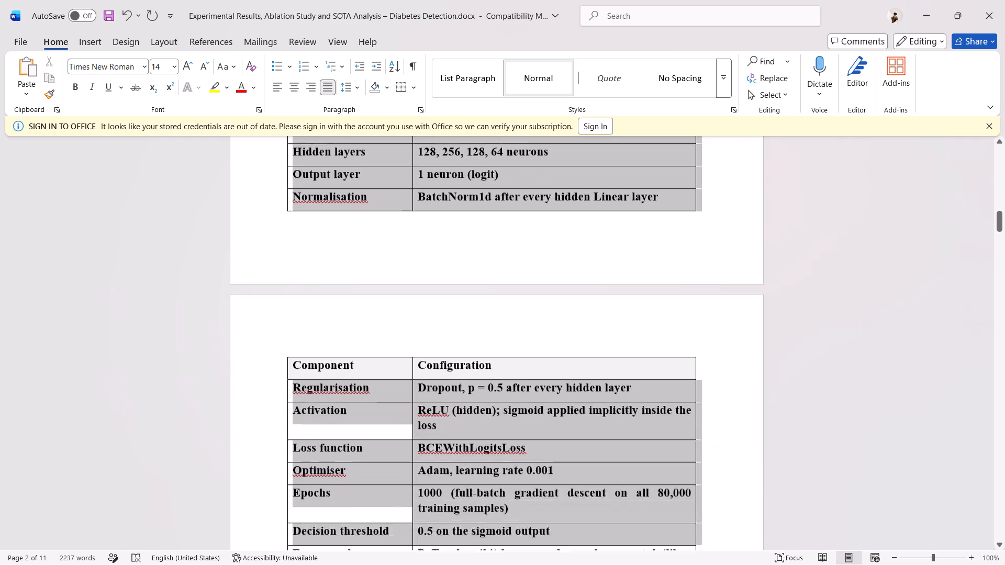
{"action": "left_click_drag", "start_coordinate": [458, 564], "coordinate": [559, 323]}
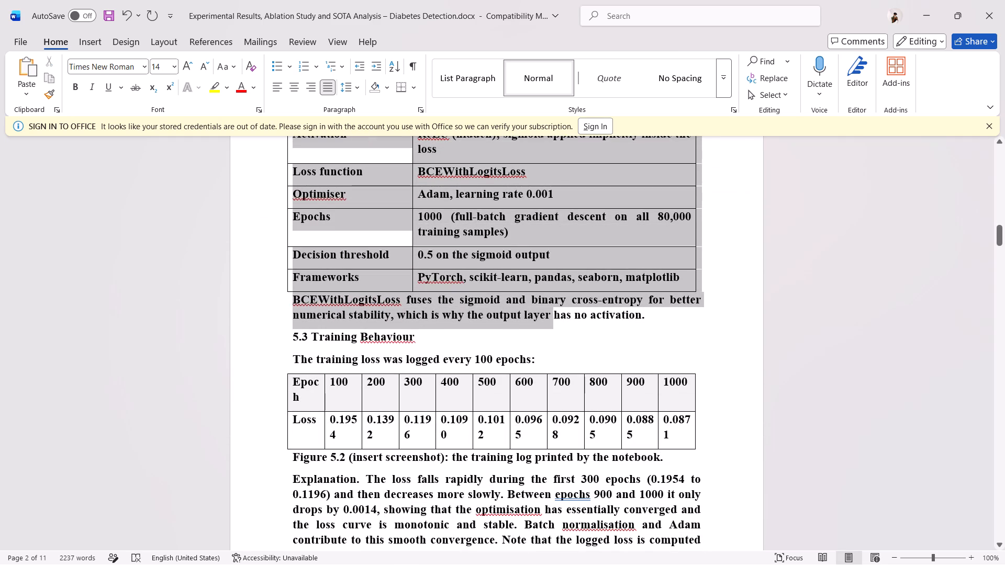
{"action": "left_click_drag", "start_coordinate": [559, 323], "coordinate": [638, 316]}
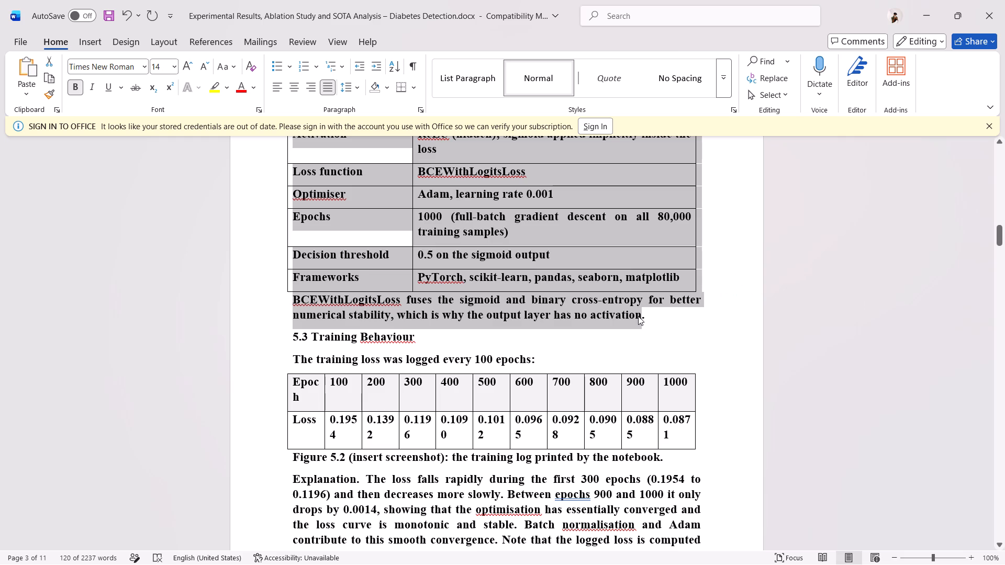
{"action": "key", "text": "ctrl+b"}
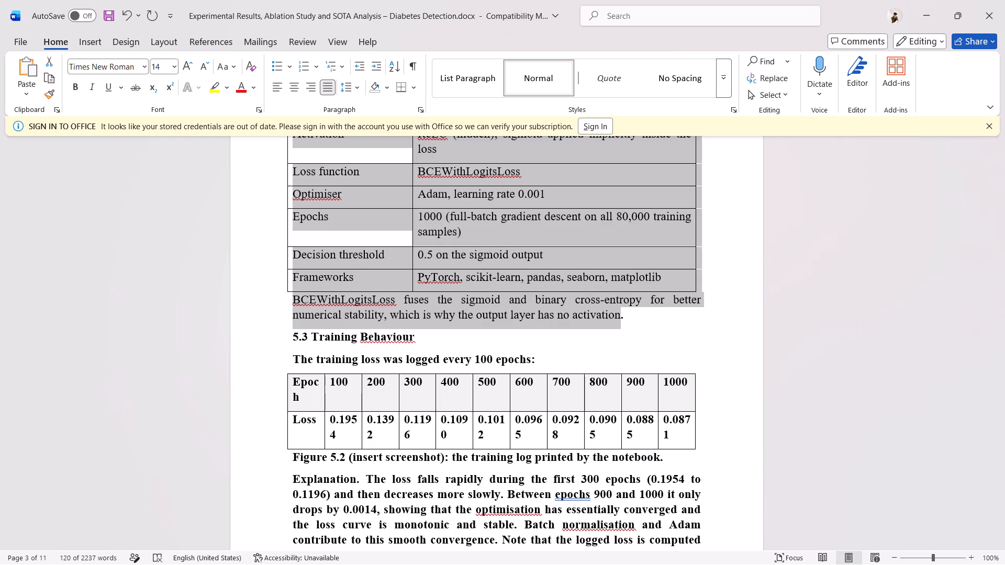
Remove the bold from section 5.3's training-loss sentence, epoch/loss table, Figure 5.2 caption and Explanation paragraph, leaving the headings bold.
{"action": "scroll", "coordinate": [638, 316], "scroll_direction": "down", "scroll_amount": 1}
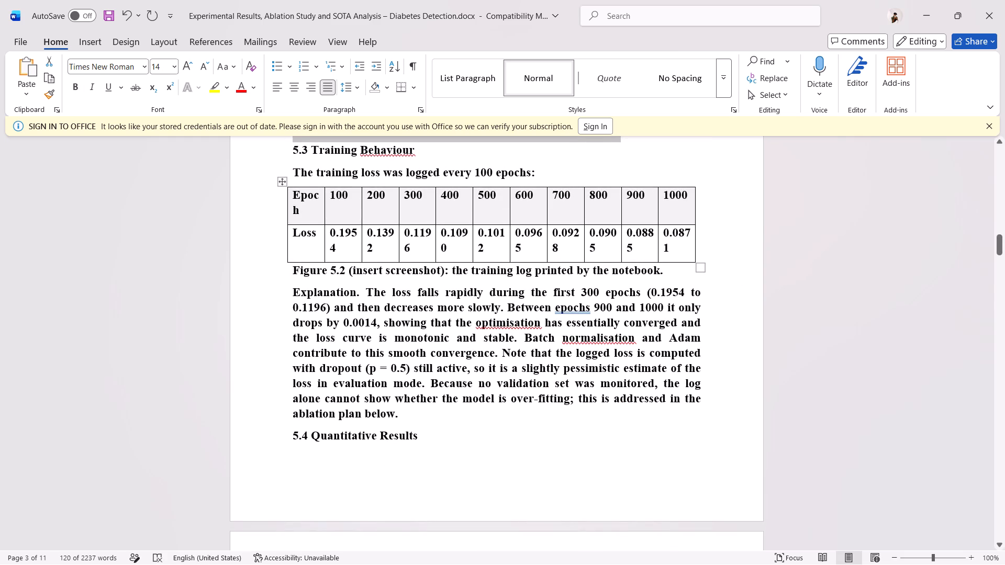
{"action": "left_click_drag", "start_coordinate": [293, 173], "coordinate": [384, 448]}
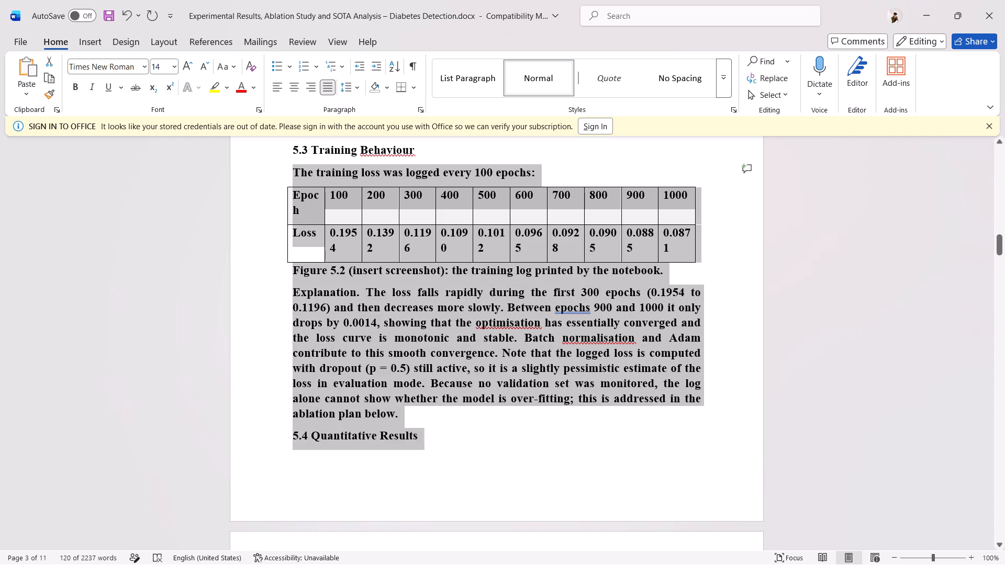
{"action": "left_click_drag", "start_coordinate": [384, 448], "coordinate": [413, 411]}
{"action": "key", "text": "ctrl+b"}
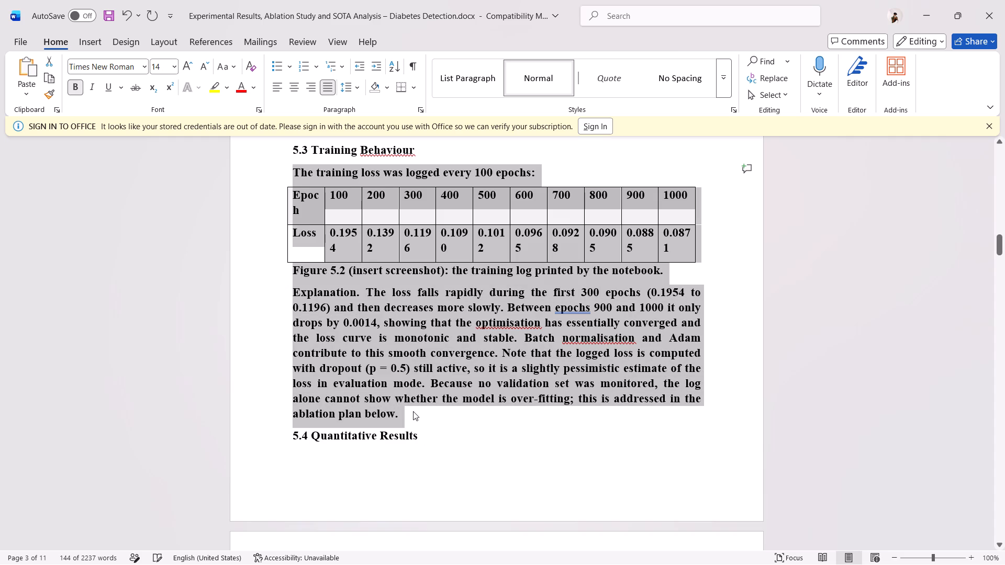
Remove the bold from the paragraph starting "The trained model was switched" under 5.4 Quantitative Results.
{"action": "scroll", "coordinate": [413, 411], "scroll_direction": "down", "scroll_amount": 2}
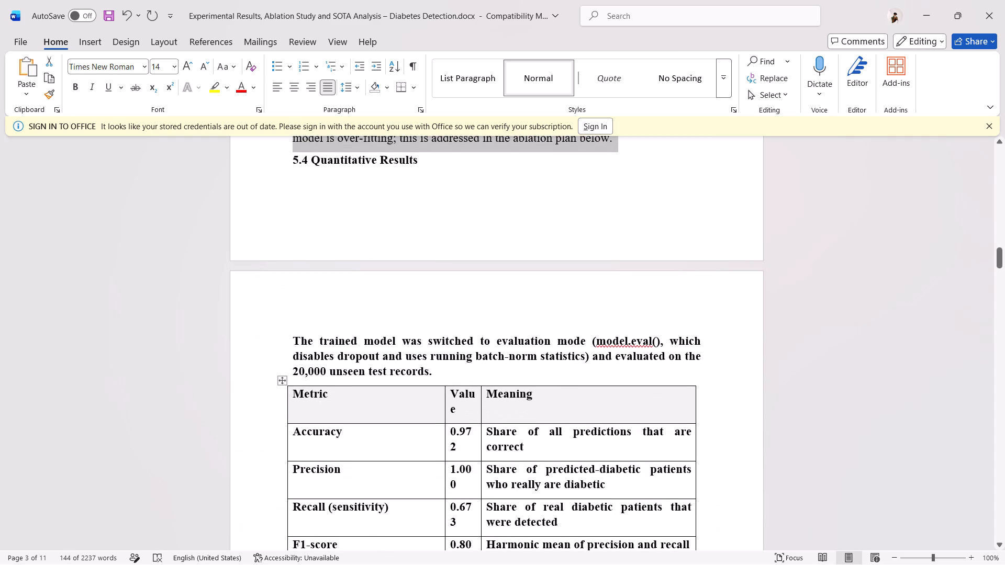
{"action": "left_click_drag", "start_coordinate": [290, 336], "coordinate": [363, 363]}
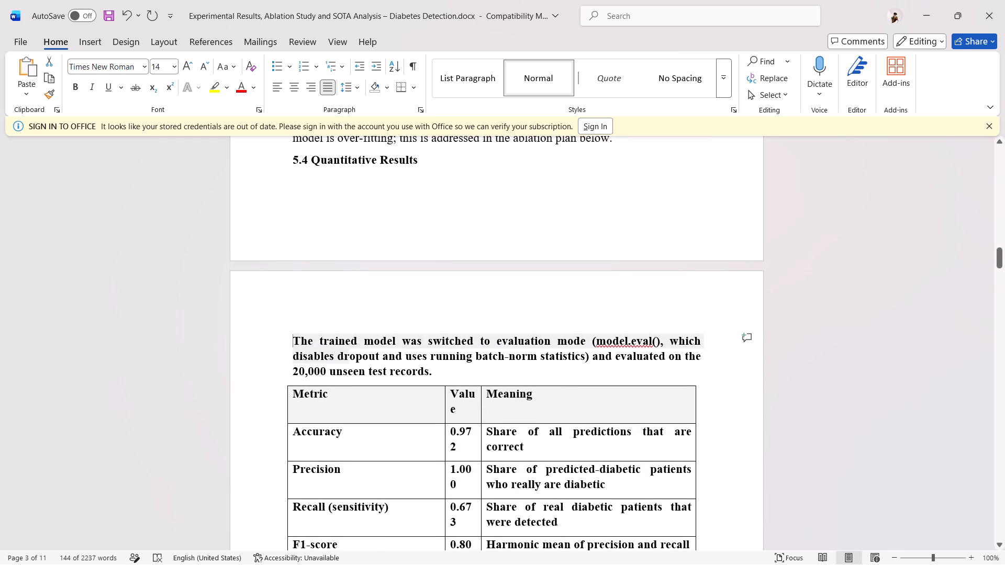
{"action": "left_click_drag", "start_coordinate": [363, 363], "coordinate": [437, 380]}
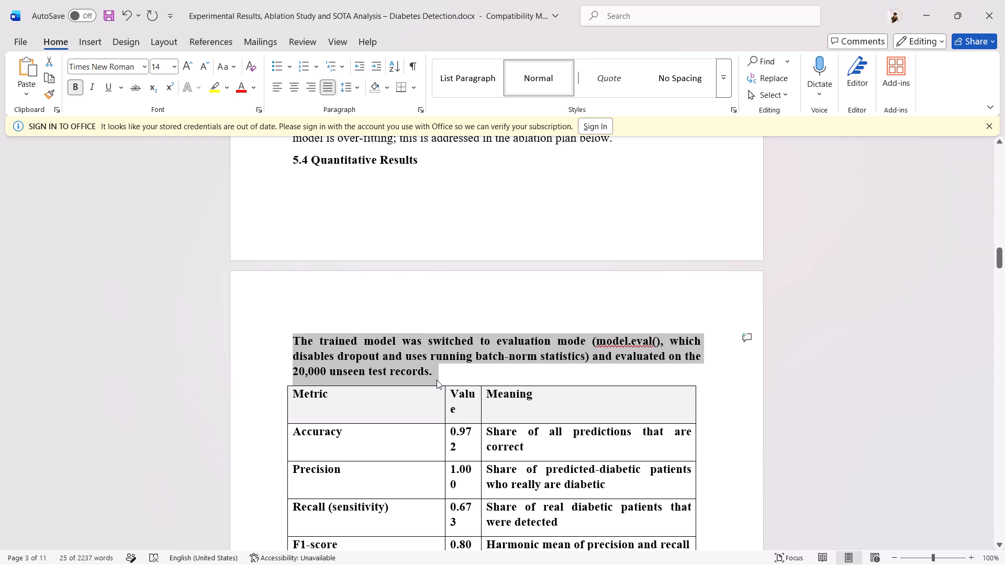
{"action": "key", "text": "ctrl+b"}
Remove the bold from the 5.4 metrics table through the Interpretation paragraph above 5.6, including the 5.5 heading and confusion matrix table.
{"action": "scroll", "coordinate": [437, 380], "scroll_direction": "down", "scroll_amount": 1}
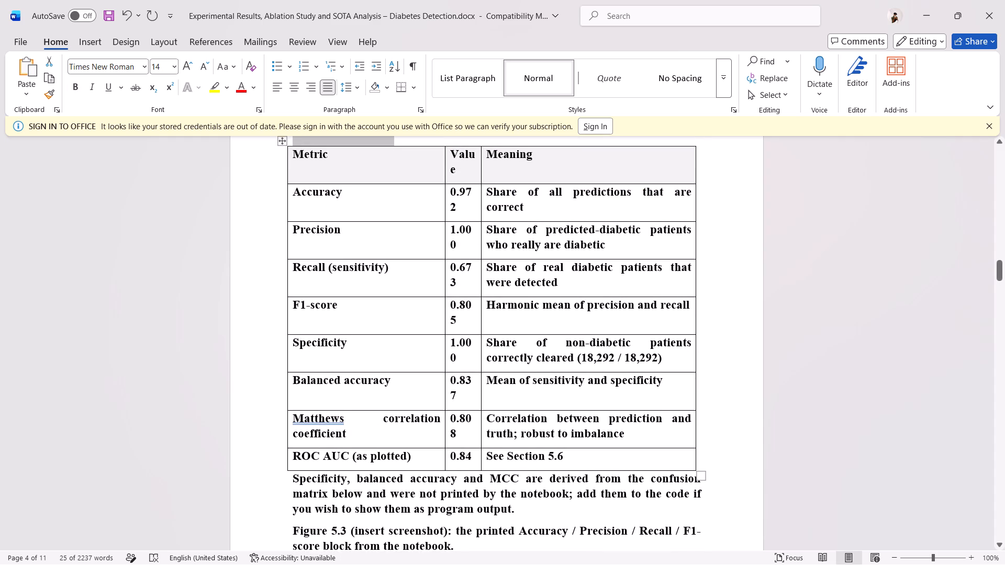
{"action": "key", "text": "Down"}
{"action": "key", "text": "Left"}
{"action": "key", "text": "Left"}
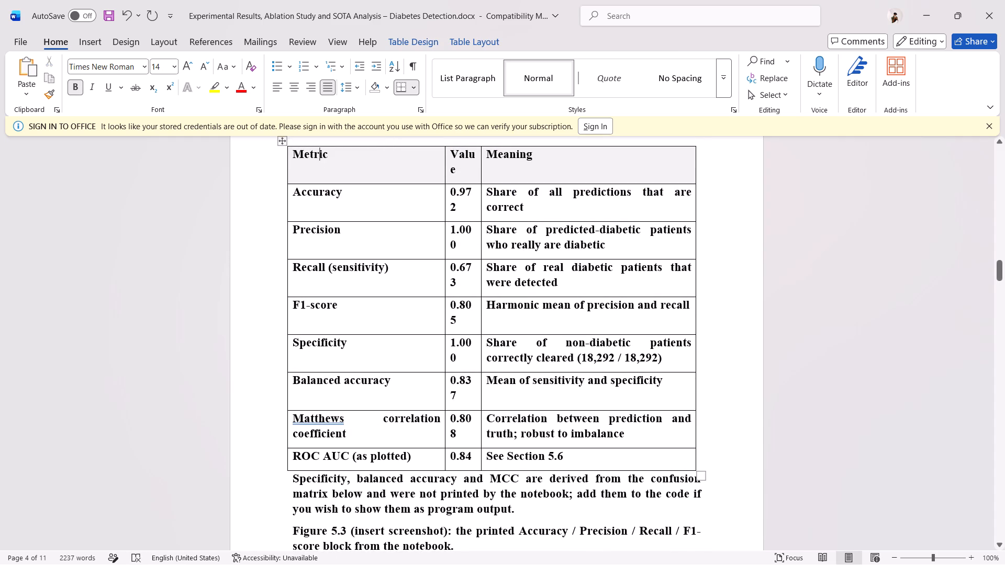
{"action": "key", "text": "Left"}
{"action": "key", "text": "Left"}
{"action": "key", "text": "Left"}
{"action": "key", "text": "Left"}
{"action": "key", "text": "Left"}
{"action": "key", "text": "Down"}
{"action": "key", "text": "Left"}
{"action": "key", "text": "Left"}
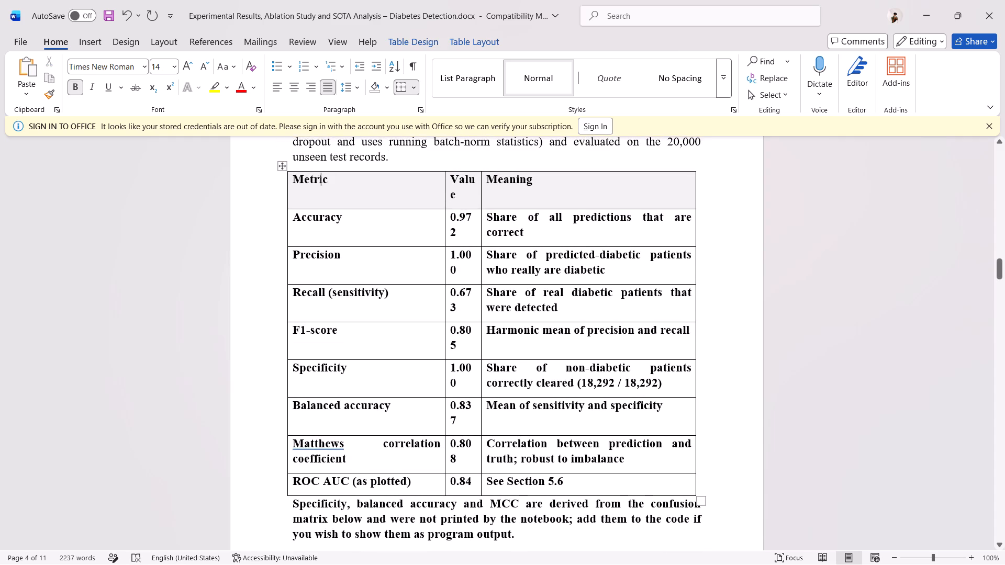
{"action": "key", "text": "Left"}
{"action": "key", "text": "Left"}
{"action": "key", "text": "Left"}
{"action": "key", "text": "Left"}
{"action": "key", "text": "Left"}
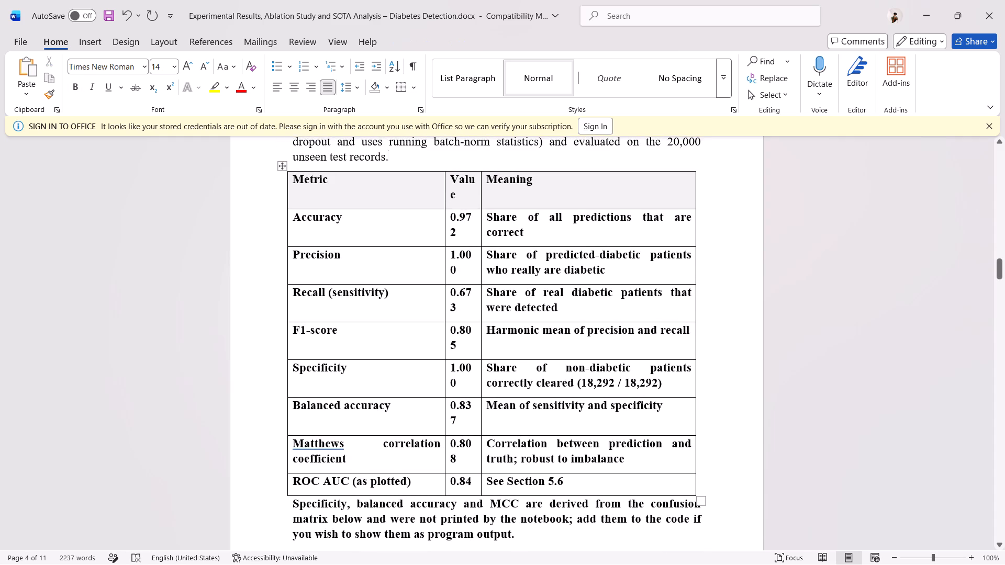
{"action": "key", "text": "Right"}
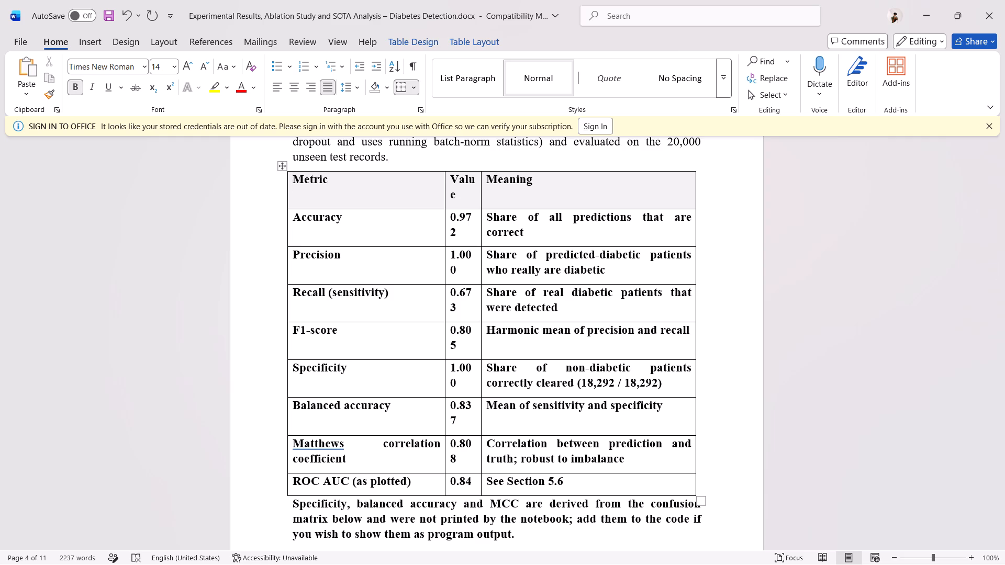
{"action": "key", "text": "shift+Down"}
{"action": "key", "text": "shift+Down"}
{"action": "key", "text": "shift+Down"}
{"action": "key", "text": "shift+Down"}
{"action": "key", "text": "shift+Down"}
{"action": "key", "text": "shift+Down"}
{"action": "key", "text": "shift+Down"}
{"action": "key", "text": "shift+Down"}
{"action": "key", "text": "shift+Down"}
{"action": "key", "text": "shift+Down"}
{"action": "key", "text": "shift+Down"}
{"action": "key", "text": "shift+Down"}
{"action": "key", "text": "shift+Down"}
{"action": "key", "text": "shift+Down"}
{"action": "key", "text": "shift+Down"}
{"action": "key", "text": "shift+Down"}
{"action": "key", "text": "shift+Down"}
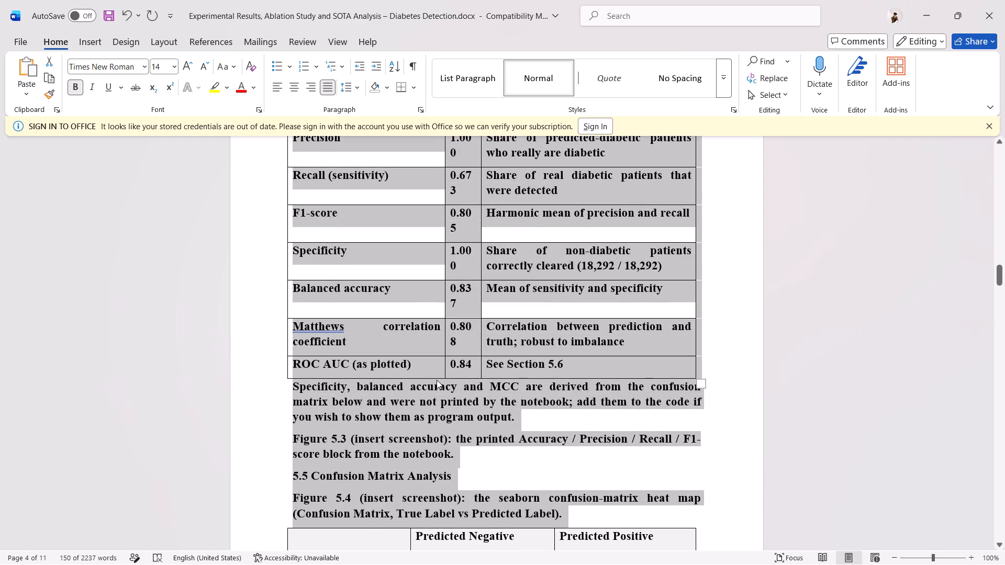
{"action": "key", "text": "shift+Down"}
{"action": "key", "text": "shift+Down"}
{"action": "key", "text": "shift+Down"}
{"action": "key", "text": "shift+Down"}
{"action": "key", "text": "shift+Down"}
{"action": "key", "text": "shift+Down"}
{"action": "key", "text": "shift+Down"}
{"action": "key", "text": "shift+Down"}
{"action": "key", "text": "shift+Down"}
{"action": "key", "text": "shift+Down"}
{"action": "key", "text": "shift+Down"}
{"action": "key", "text": "shift+Down"}
{"action": "key", "text": "shift+Down"}
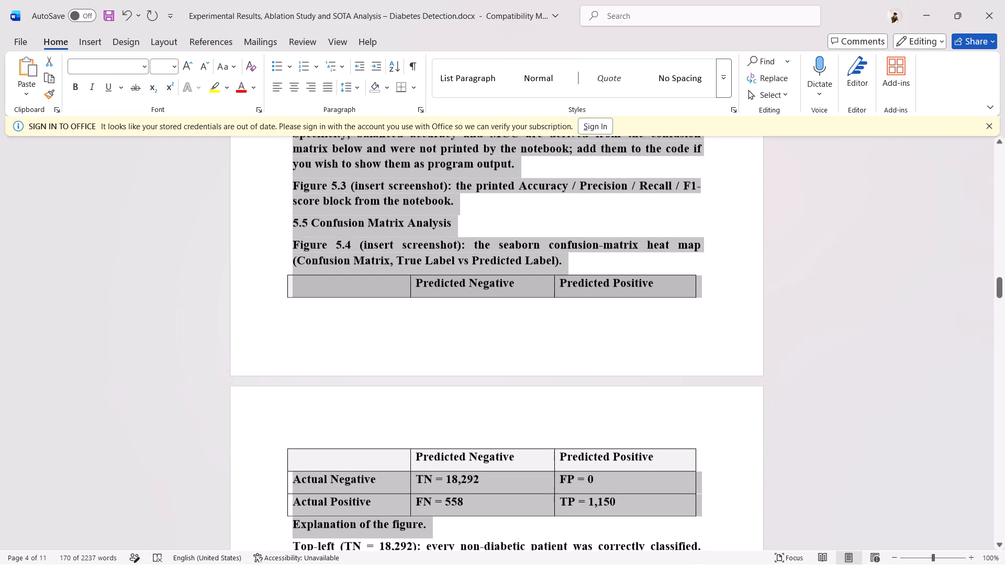
{"action": "key", "text": "shift+Down"}
{"action": "key", "text": "shift+Down"}
{"action": "key", "text": "shift+Down"}
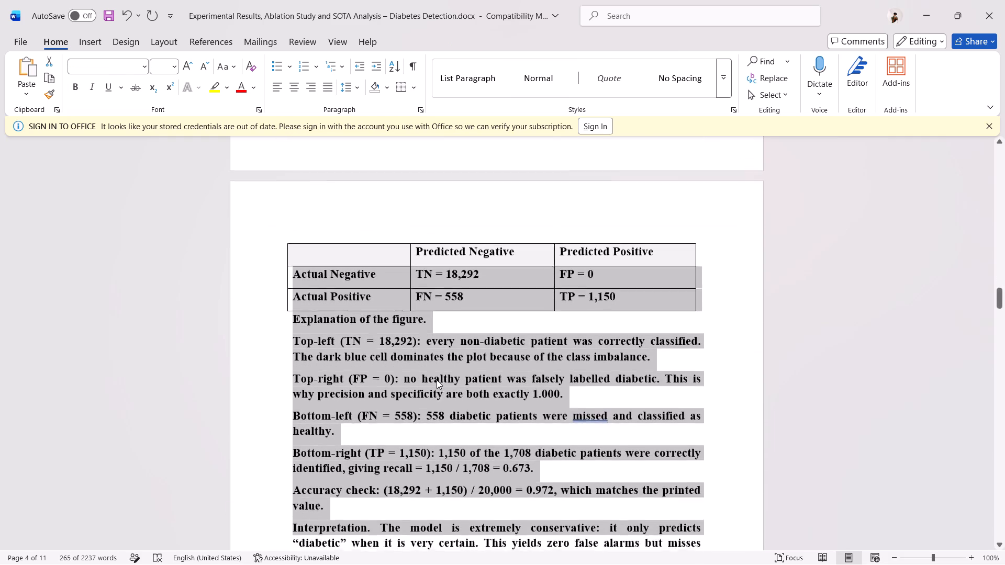
{"action": "key", "text": "shift+Down"}
{"action": "key", "text": "shift+Down"}
{"action": "key", "text": "shift+Down"}
{"action": "key", "text": "shift+Down"}
{"action": "key", "text": "shift+Down"}
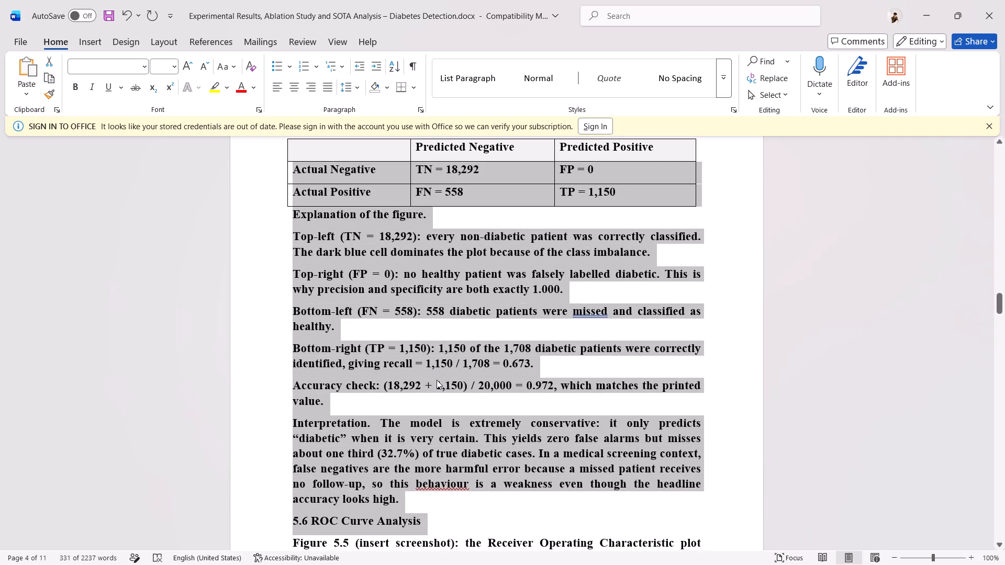
{"action": "key", "text": "shift+Down"}
{"action": "key", "text": "shift+Up"}
{"action": "key", "text": "shift+Up"}
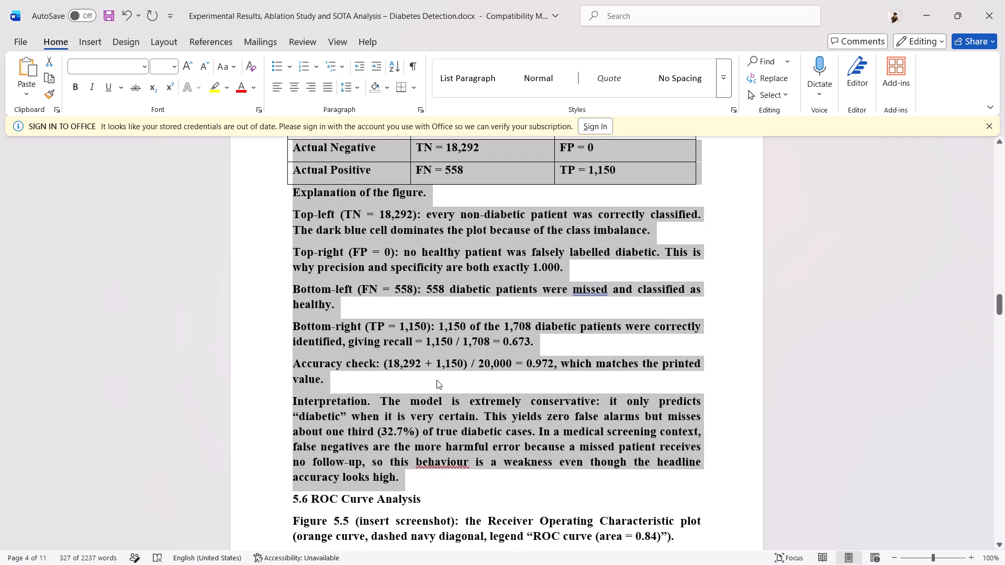
{"action": "key", "text": "ctrl+b"}
{"action": "left_click", "coordinate": [288, 351]}
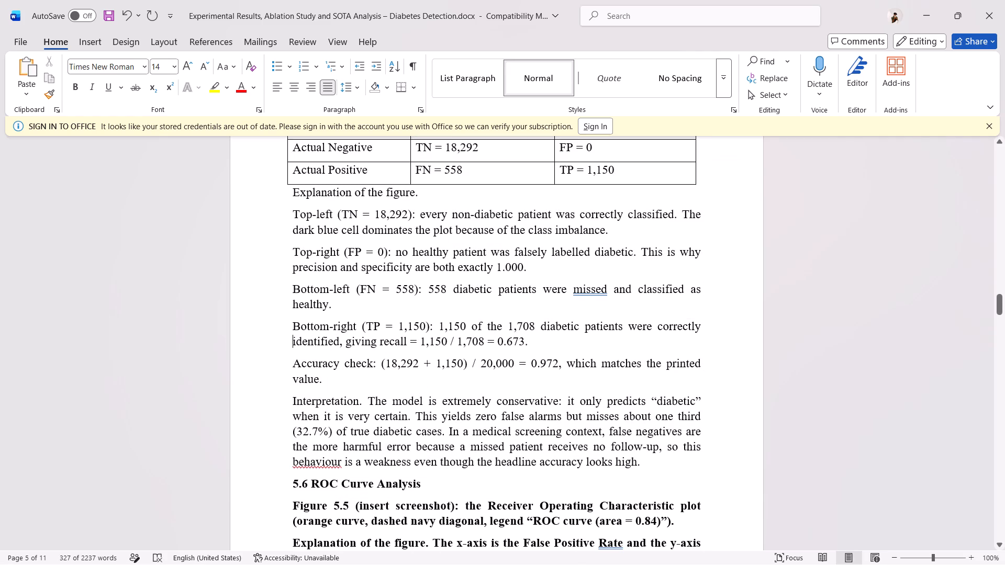
Remove the bold from section 5.6's Figure 5.5 caption, Explanation paragraph and Important note up to "≈ 0.84,", leaving the heading bold.
{"action": "scroll", "coordinate": [340, 396], "scroll_direction": "down", "scroll_amount": 4}
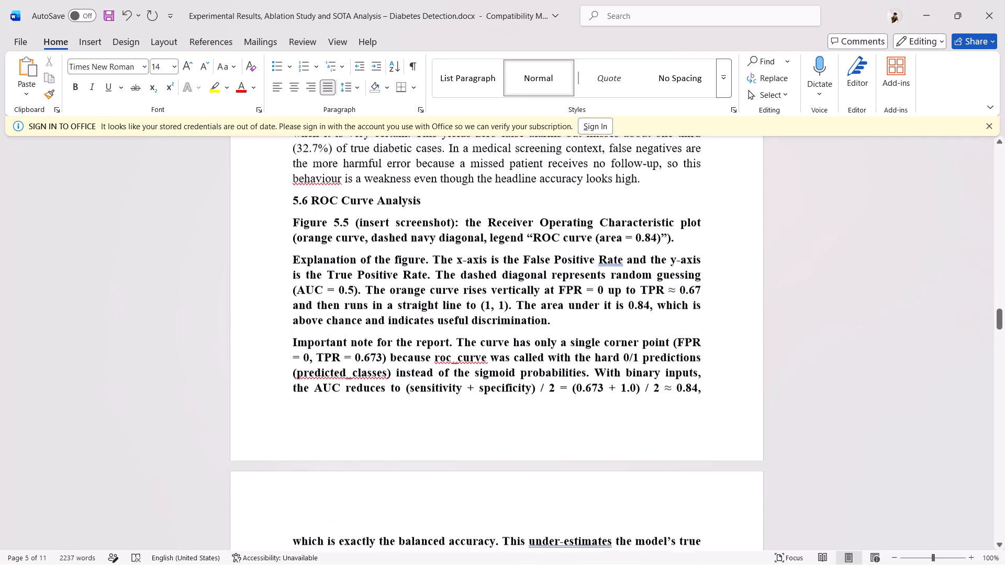
{"action": "scroll", "coordinate": [340, 396], "scroll_direction": "down", "scroll_amount": 1}
{"action": "left_click_drag", "start_coordinate": [292, 213], "coordinate": [410, 309]}
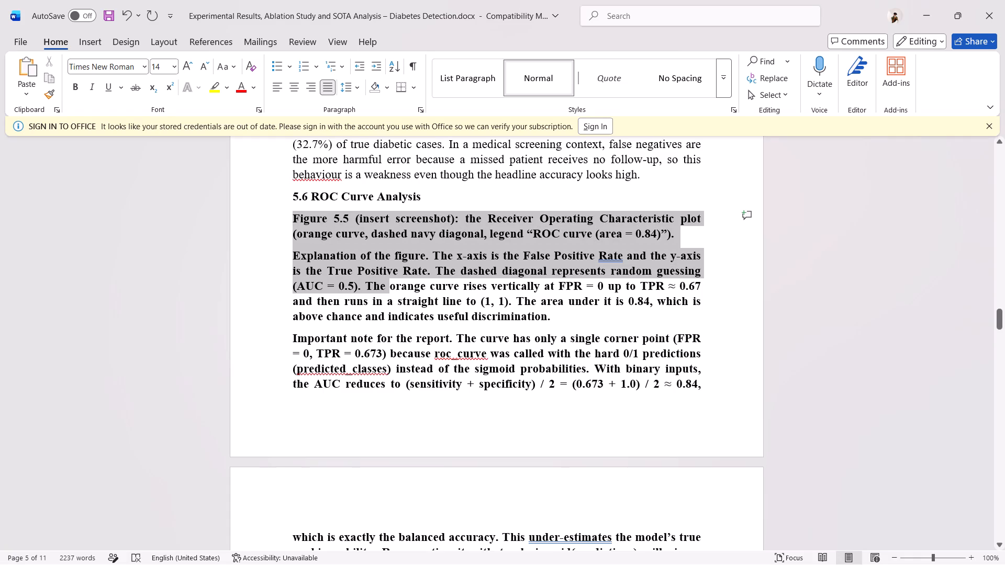
{"action": "left_click_drag", "start_coordinate": [410, 309], "coordinate": [657, 395]}
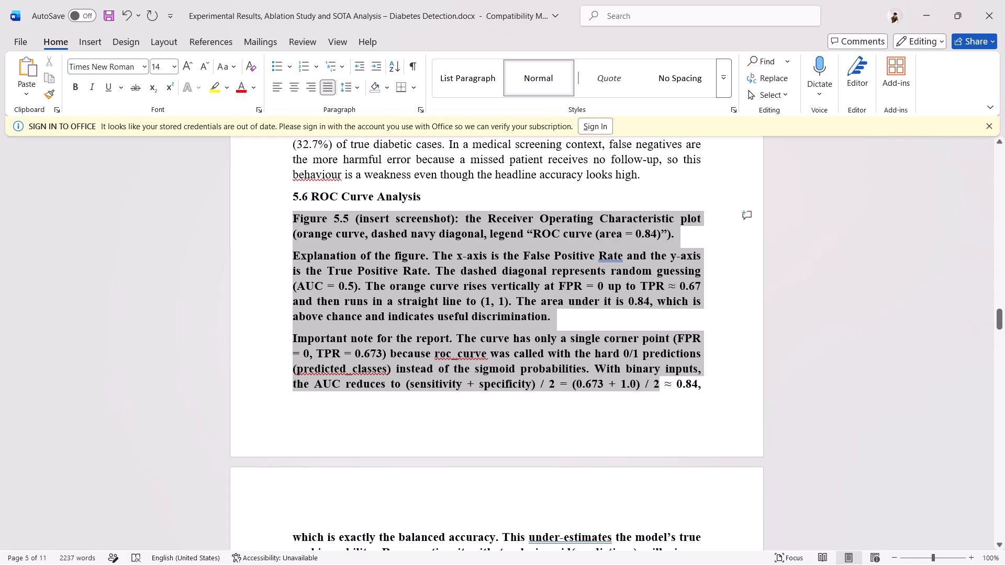
{"action": "left_click_drag", "start_coordinate": [657, 395], "coordinate": [692, 388]}
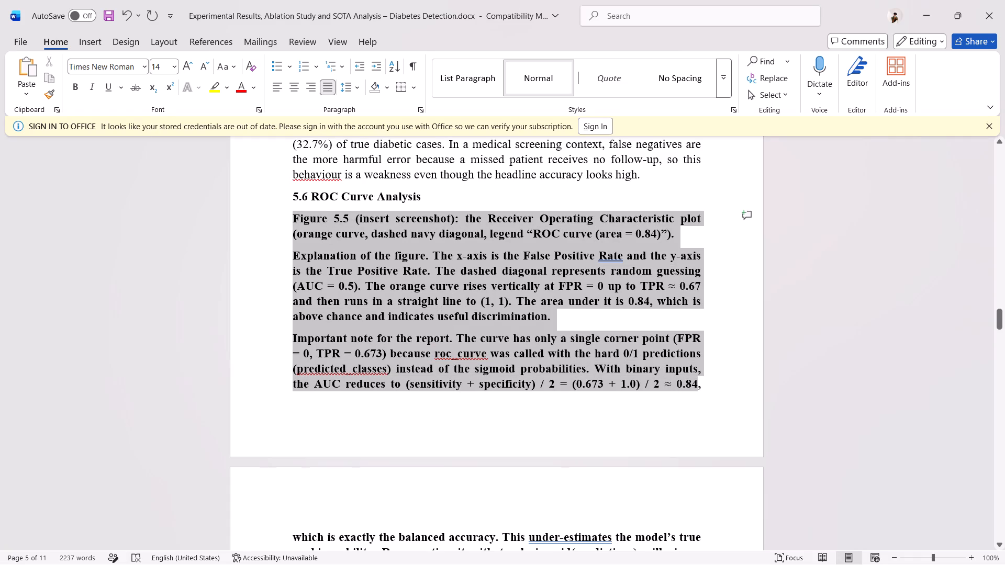
{"action": "left_click_drag", "start_coordinate": [692, 388], "coordinate": [700, 391]}
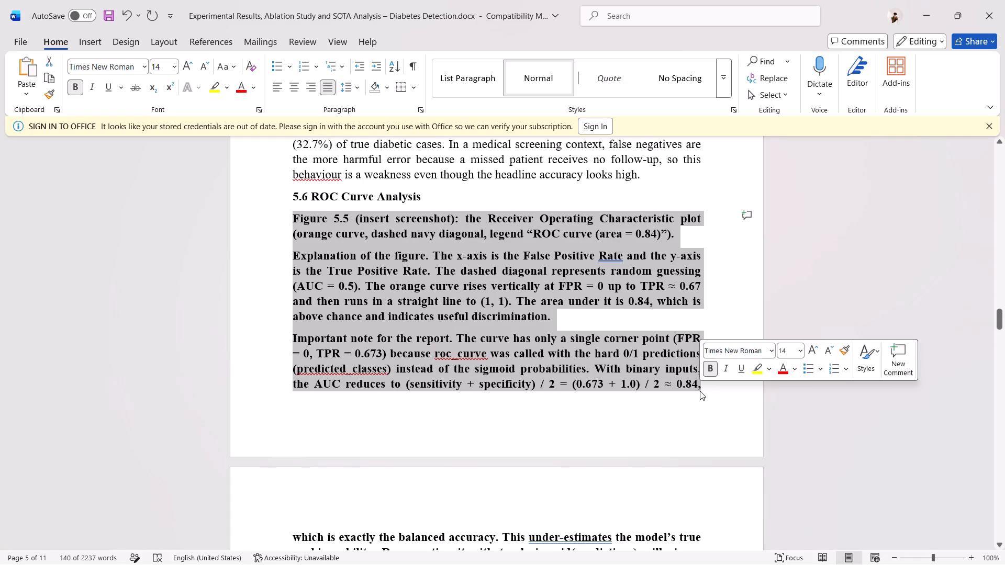
{"action": "key", "text": "ctrl+b"}
Remove the bold from the rest of the Important note paragraph, from "which is exactly the balanced accuracy" to "the improved result.".
{"action": "scroll", "coordinate": [700, 391], "scroll_direction": "down", "scroll_amount": 2}
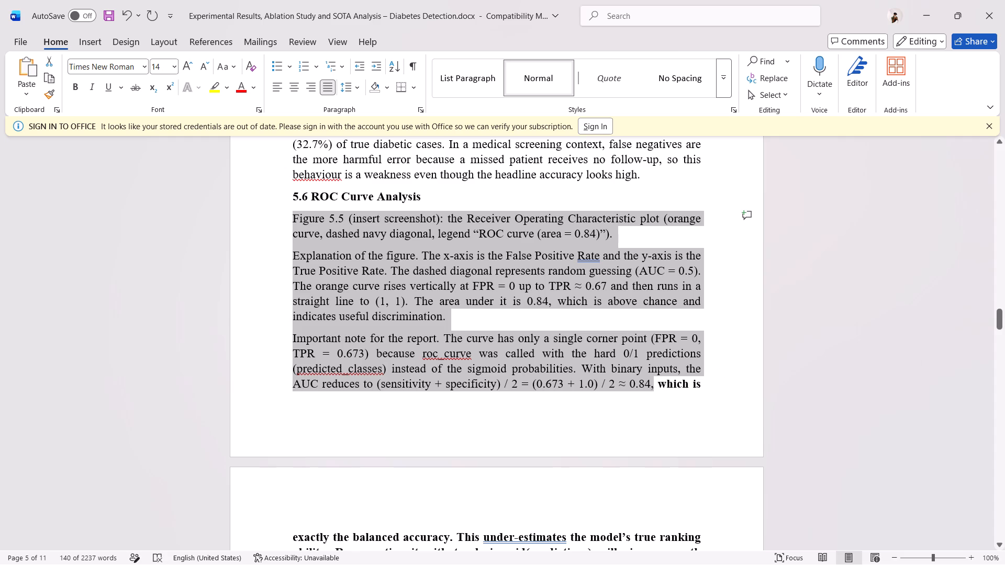
{"action": "scroll", "coordinate": [655, 400], "scroll_direction": "down", "scroll_amount": 1}
{"action": "key", "text": "Down"}
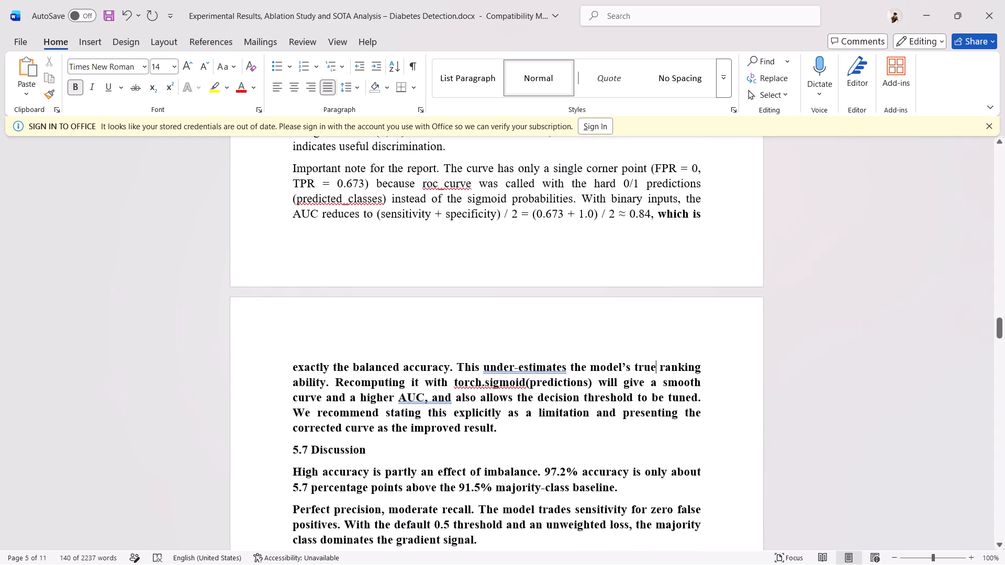
{"action": "key", "text": "Up"}
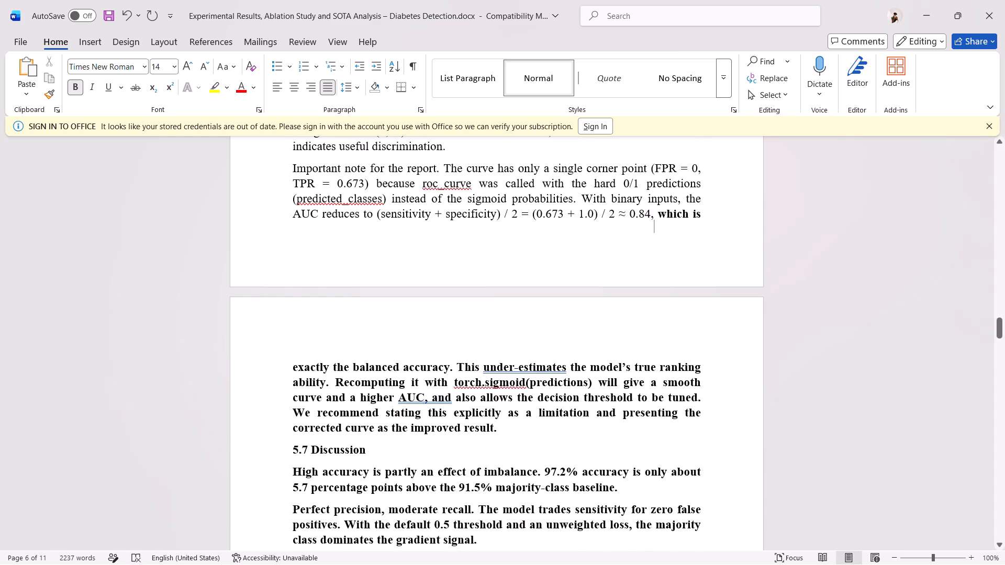
{"action": "key", "text": "Down"}
{"action": "key", "text": "Up"}
{"action": "key", "text": "Right"}
{"action": "key", "text": "shift+Down"}
{"action": "key", "text": "shift+Down"}
{"action": "key", "text": "shift+Down"}
{"action": "key", "text": "shift+Down"}
{"action": "key", "text": "shift+Down"}
{"action": "key", "text": "shift+Down"}
{"action": "key", "text": "shift+Down"}
{"action": "key", "text": "shift+Down"}
{"action": "key", "text": "shift+Down"}
{"action": "key", "text": "shift+Down"}
{"action": "key", "text": "shift+Down"}
{"action": "key", "text": "shift+Down"}
{"action": "key", "text": "shift+Down"}
{"action": "key", "text": "shift+Down"}
{"action": "key", "text": "shift+Down"}
{"action": "key", "text": "shift+Down"}
{"action": "key", "text": "shift+Down"}
{"action": "key", "text": "shift+Down"}
{"action": "key", "text": "shift+Down"}
{"action": "key", "text": "shift+Down"}
{"action": "key", "text": "shift+Down"}
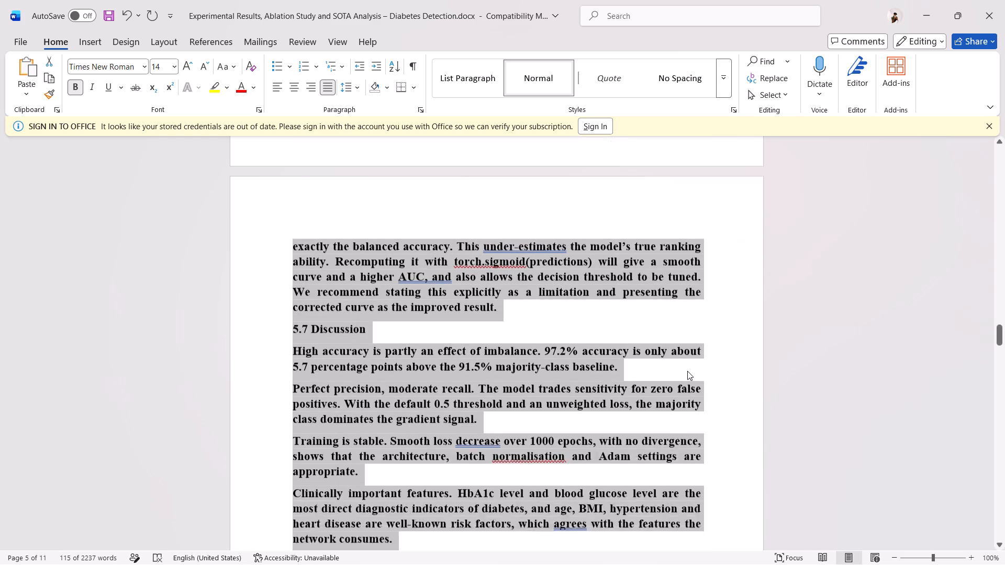
{"action": "key", "text": "shift+Down"}
{"action": "key", "text": "shift+Down"}
{"action": "key", "text": "shift+Up"}
{"action": "key", "text": "shift+Up"}
{"action": "key", "text": "shift+Up"}
{"action": "key", "text": "shift+Up"}
{"action": "key", "text": "shift+Up"}
{"action": "key", "text": "shift+Up"}
{"action": "key", "text": "shift+Up"}
{"action": "key", "text": "shift+Up"}
{"action": "key", "text": "shift+Up"}
{"action": "key", "text": "shift+Up"}
{"action": "key", "text": "shift+Up"}
{"action": "key", "text": "shift+Up"}
{"action": "key", "text": "shift+Up"}
{"action": "key", "text": "shift+Up"}
{"action": "key", "text": "shift+Up"}
{"action": "key", "text": "shift+Up"}
{"action": "key", "text": "shift+Up"}
{"action": "key", "text": "shift+Up"}
{"action": "key", "text": "shift+Up"}
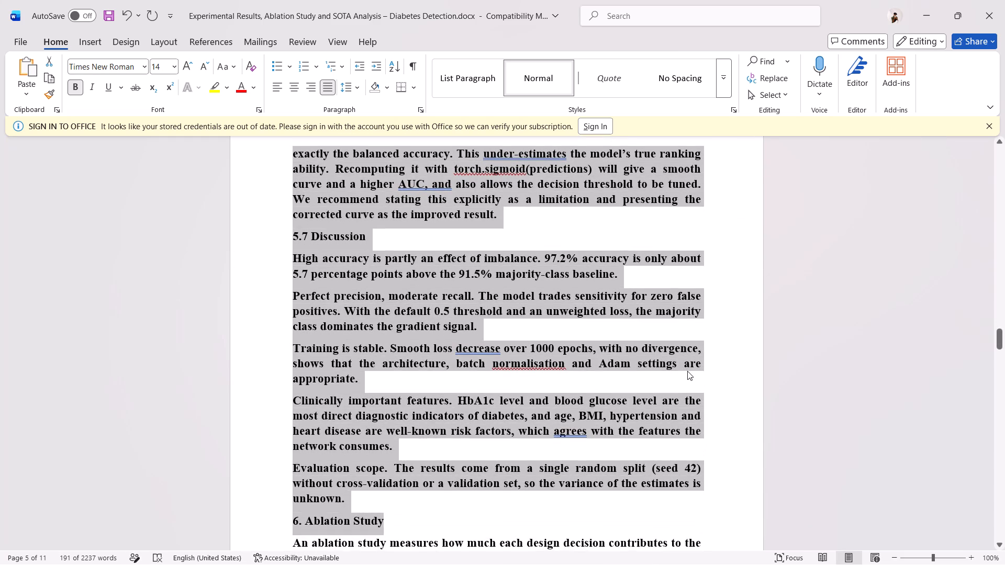
{"action": "key", "text": "shift+Down"}
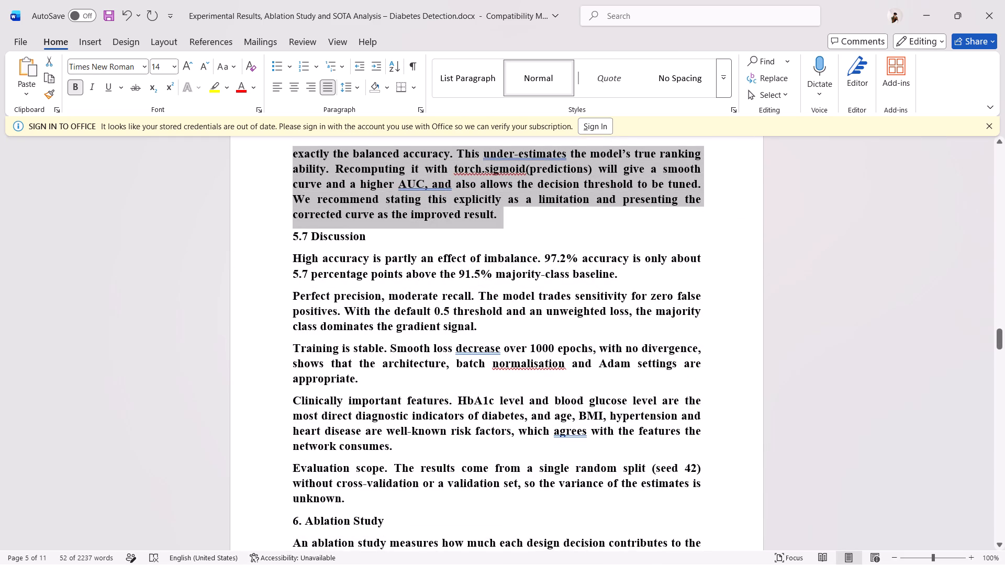
{"action": "key", "text": "ctrl+b"}
Remove the bold from all the paragraphs under 5.7 Discussion, from "High accuracy" through "Evaluation scope", leaving the headings bold.
{"action": "key", "text": "Down"}
{"action": "key", "text": "Down"}
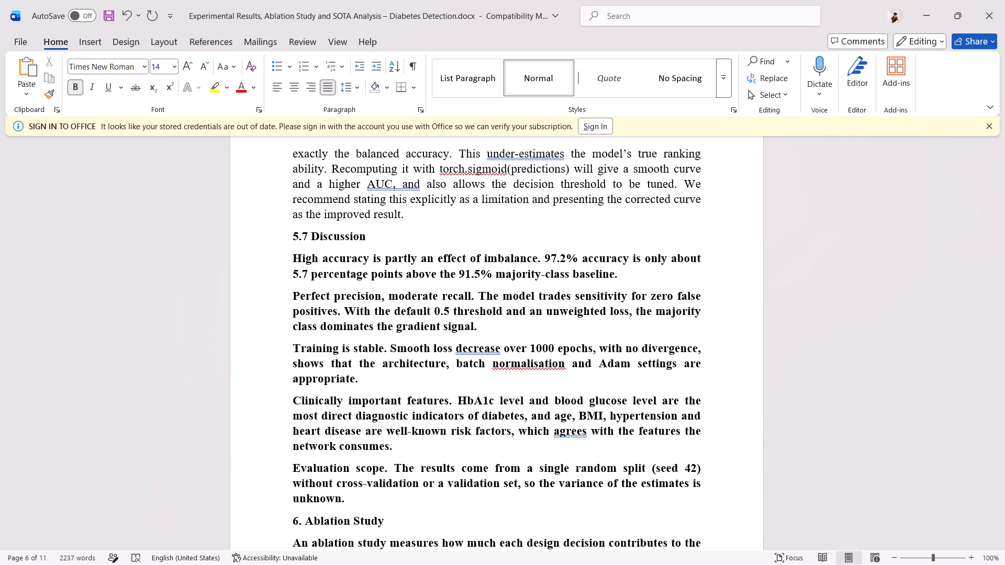
{"action": "key", "text": "Up"}
{"action": "key", "text": "Down"}
{"action": "key", "text": "Home"}
{"action": "key", "text": "shift+Down"}
{"action": "key", "text": "shift+Down"}
{"action": "key", "text": "shift+Down"}
{"action": "key", "text": "shift+Down"}
{"action": "key", "text": "shift+Down"}
{"action": "key", "text": "shift+Down"}
{"action": "key", "text": "shift+Down"}
{"action": "key", "text": "shift+Down"}
{"action": "key", "text": "shift+Down"}
{"action": "key", "text": "shift+Down"}
{"action": "key", "text": "shift+Down"}
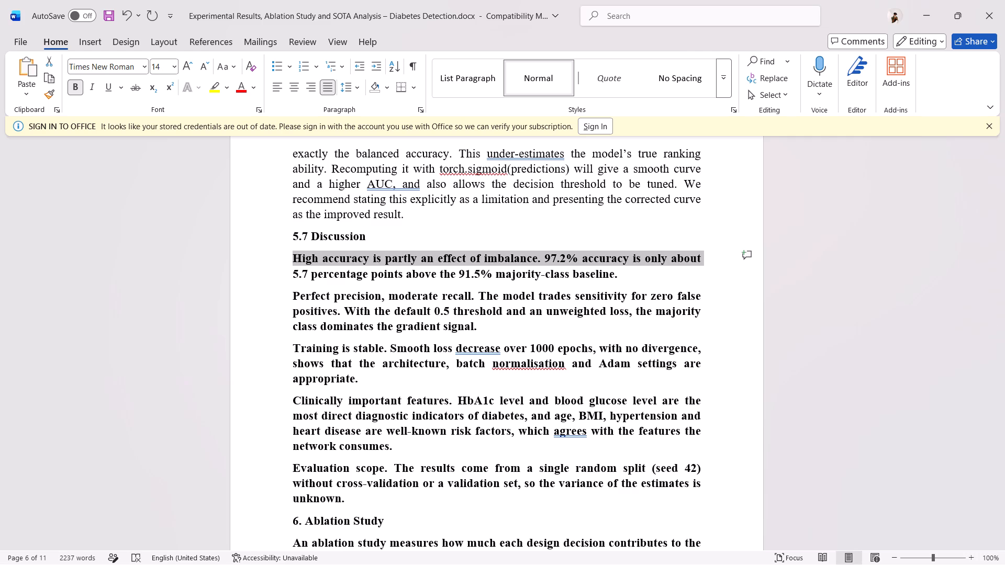
{"action": "key", "text": "shift+Down"}
{"action": "key", "text": "shift+Down"}
{"action": "key", "text": "shift+Down"}
{"action": "key", "text": "shift+Down"}
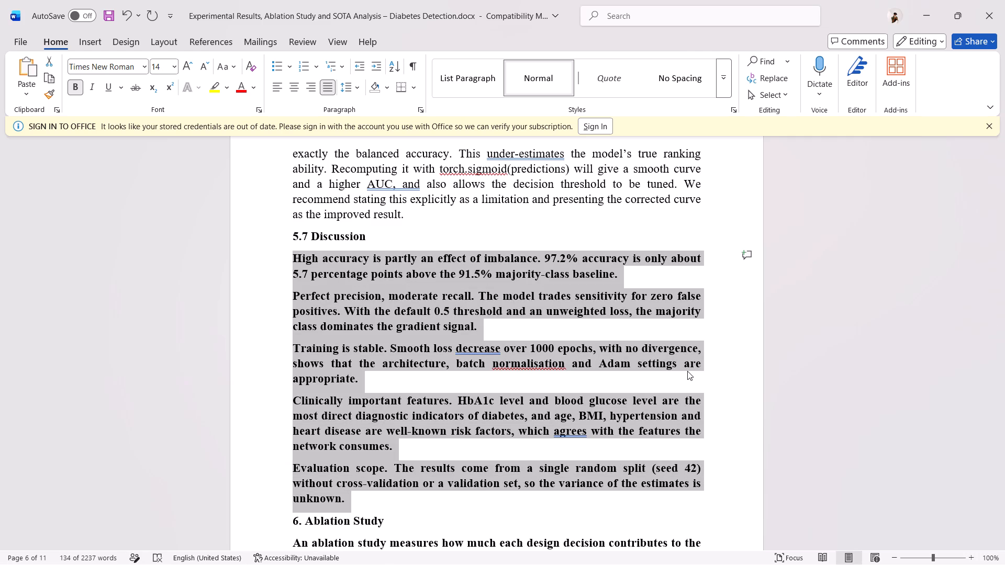
{"action": "key", "text": "ctrl+b"}
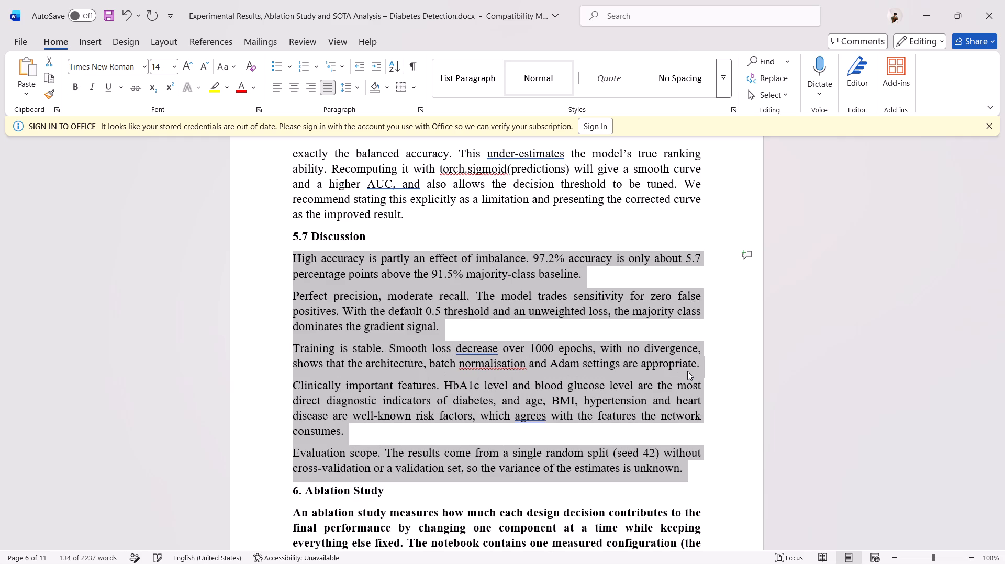
Remove the bold from the introductory paragraph under 6. Ablation Study, from "An ablation study" to "rather than invented.", leaving the headings bold.
{"action": "key", "text": "Down"}
{"action": "key", "text": "Down"}
{"action": "key", "text": "Down"}
{"action": "key", "text": "Down"}
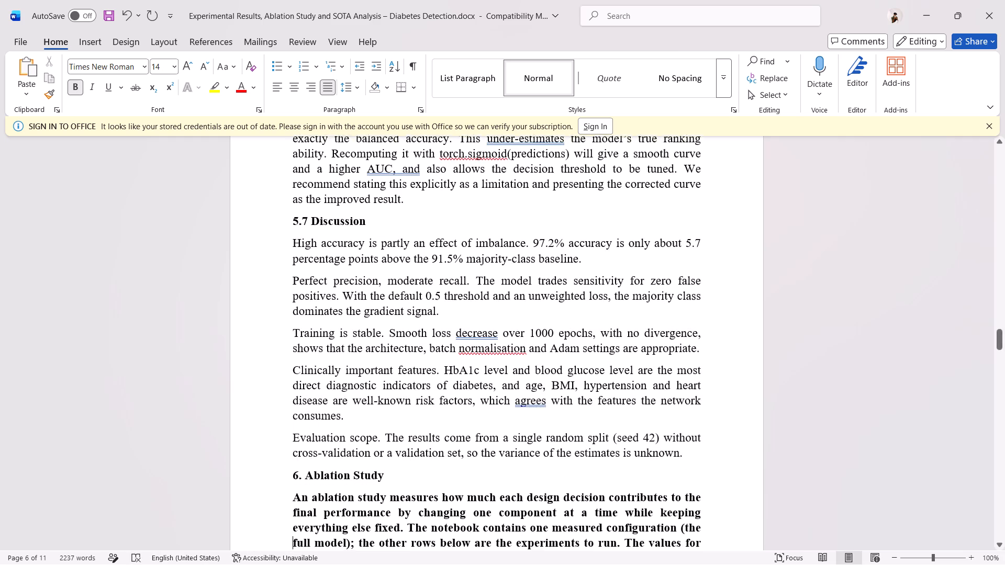
{"action": "key", "text": "Down"}
{"action": "key", "text": "Down"}
{"action": "key", "text": "Down"}
{"action": "key", "text": "Down"}
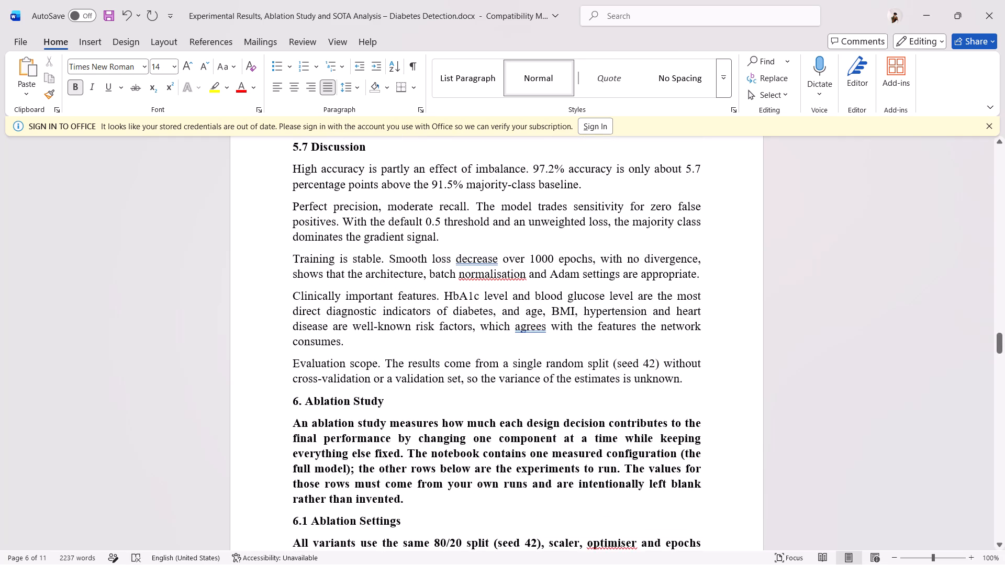
{"action": "key", "text": "Up"}
{"action": "key", "text": "Down"}
{"action": "key", "text": "Left"}
{"action": "key", "text": "Home"}
{"action": "key", "text": "Down"}
{"action": "key", "text": "Up"}
{"action": "key", "text": "Down"}
{"action": "left_click", "coordinate": [293, 424]}
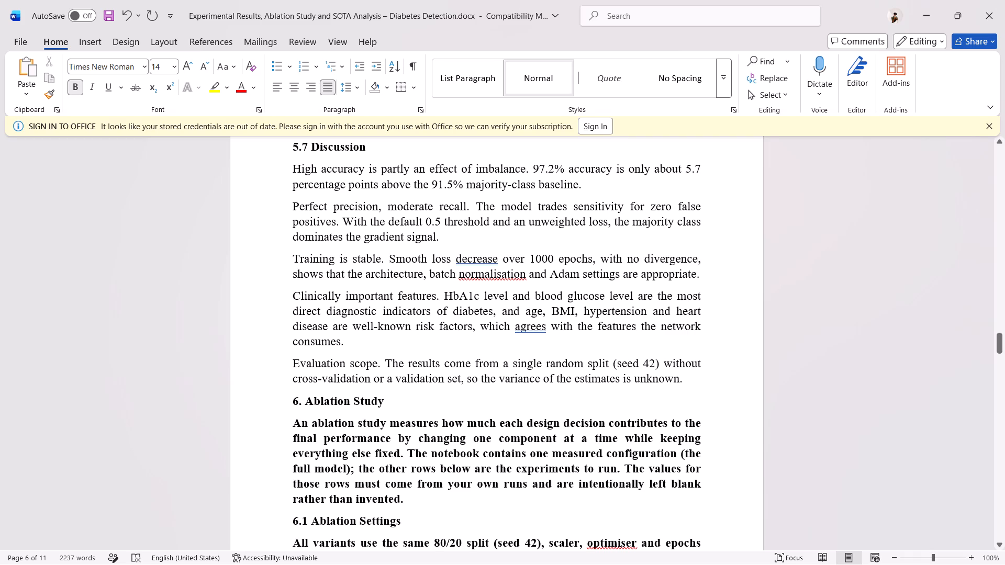
{"action": "key", "text": "shift+Down"}
{"action": "key", "text": "shift+Down"}
{"action": "key", "text": "shift+Down"}
{"action": "key", "text": "shift+Down"}
{"action": "key", "text": "shift+Down"}
{"action": "key", "text": "shift+Down"}
{"action": "key", "text": "shift+Down"}
{"action": "key", "text": "shift+Down"}
{"action": "key", "text": "shift+Down"}
{"action": "key", "text": "shift+Down"}
{"action": "key", "text": "shift+Down"}
{"action": "key", "text": "shift+Down"}
{"action": "key", "text": "shift+Down"}
{"action": "key", "text": "shift+Down"}
{"action": "key", "text": "shift+Down"}
{"action": "key", "text": "shift+Down"}
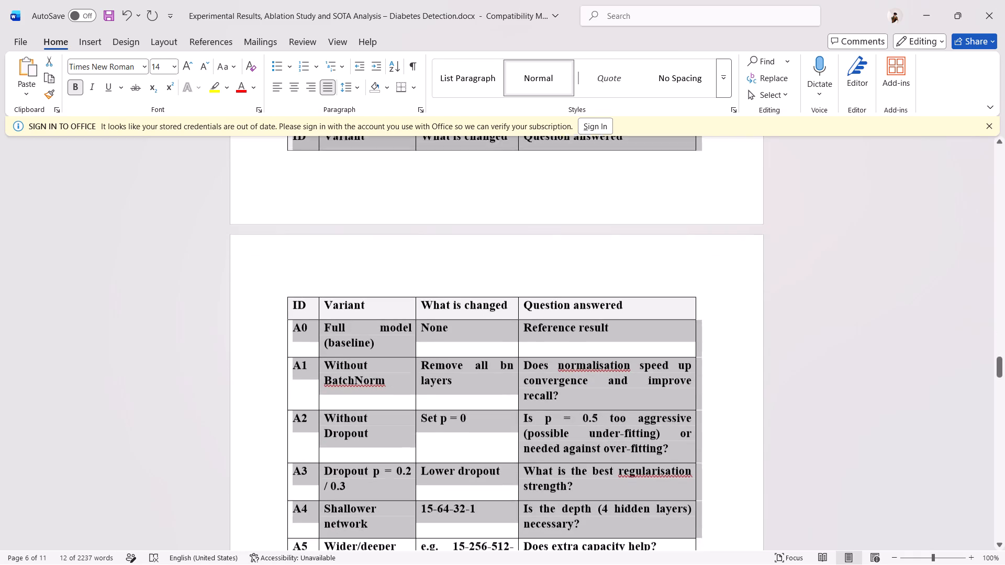
{"action": "key", "text": "shift+Up"}
{"action": "key", "text": "shift+Up"}
{"action": "key", "text": "shift+Up"}
{"action": "key", "text": "shift+Up"}
{"action": "key", "text": "shift+Up"}
{"action": "key", "text": "shift+Up"}
{"action": "key", "text": "shift+Up"}
{"action": "key", "text": "shift+Up"}
{"action": "key", "text": "shift+Up"}
{"action": "key", "text": "shift+Up"}
{"action": "key", "text": "shift+Up"}
{"action": "key", "text": "shift+Up"}
{"action": "key", "text": "shift+Up"}
{"action": "key", "text": "shift+Down"}
{"action": "key", "text": "shift+Down"}
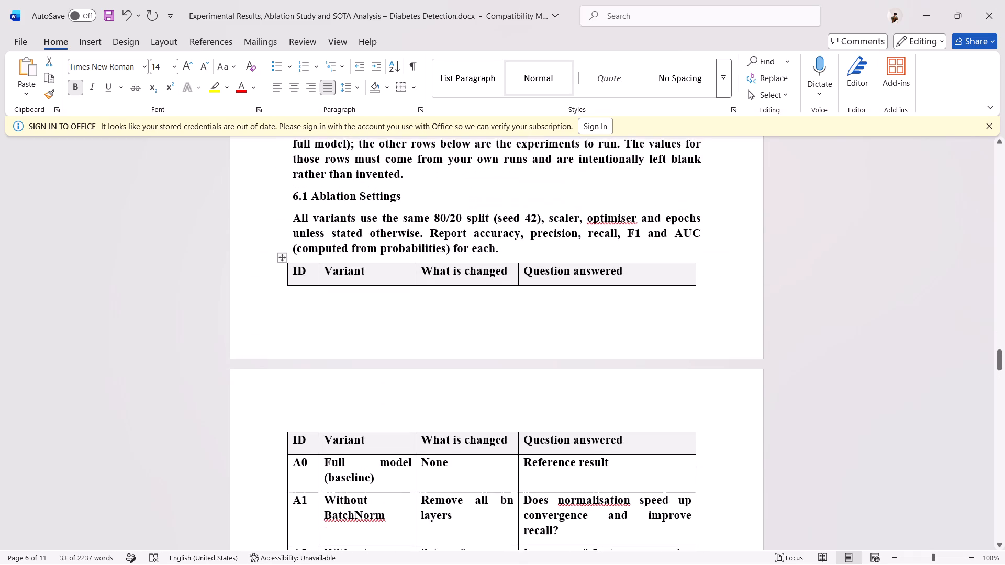
{"action": "key", "text": "shift+Down"}
{"action": "key", "text": "ctrl+b"}
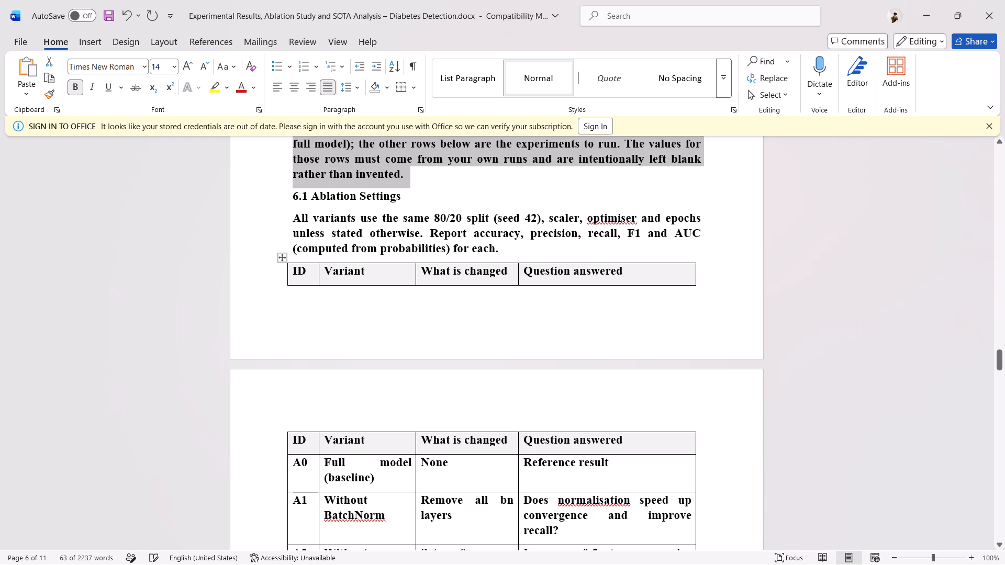
Remove the bold from the 6.1 body paragraph through the 6.2 results table, including the ablation variants table and the 6.2 heading.
{"action": "key", "text": "Down"}
{"action": "key", "text": "shift+Down"}
{"action": "key", "text": "shift+Down"}
{"action": "key", "text": "shift+Down"}
{"action": "key", "text": "shift+Down"}
{"action": "key", "text": "shift+Down"}
{"action": "key", "text": "shift+Down"}
{"action": "key", "text": "shift+Down"}
{"action": "key", "text": "shift+Down"}
{"action": "key", "text": "shift+Down"}
{"action": "key", "text": "shift+Down"}
{"action": "key", "text": "shift+Down"}
{"action": "key", "text": "shift+Down"}
{"action": "key", "text": "shift+Down"}
{"action": "key", "text": "shift+Down"}
{"action": "key", "text": "shift+Down"}
{"action": "key", "text": "shift+Down"}
{"action": "key", "text": "shift+Down"}
{"action": "key", "text": "shift+Down"}
{"action": "key", "text": "shift+Down"}
{"action": "key", "text": "shift+Down"}
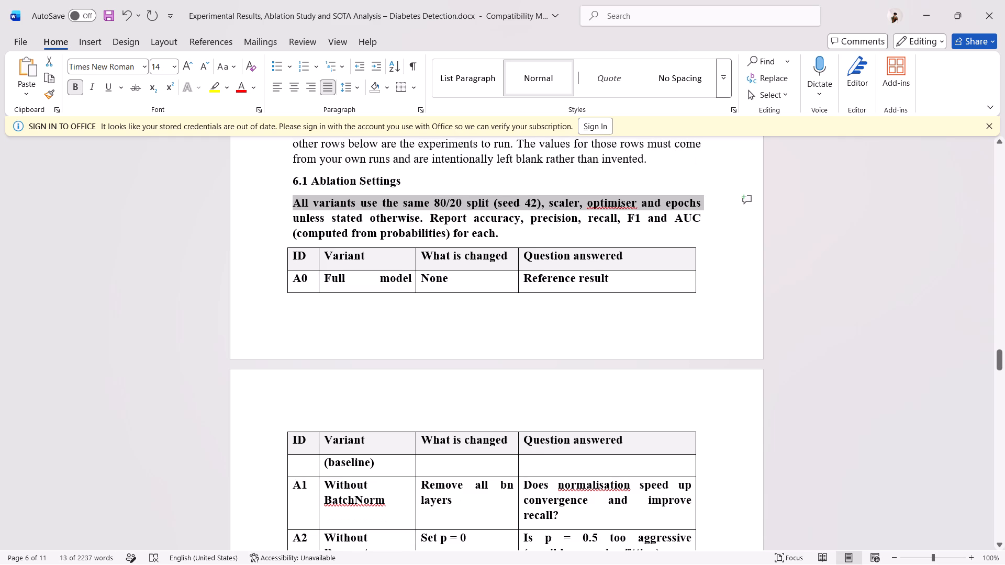
{"action": "key", "text": "shift+Down"}
{"action": "key", "text": "shift+Down"}
{"action": "key", "text": "shift+Down"}
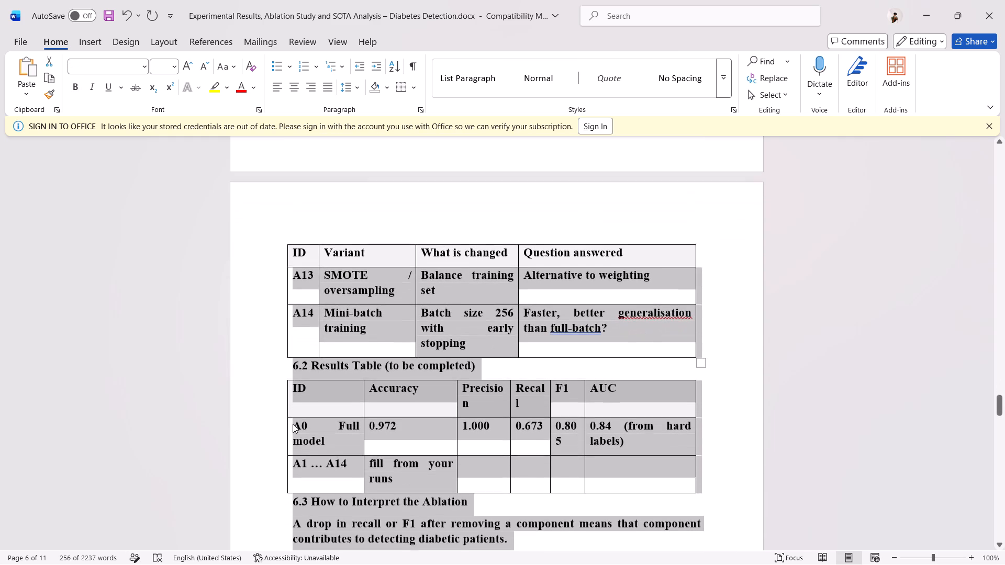
{"action": "key", "text": "shift+Down"}
{"action": "key", "text": "shift+Down"}
{"action": "key", "text": "shift+Down"}
{"action": "key", "text": "shift+Up"}
{"action": "key", "text": "shift+Up"}
{"action": "key", "text": "shift+Up"}
{"action": "key", "text": "shift+Up"}
{"action": "key", "text": "shift+Up"}
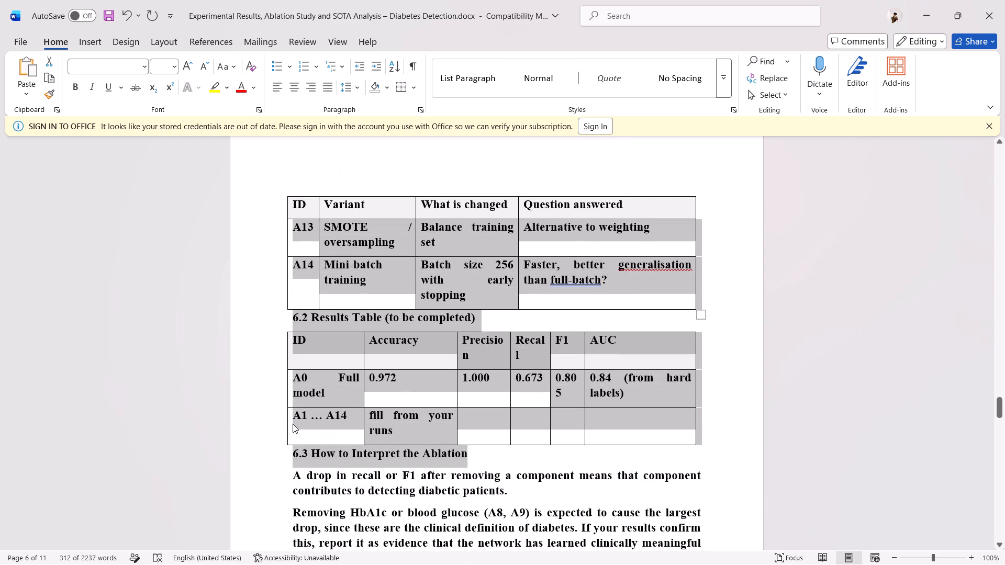
{"action": "key", "text": "shift+Up"}
{"action": "key", "text": "ctrl+b"}
Remove the bold from all paragraphs under 6.3 How to Interpret the Ablation, from "A drop in recall" through "run-to-run noise.".
{"action": "key", "text": "Down"}
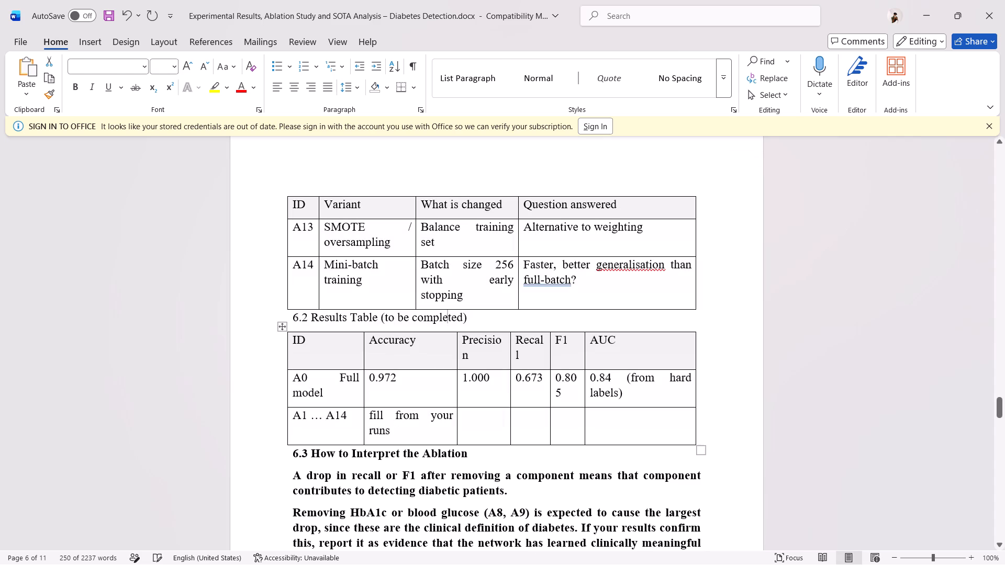
{"action": "key", "text": "Down"}
{"action": "key", "text": "Left"}
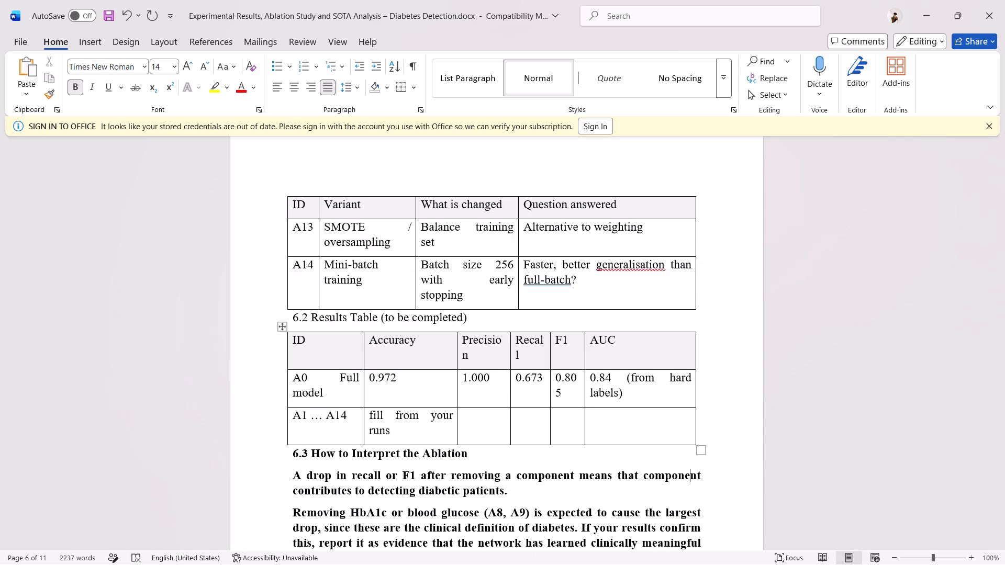
{"action": "left_click", "coordinate": [296, 482]}
{"action": "key", "text": "shift+Down"}
{"action": "key", "text": "shift+Down"}
{"action": "key", "text": "shift+Down"}
{"action": "key", "text": "shift+Down"}
{"action": "key", "text": "shift+Down"}
{"action": "key", "text": "shift+Down"}
{"action": "key", "text": "shift+Down"}
{"action": "key", "text": "shift+Down"}
{"action": "key", "text": "shift+Down"}
{"action": "key", "text": "shift+Down"}
{"action": "key", "text": "shift+Down"}
{"action": "key", "text": "shift+Down"}
{"action": "key", "text": "shift+Down"}
{"action": "key", "text": "shift+Down"}
{"action": "key", "text": "shift+Down"}
{"action": "key", "text": "shift+Down"}
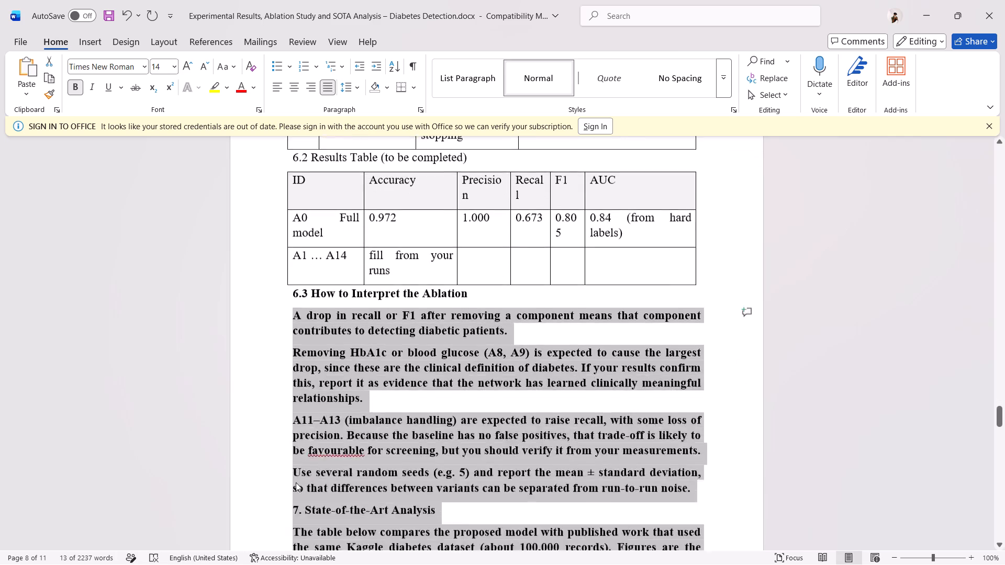
{"action": "key", "text": "shift+Up"}
{"action": "key", "text": "shift+Up"}
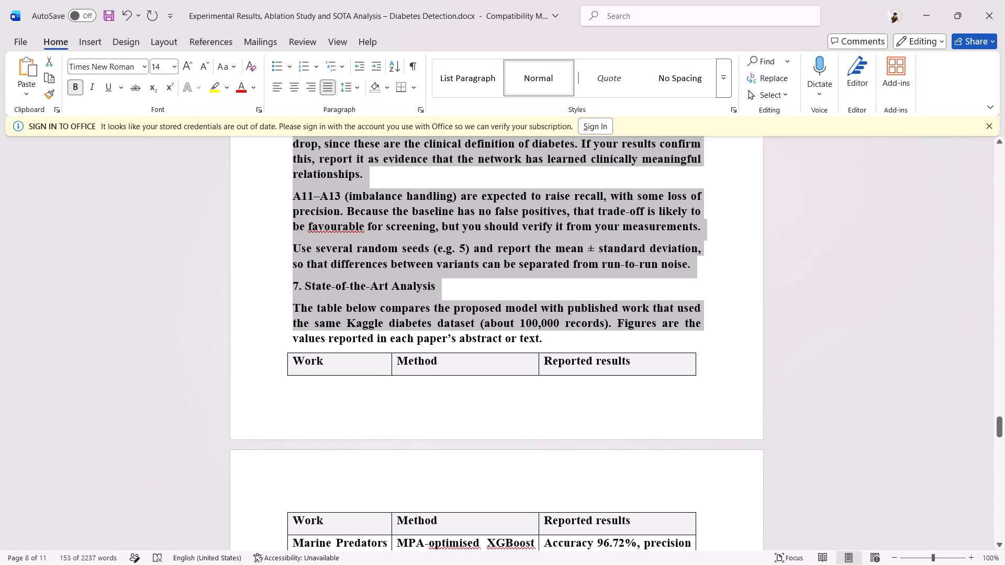
{"action": "key", "text": "shift+Up"}
{"action": "key", "text": "shift+Up"}
{"action": "key", "text": "shift+Up"}
{"action": "key", "text": "ctrl+b"}
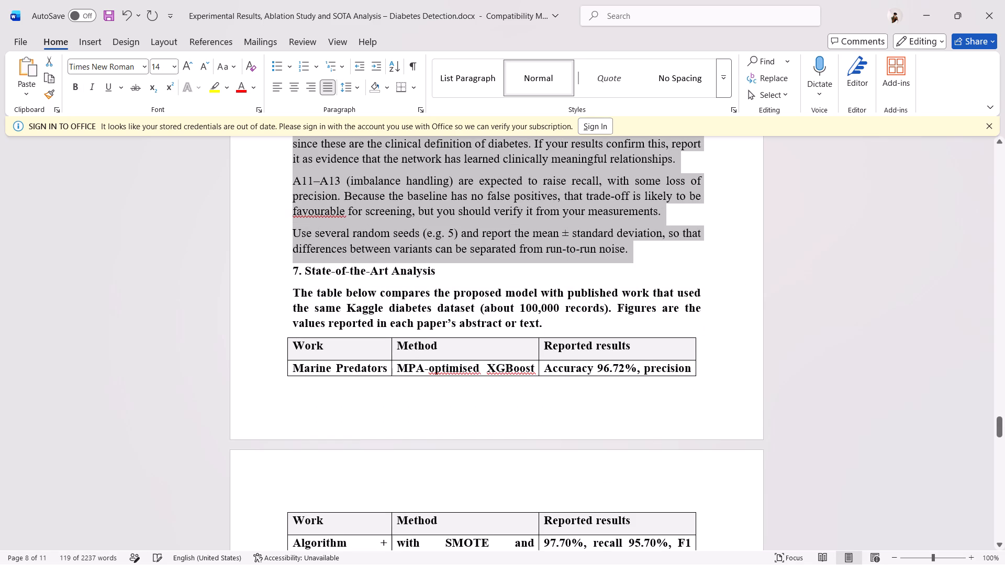
Remove the bold from section 7's introductory paragraph and the whole comparison table, leaving the 7 and 7.1 headings bold.
{"action": "key", "text": "Down"}
{"action": "key", "text": "shift+Down"}
{"action": "key", "text": "shift+Down"}
{"action": "key", "text": "shift+Down"}
{"action": "key", "text": "shift+Down"}
{"action": "key", "text": "shift+Down"}
{"action": "key", "text": "shift+Down"}
{"action": "key", "text": "shift+Down"}
{"action": "key", "text": "shift+Down"}
{"action": "key", "text": "shift+Down"}
{"action": "key", "text": "shift+Down"}
{"action": "key", "text": "shift+Down"}
{"action": "key", "text": "shift+Down"}
{"action": "key", "text": "shift+Down"}
{"action": "key", "text": "shift+Down"}
{"action": "key", "text": "shift+Down"}
{"action": "key", "text": "shift+Down"}
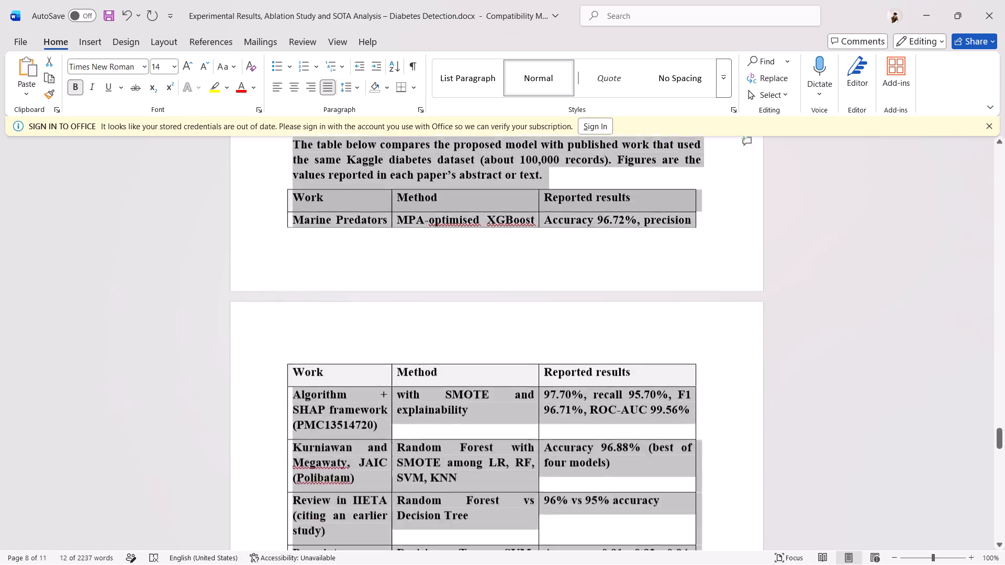
{"action": "key", "text": "shift+Down"}
{"action": "key", "text": "shift+Up"}
{"action": "key", "text": "shift+Up"}
{"action": "key", "text": "shift+Up"}
{"action": "key", "text": "shift+Up"}
{"action": "key", "text": "shift+Up"}
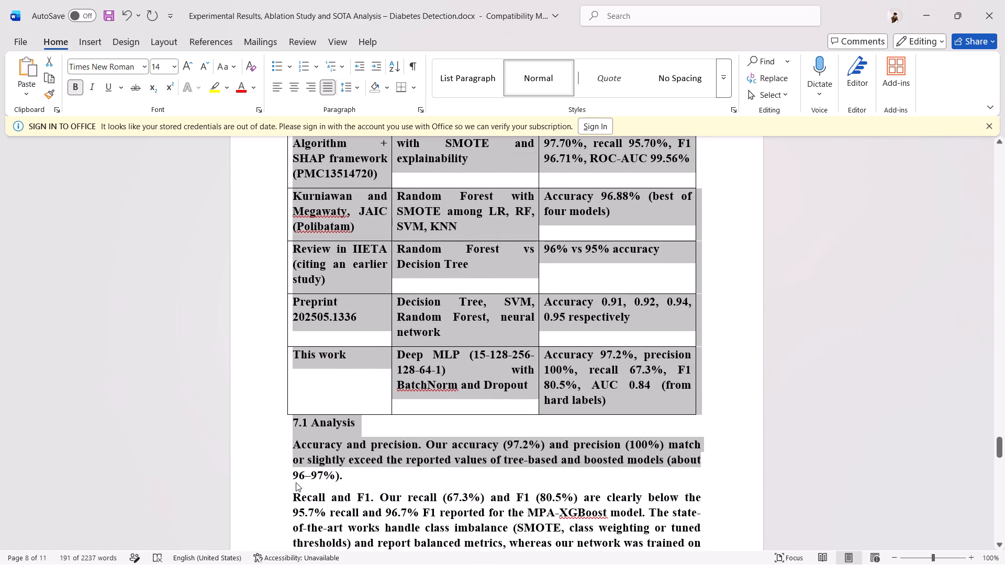
{"action": "key", "text": "shift+Up"}
{"action": "key", "text": "shift+Up"}
{"action": "key", "text": "shift+Up"}
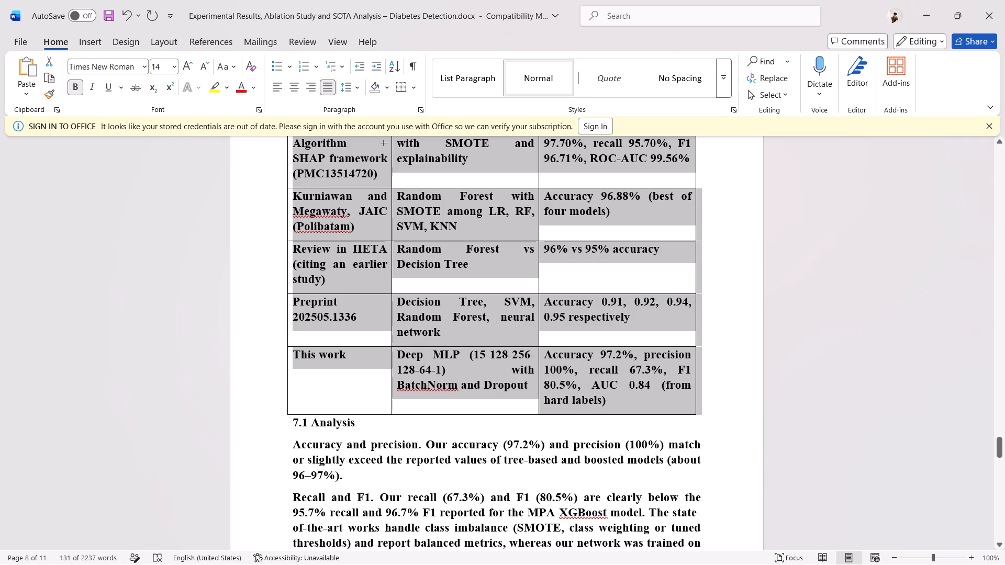
{"action": "key", "text": "ctrl+b"}
Remove the bold from all paragraphs under 7.1 Analysis, from "Accuracy and precision" through "an exact ranking.", leaving the 7.1 and 7.2 headings bold.
{"action": "key", "text": "Down"}
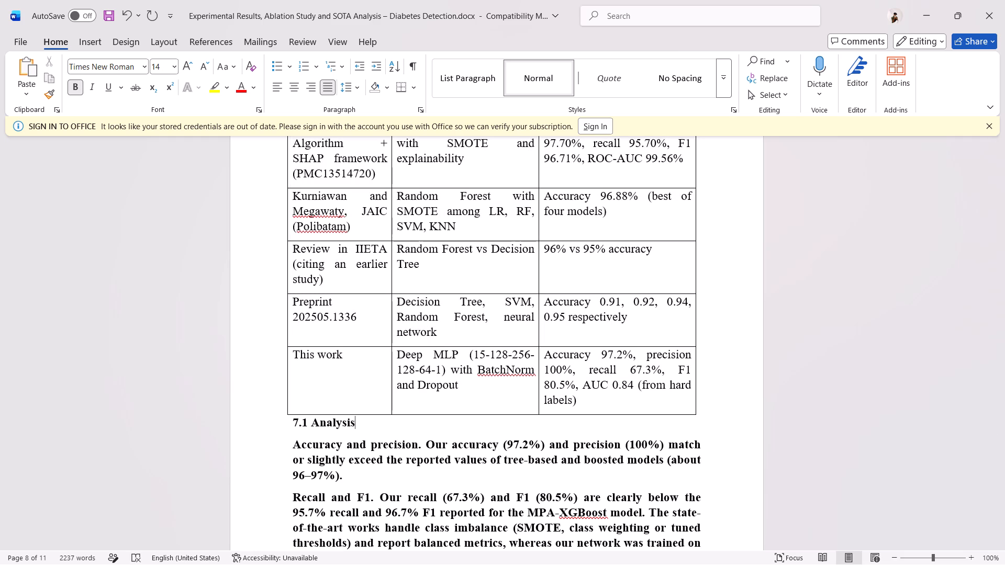
{"action": "key", "text": "Left"}
{"action": "key", "text": "Down"}
{"action": "key", "text": "Left"}
{"action": "key", "text": "Home"}
{"action": "key", "text": "shift+Down"}
{"action": "key", "text": "shift+Down"}
{"action": "key", "text": "shift+Down"}
{"action": "key", "text": "shift+Down"}
{"action": "key", "text": "shift+Down"}
{"action": "key", "text": "shift+Down"}
{"action": "key", "text": "shift+Down"}
{"action": "key", "text": "shift+Down"}
{"action": "key", "text": "shift+Down"}
{"action": "key", "text": "shift+Down"}
{"action": "key", "text": "shift+Down"}
{"action": "key", "text": "shift+Down"}
{"action": "key", "text": "shift+Down"}
{"action": "key", "text": "shift+Down"}
{"action": "key", "text": "shift+Down"}
{"action": "key", "text": "shift+Down"}
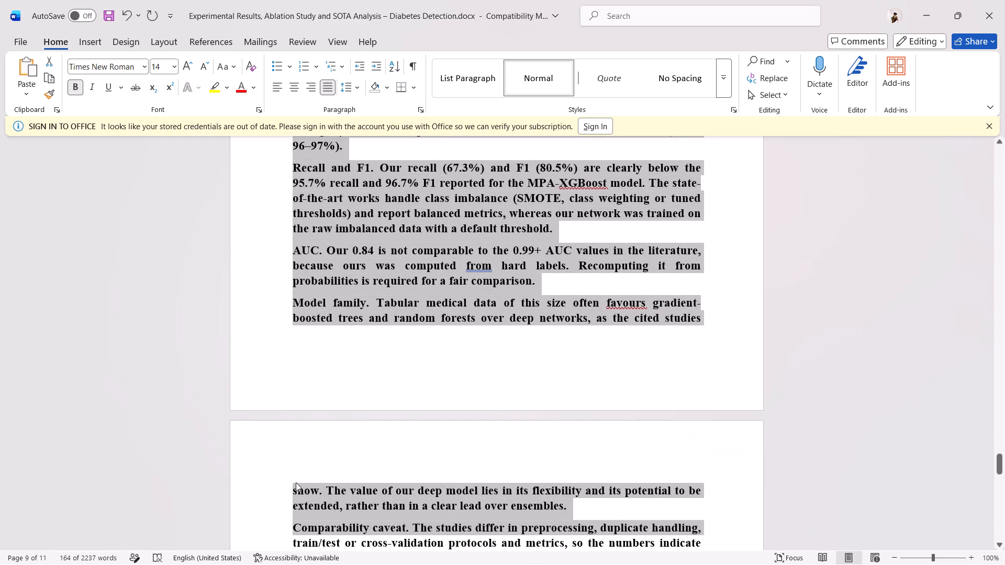
{"action": "key", "text": "shift+Down"}
{"action": "key", "text": "shift+Down"}
{"action": "key", "text": "shift+Down"}
{"action": "key", "text": "shift+Down"}
{"action": "key", "text": "shift+Down"}
{"action": "key", "text": "shift+Down"}
{"action": "key", "text": "shift+Down"}
{"action": "key", "text": "shift+Down"}
{"action": "key", "text": "shift+Down"}
{"action": "key", "text": "shift+Up"}
{"action": "key", "text": "shift+Up"}
{"action": "key", "text": "shift+Up"}
{"action": "key", "text": "shift+Up"}
{"action": "key", "text": "shift+Up"}
{"action": "key", "text": "shift+Up"}
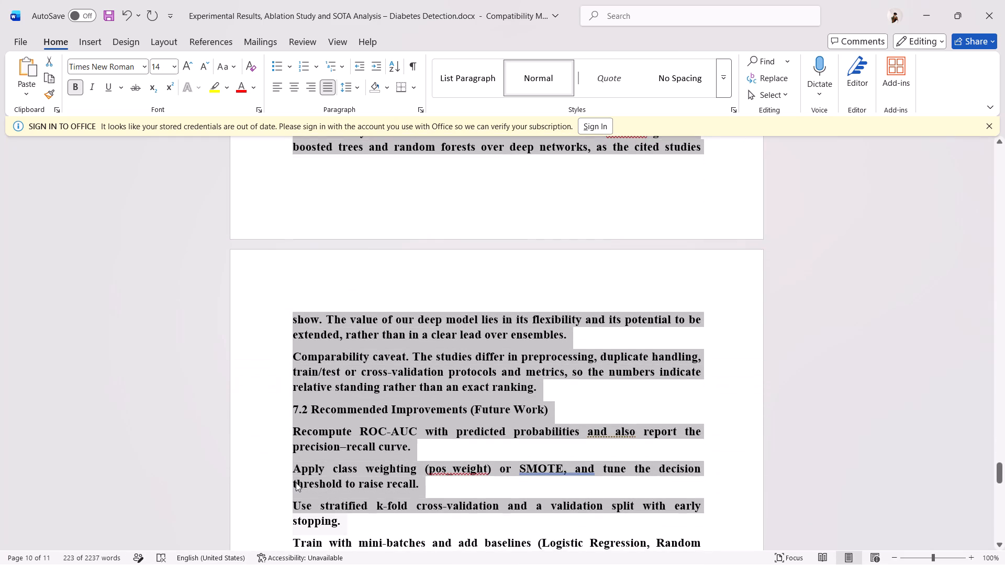
{"action": "key", "text": "shift+Up"}
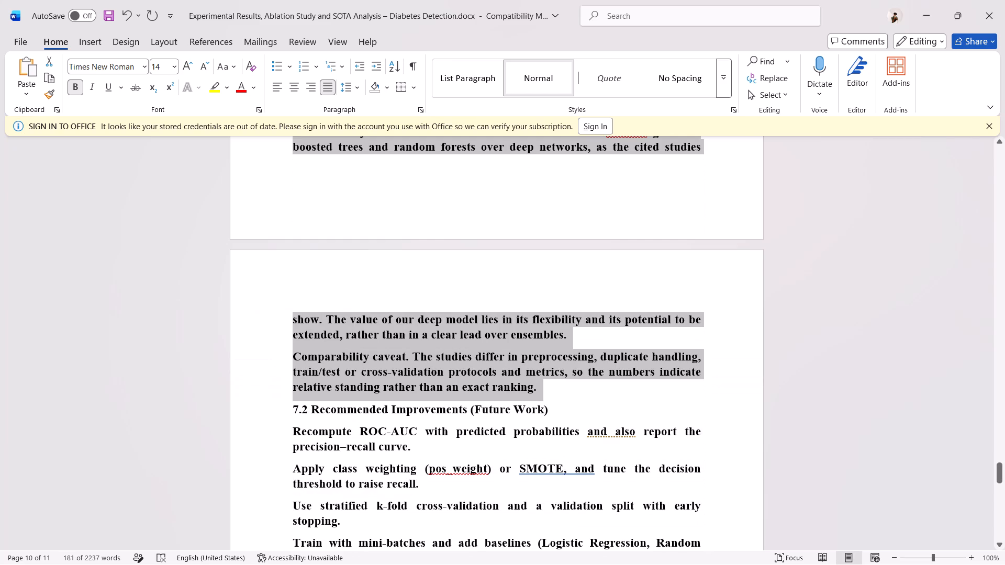
{"action": "key", "text": "ctrl+b"}
{"action": "key", "text": "ctrl+b"}
{"action": "key", "text": "ctrl+b"}
Look through the remaining 7.2 Recommended Improvements items and the References list to the end of the document.
{"action": "key", "text": "Down"}
{"action": "key", "text": "Down"}
{"action": "key", "text": "Down"}
{"action": "key", "text": "Down"}
{"action": "key", "text": "Down"}
{"action": "key", "text": "Down"}
{"action": "key", "text": "Down"}
{"action": "key", "text": "Down"}
{"action": "key", "text": "Down"}
{"action": "key", "text": "Down"}
{"action": "key", "text": "Down"}
{"action": "key", "text": "Down"}
{"action": "key", "text": "Down"}
{"action": "key", "text": "Down"}
{"action": "key", "text": "Down"}
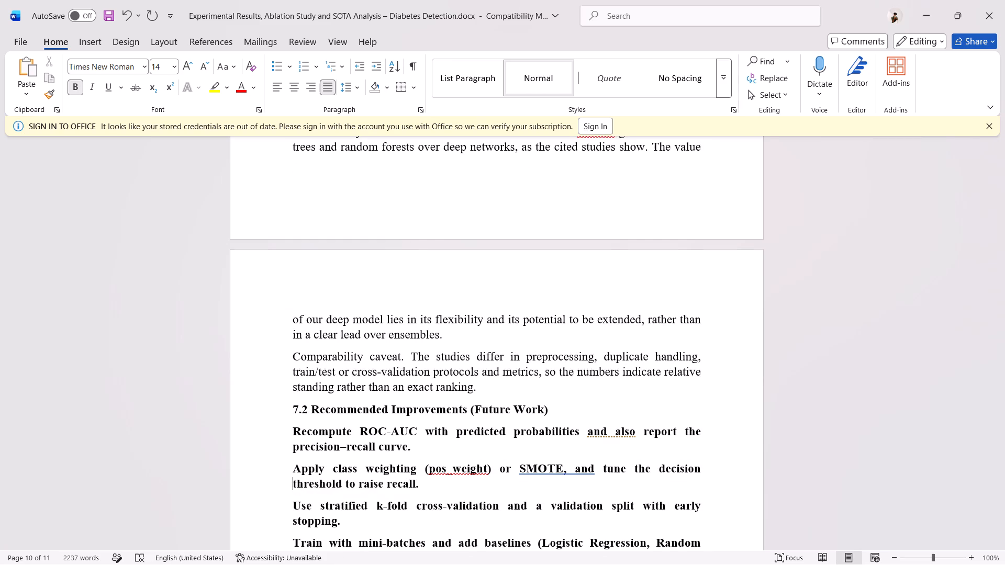
{"action": "key", "text": "Up"}
{"action": "key", "text": "Up"}
{"action": "key", "text": "Up"}
{"action": "key", "text": "Up"}
{"action": "key", "text": "Up"}
{"action": "key", "text": "Up"}
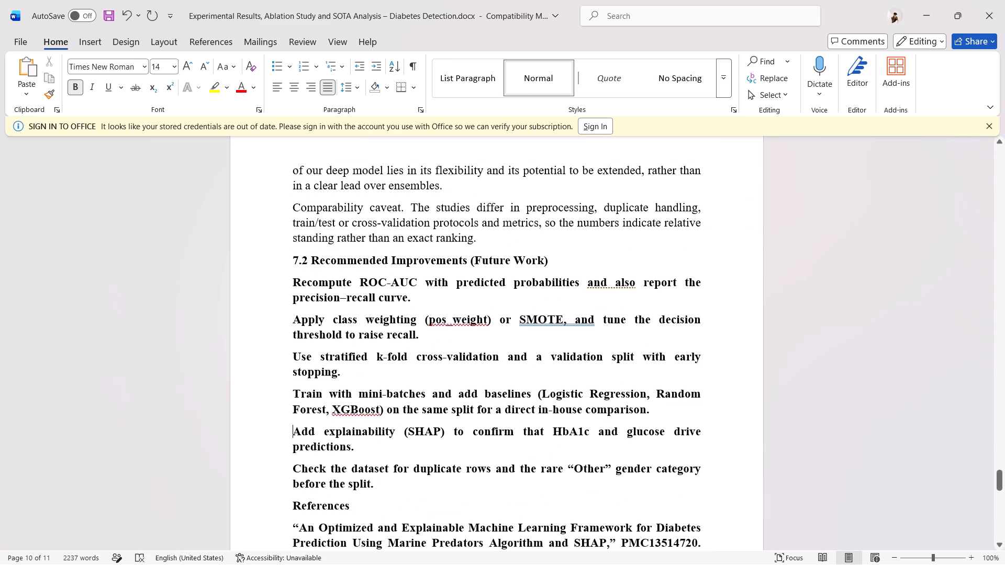
{"action": "key", "text": "Up"}
{"action": "key", "text": "Up"}
{"action": "key", "text": "Up"}
{"action": "key", "text": "Up"}
{"action": "key", "text": "Up"}
{"action": "key", "text": "Up"}
{"action": "key", "text": "Up"}
{"action": "key", "text": "Up"}
{"action": "key", "text": "Down"}
{"action": "key", "text": "Down"}
{"action": "key", "text": "Down"}
{"action": "key", "text": "Down"}
{"action": "key", "text": "Down"}
{"action": "key", "text": "Down"}
{"action": "key", "text": "Down"}
{"action": "key", "text": "Down"}
{"action": "key", "text": "Down"}
{"action": "key", "text": "Down"}
{"action": "key", "text": "Down"}
{"action": "key", "text": "Down"}
{"action": "key", "text": "Down"}
{"action": "key", "text": "Down"}
{"action": "key", "text": "Down"}
{"action": "key", "text": "Down"}
{"action": "key", "text": "Down"}
{"action": "key", "text": "Down"}
{"action": "key", "text": "Down"}
{"action": "key", "text": "Down"}
{"action": "key", "text": "Down"}
{"action": "key", "text": "Down"}
{"action": "key", "text": "Down"}
{"action": "key", "text": "Down"}
{"action": "key", "text": "Down"}
{"action": "key", "text": "Down"}
{"action": "key", "text": "Down"}
{"action": "key", "text": "Down"}
{"action": "key", "text": "Down"}
{"action": "key", "text": "Down"}
{"action": "key", "text": "Down"}
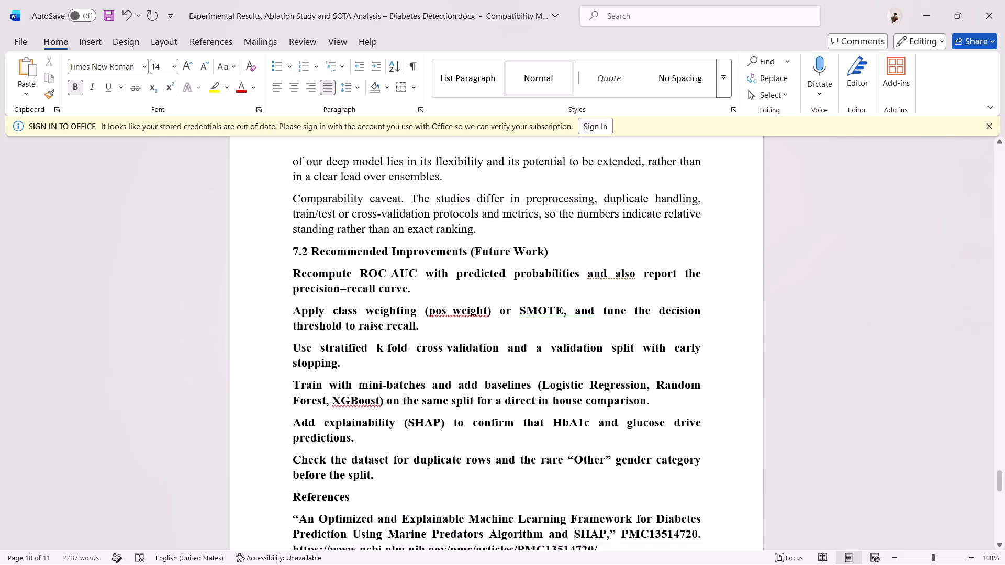
{"action": "key", "text": "Down"}
{"action": "key", "text": "Down"}
{"action": "key", "text": "Down"}
{"action": "key", "text": "Down"}
{"action": "key", "text": "Down"}
{"action": "key", "text": "Down"}
{"action": "key", "text": "Down"}
{"action": "key", "text": "Down"}
{"action": "key", "text": "Down"}
{"action": "key", "text": "Down"}
{"action": "key", "text": "Down"}
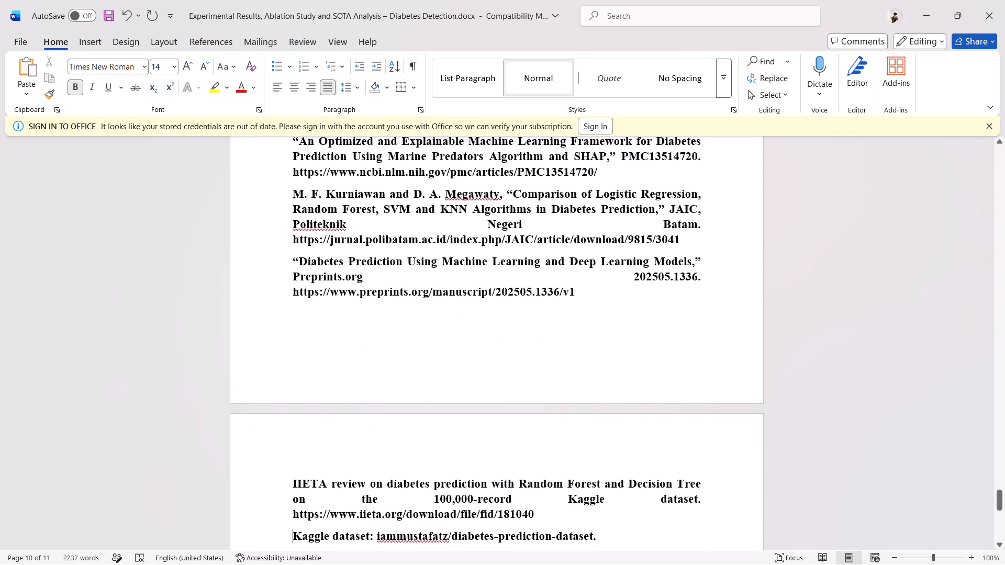
{"action": "scroll", "coordinate": [363, 431], "scroll_direction": "down", "scroll_amount": 7}
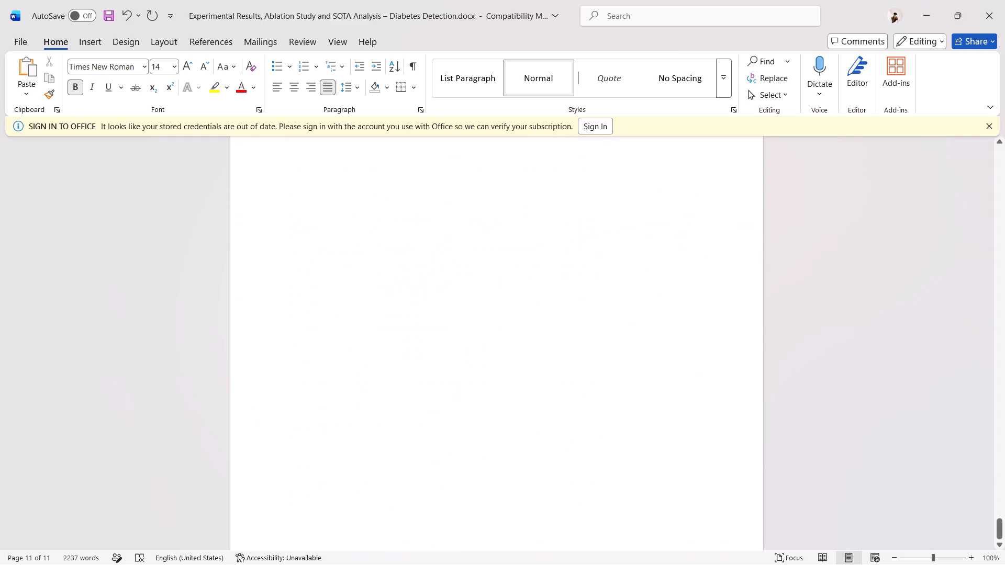
{"action": "scroll", "coordinate": [363, 431], "scroll_direction": "down", "scroll_amount": 5}
Centre the CHAPTER line and the title "Experimental Results, Ablation Study and State-of-the-Art Analysis" at the start of the document.
{"action": "scroll", "coordinate": [363, 431], "scroll_direction": "up", "scroll_amount": 7}
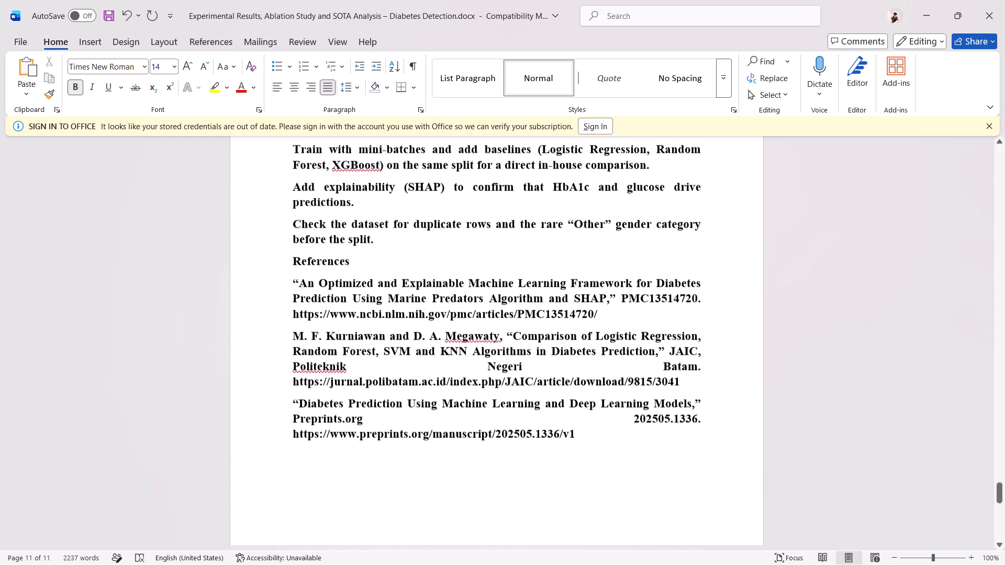
{"action": "scroll", "coordinate": [363, 431], "scroll_direction": "up", "scroll_amount": 13}
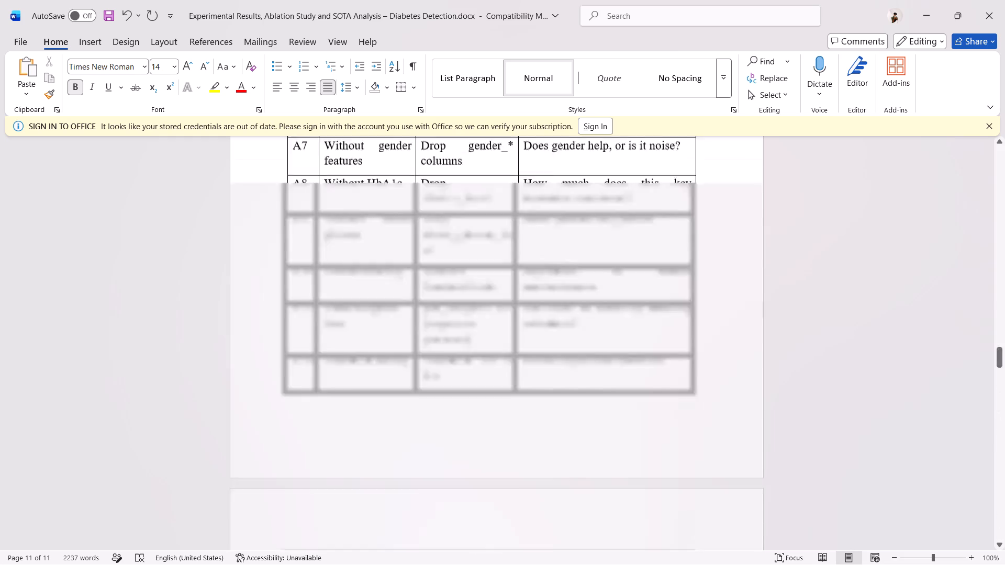
{"action": "scroll", "coordinate": [363, 431], "scroll_direction": "up", "scroll_amount": 6}
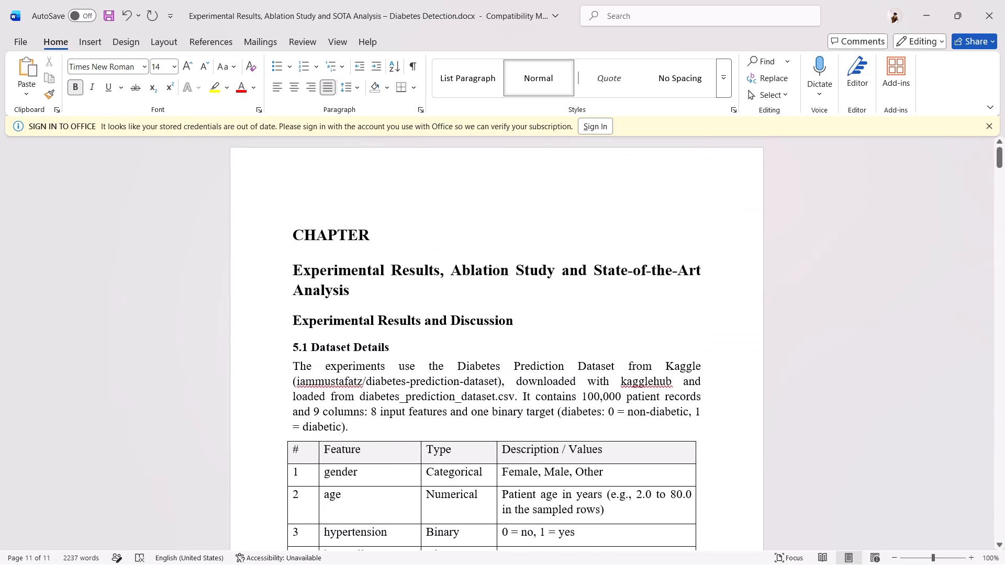
{"action": "left_click", "coordinate": [296, 234]}
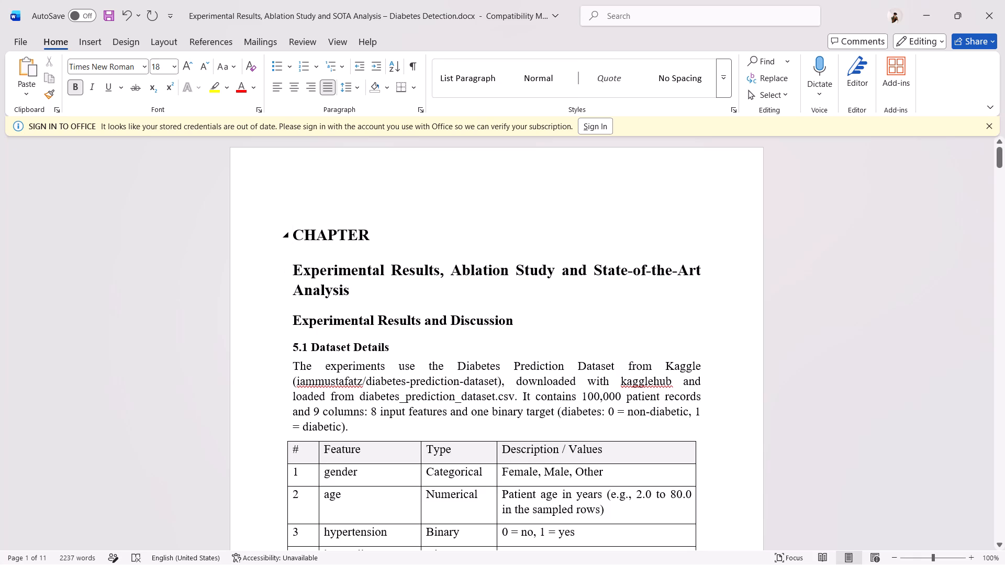
{"action": "key", "text": "shift+Right"}
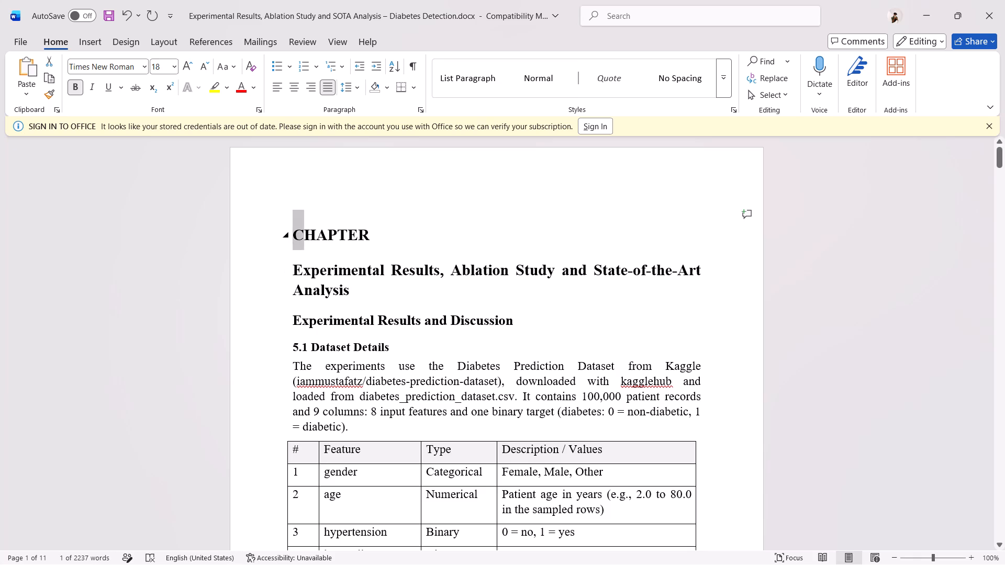
{"action": "key", "text": "shift+Down"}
{"action": "key", "text": "shift+Down"}
{"action": "key", "text": "shift+Down"}
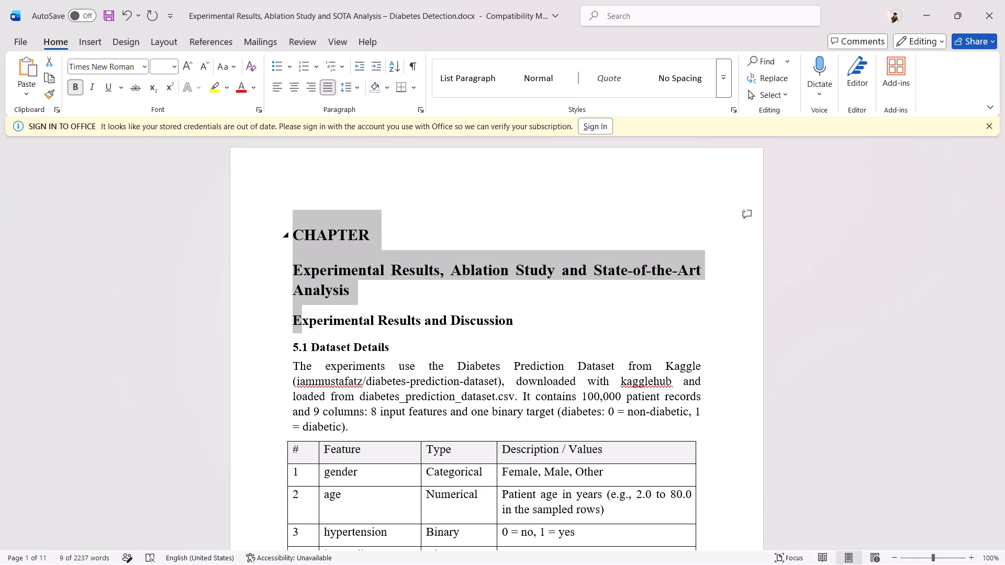
{"action": "key", "text": "shift+Left"}
{"action": "key", "text": "ctrl+e"}
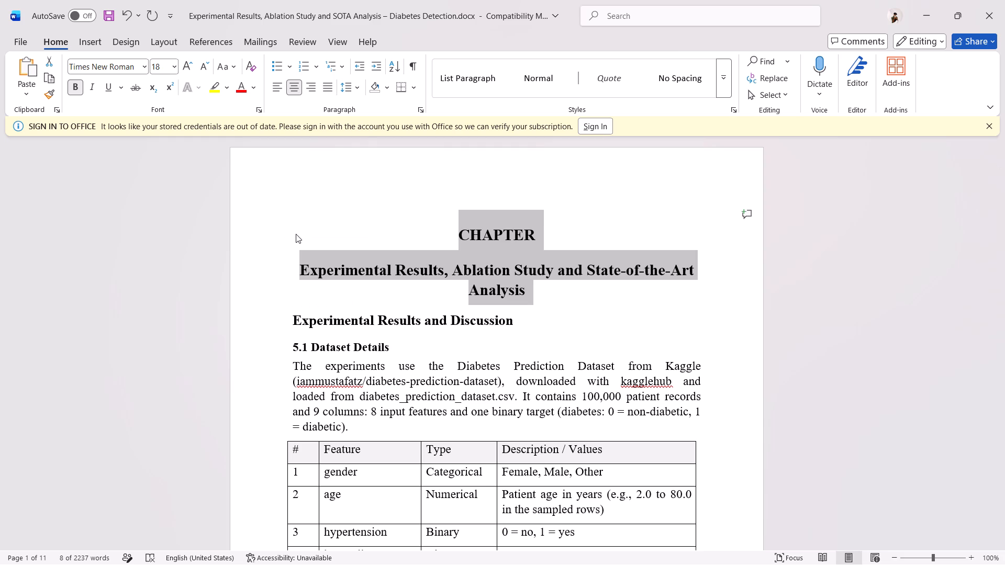
{"action": "left_click", "coordinate": [275, 250]}
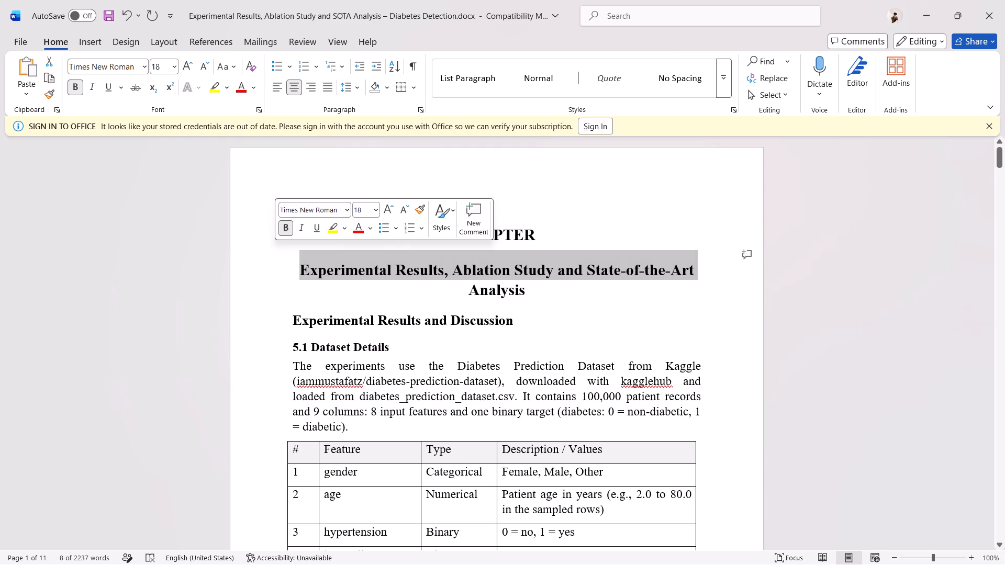
{"action": "left_click", "coordinate": [548, 290]}
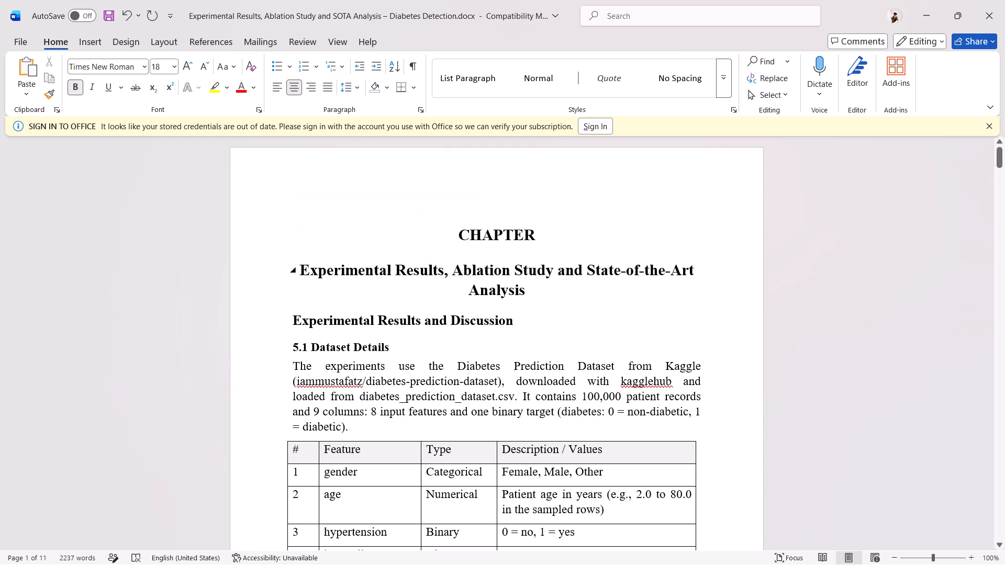
{"action": "left_click", "coordinate": [443, 232]}
Switch to ANNreport.docx and examine the layout of Chapter 4, its 4.1 Dataset Description section and the attribute table.
{"action": "key", "text": "alt+Tab"}
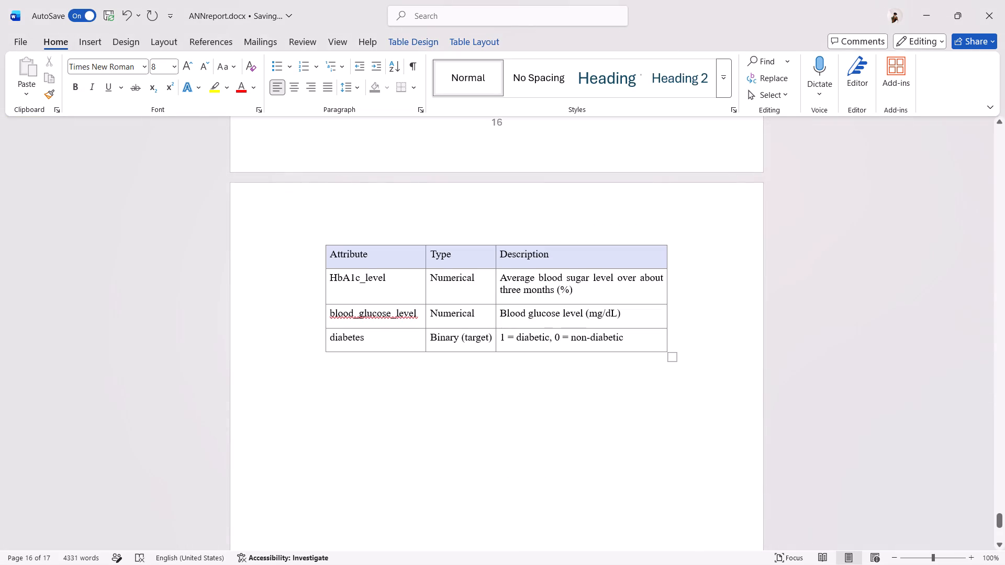
{"action": "scroll", "coordinate": [444, 303], "scroll_direction": "up", "scroll_amount": 5}
{"action": "scroll", "coordinate": [444, 303], "scroll_direction": "down", "scroll_amount": 1}
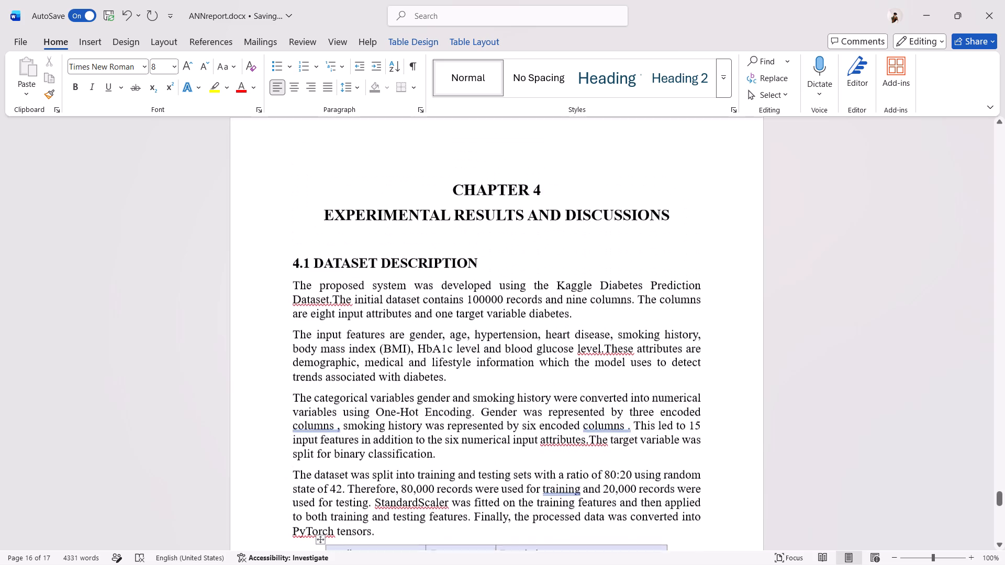
{"action": "scroll", "coordinate": [444, 303], "scroll_direction": "down", "scroll_amount": 1}
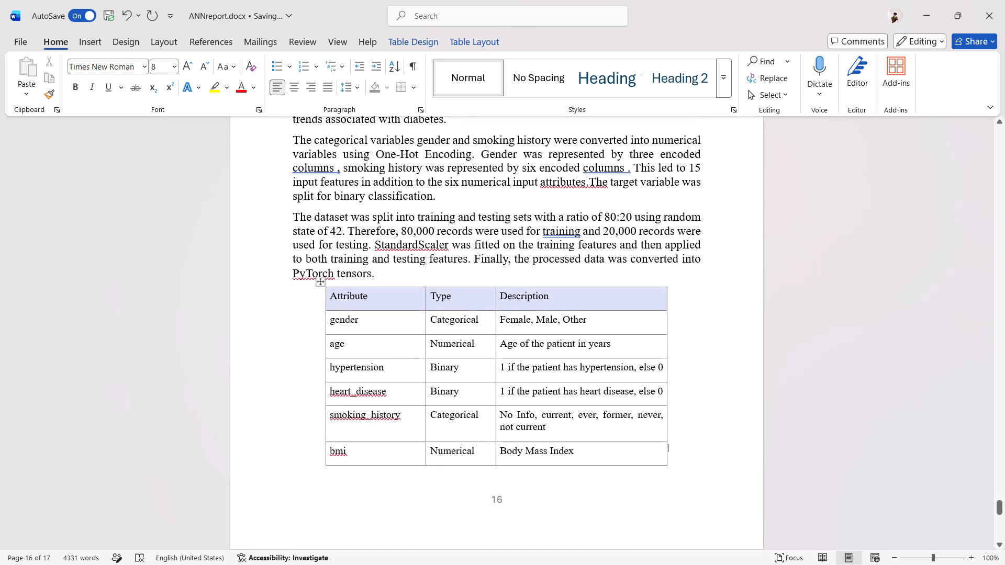
{"action": "scroll", "coordinate": [444, 303], "scroll_direction": "right", "scroll_amount": 1}
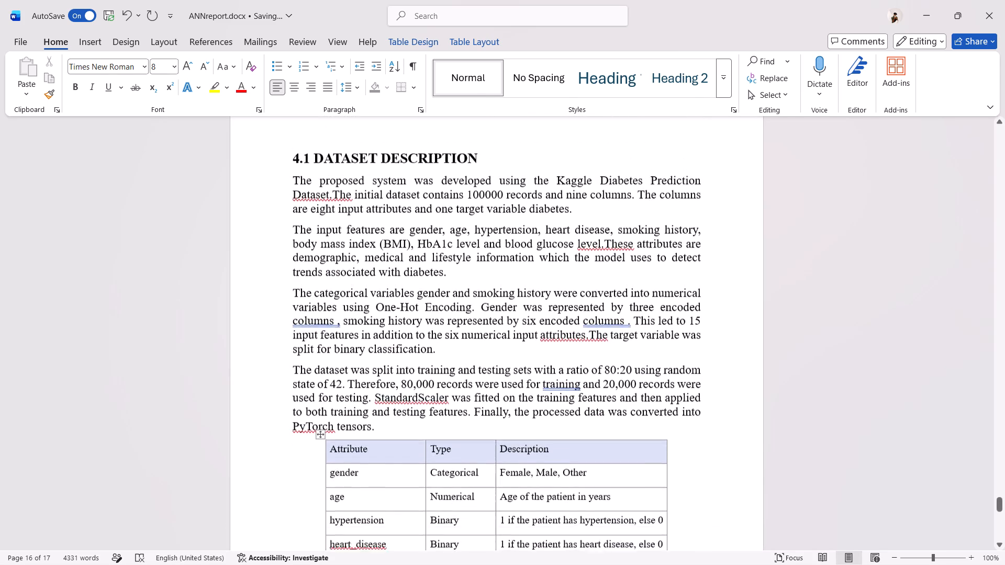
{"action": "scroll", "coordinate": [444, 303], "scroll_direction": "right", "scroll_amount": 1}
Copy the results document's title through "5.1 Dataset Details" headings and paste them over ANNreport.docx's Chapter 4 title and 4.1 heading.
{"action": "key", "text": "alt+Tab"}
{"action": "scroll", "coordinate": [443, 342], "scroll_direction": "up", "scroll_amount": 1}
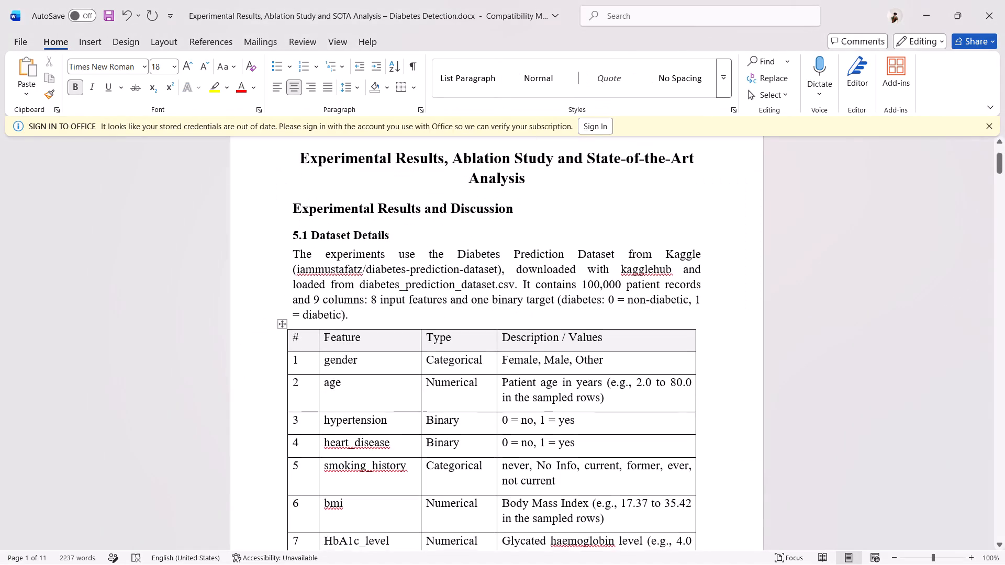
{"action": "scroll", "coordinate": [443, 342], "scroll_direction": "up", "scroll_amount": 1}
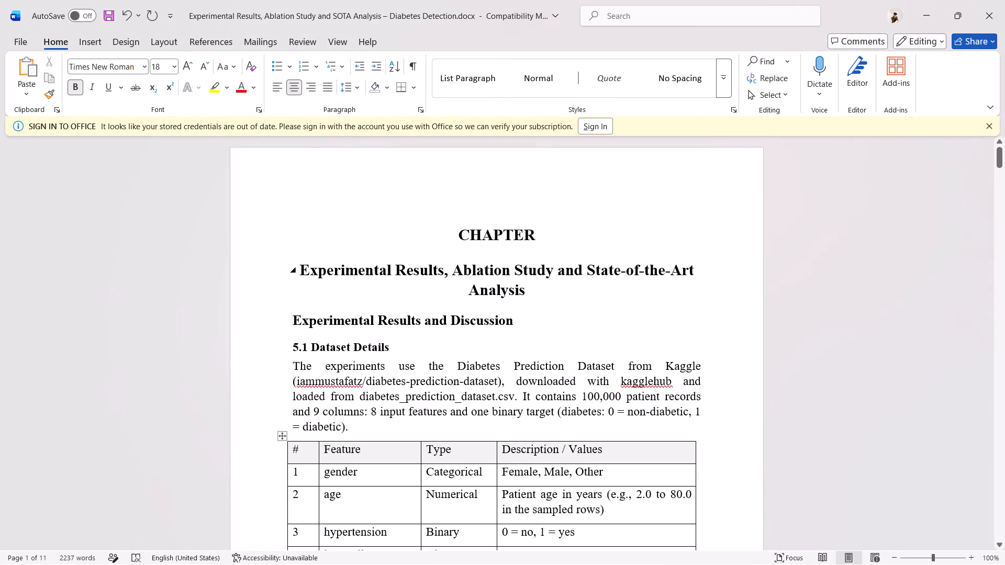
{"action": "left_click_drag", "start_coordinate": [295, 264], "coordinate": [478, 342]}
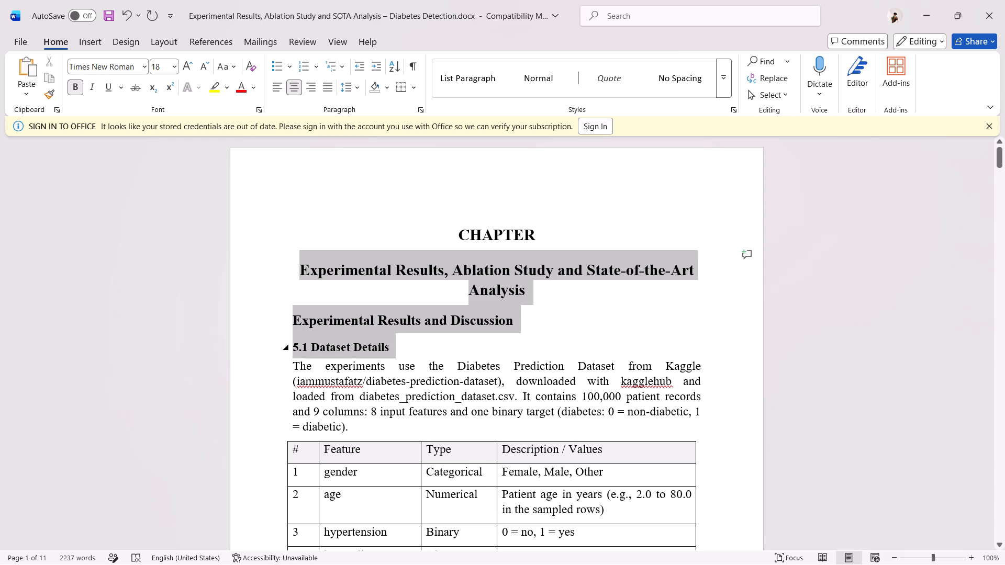
{"action": "left_click_drag", "start_coordinate": [478, 342], "coordinate": [478, 341]}
{"action": "key", "text": "ctrl+c"}
{"action": "key", "text": "alt+Tab"}
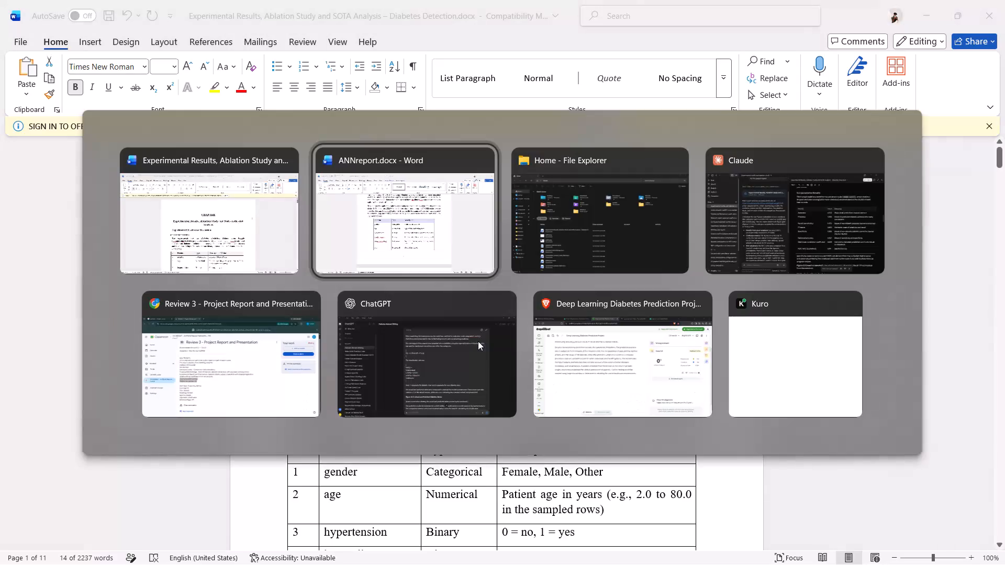
{"action": "scroll", "coordinate": [478, 297], "scroll_direction": "up", "scroll_amount": 3}
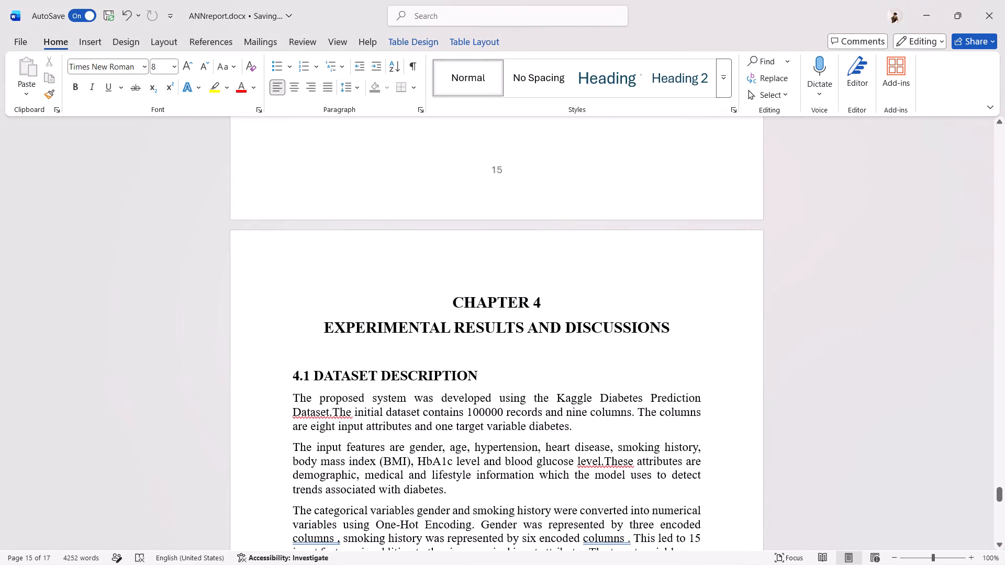
{"action": "left_click_drag", "start_coordinate": [327, 325], "coordinate": [460, 378]}
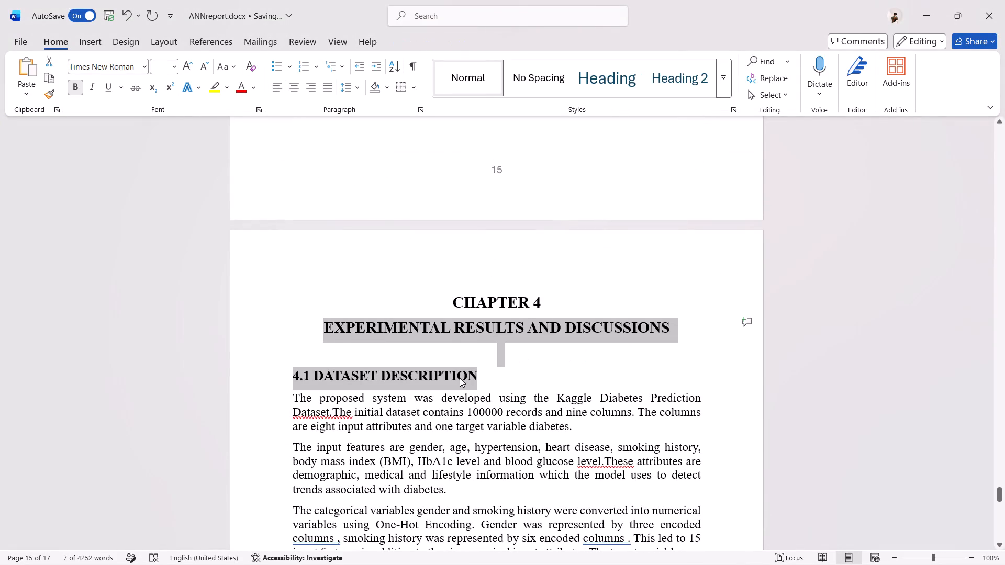
{"action": "key", "text": "ctrl+v"}
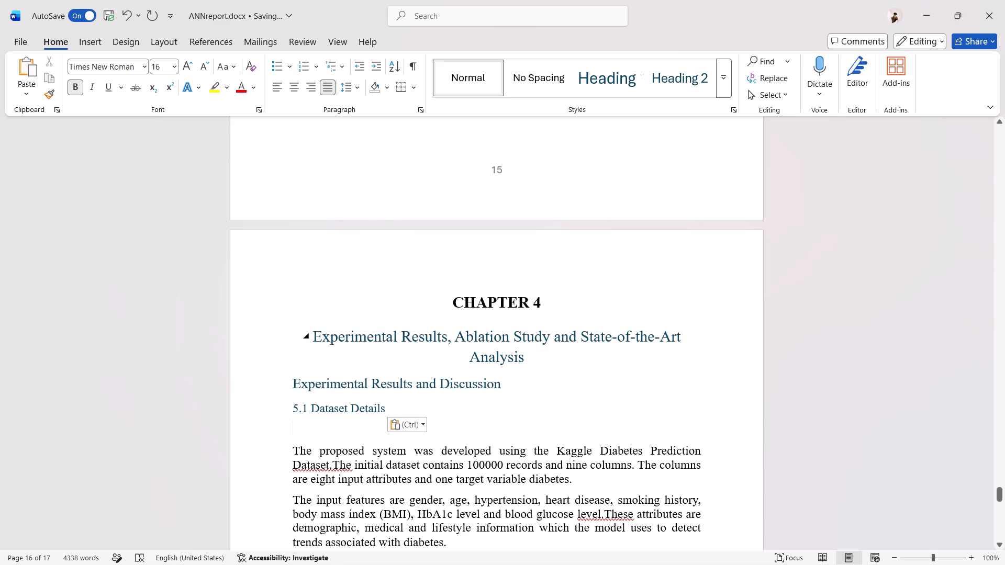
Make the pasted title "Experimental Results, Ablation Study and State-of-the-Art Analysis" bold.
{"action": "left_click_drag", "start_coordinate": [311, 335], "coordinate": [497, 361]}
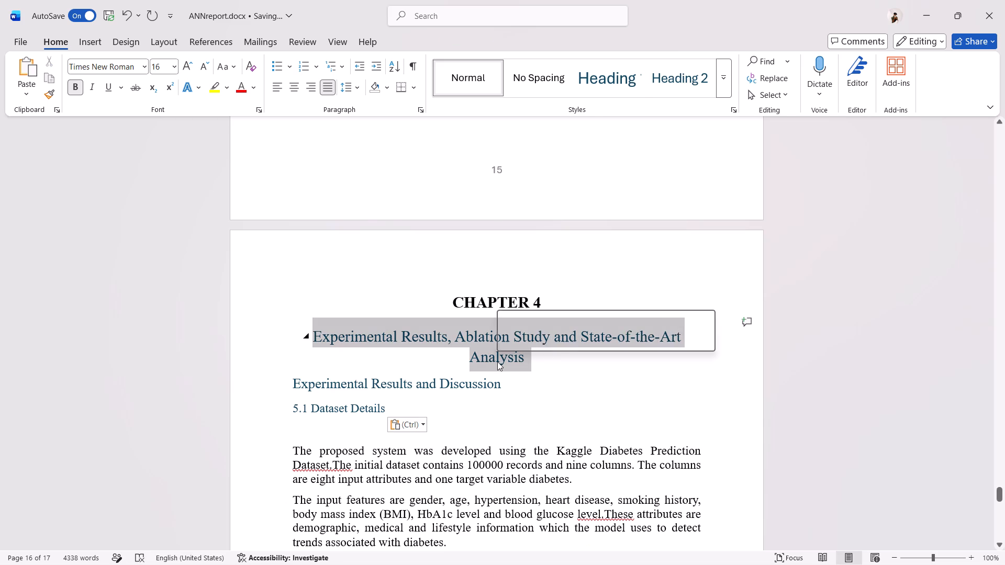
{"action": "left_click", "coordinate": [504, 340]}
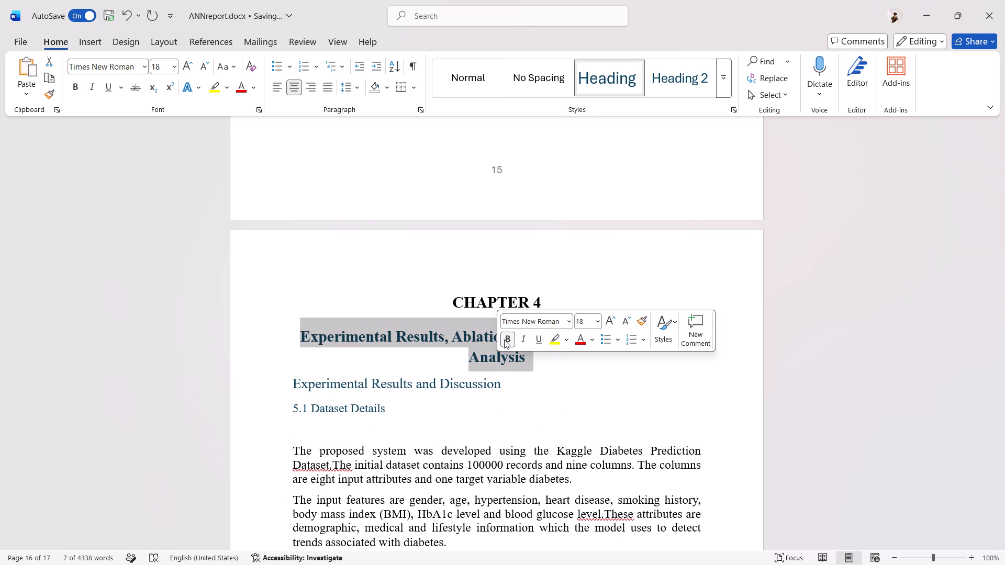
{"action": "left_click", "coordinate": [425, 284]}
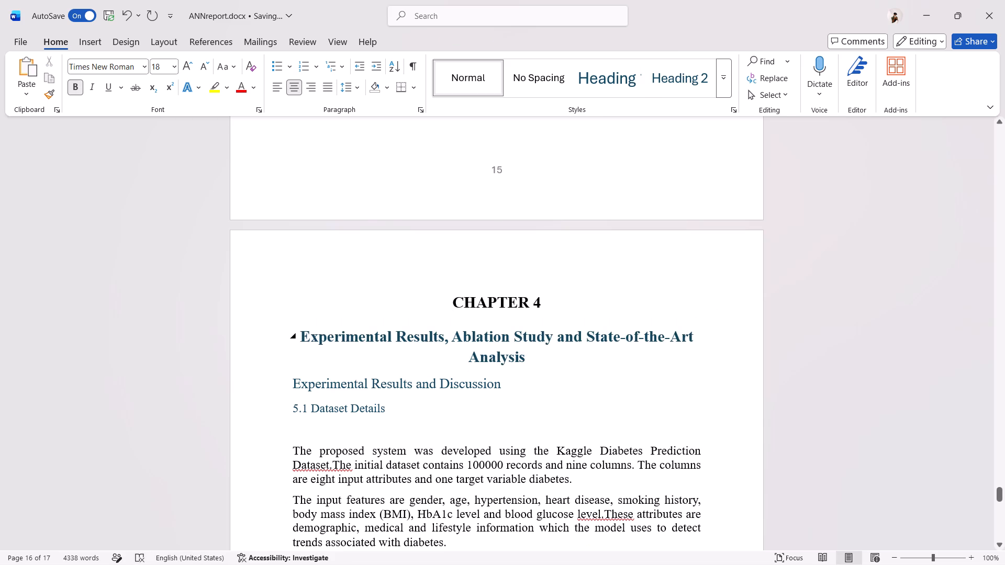
Copy the formatting of the CHAPTER 4 line and apply it to the pasted title, "Experimental Results and Discussion" and "5.1 Dataset Details".
{"action": "left_click_drag", "start_coordinate": [450, 303], "coordinate": [541, 307]}
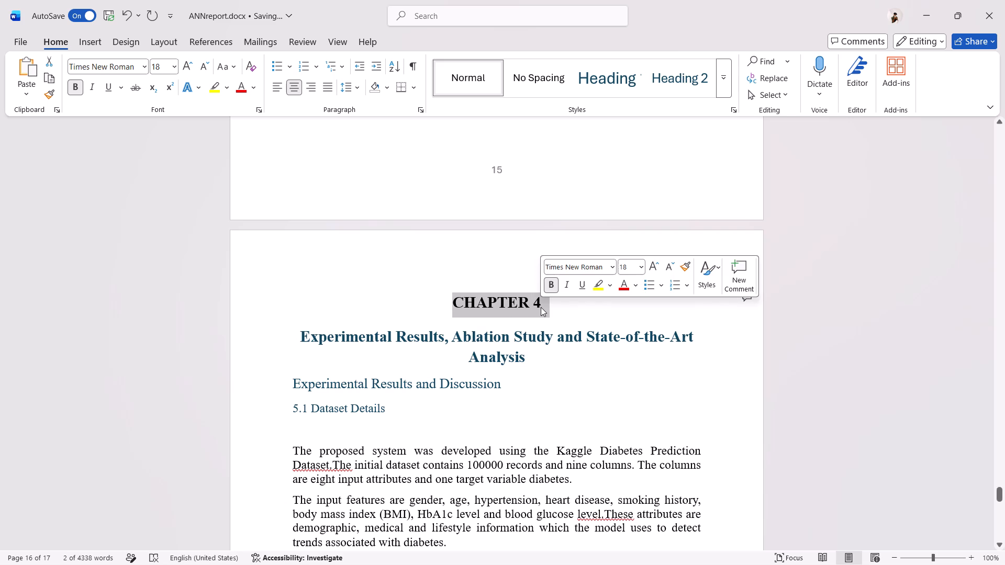
{"action": "key", "text": "ctrl+alt+c"}
{"action": "key", "text": "Down"}
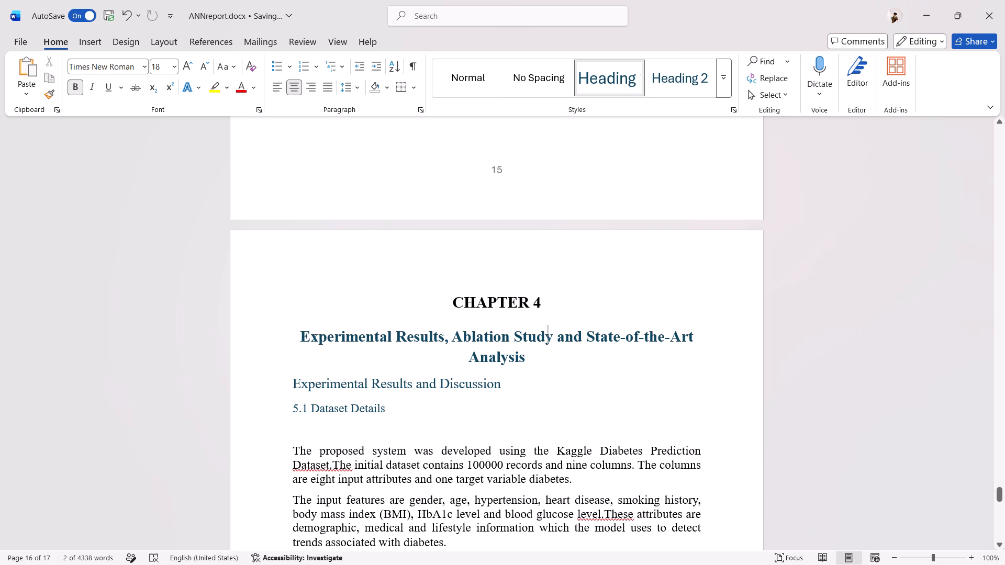
{"action": "key", "text": "Up"}
{"action": "key", "text": "Left"}
{"action": "key", "text": "Down"}
{"action": "key", "text": "Up"}
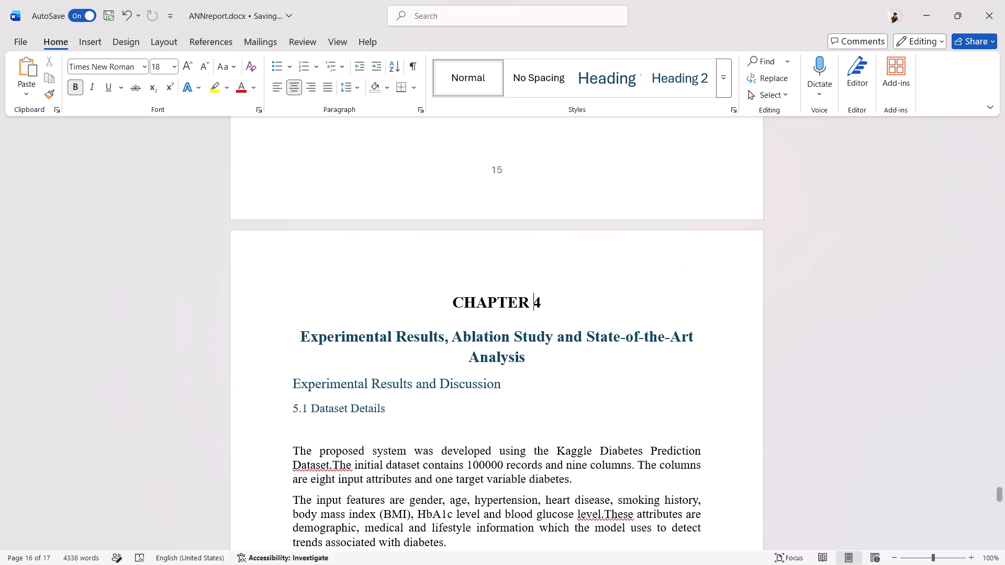
{"action": "key", "text": "Right"}
{"action": "key", "text": "shift+Down"}
{"action": "key", "text": "shift+Down"}
{"action": "key", "text": "shift+Down"}
{"action": "key", "text": "shift+Down"}
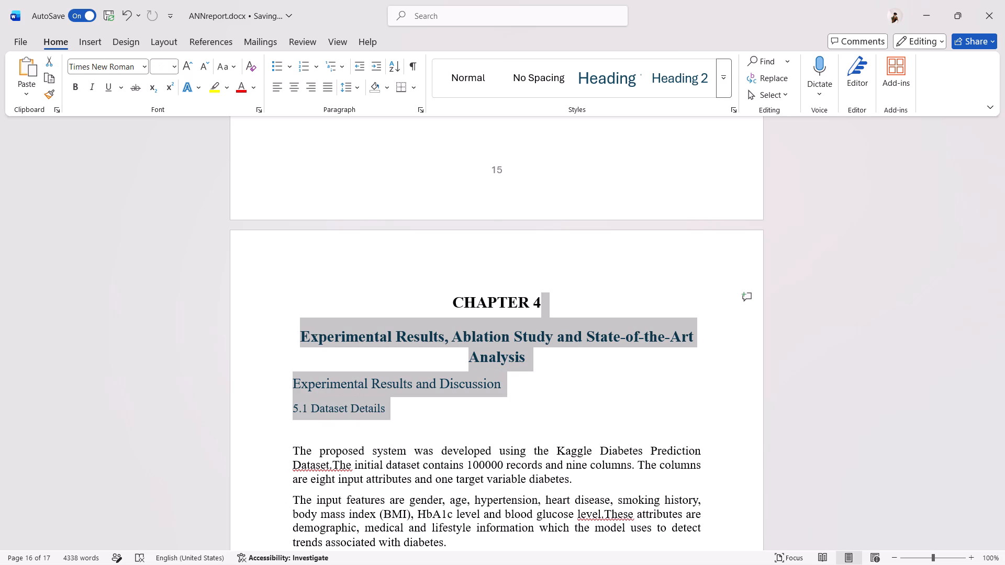
{"action": "key", "text": "ctrl+alt+v"}
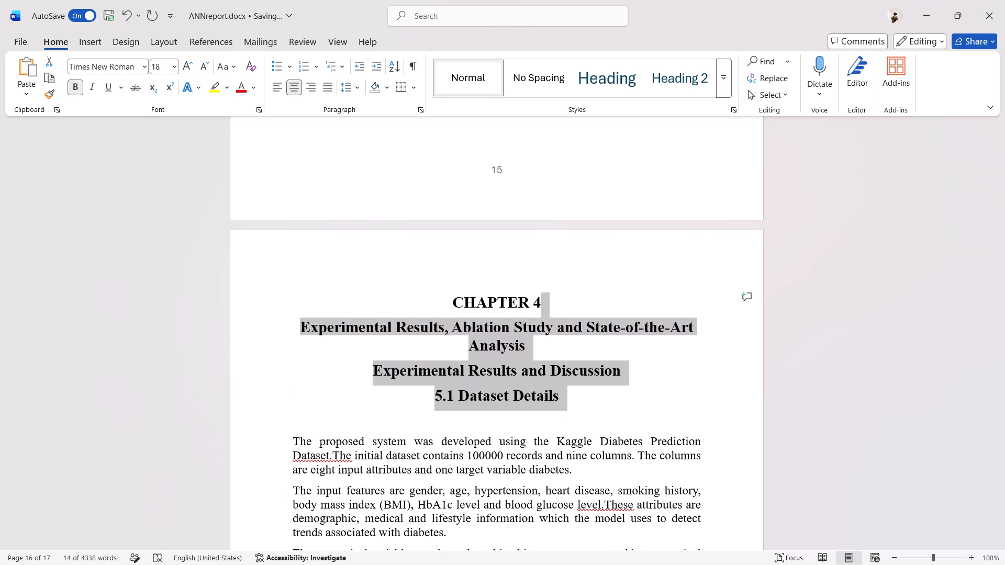
{"action": "left_click", "coordinate": [567, 340]}
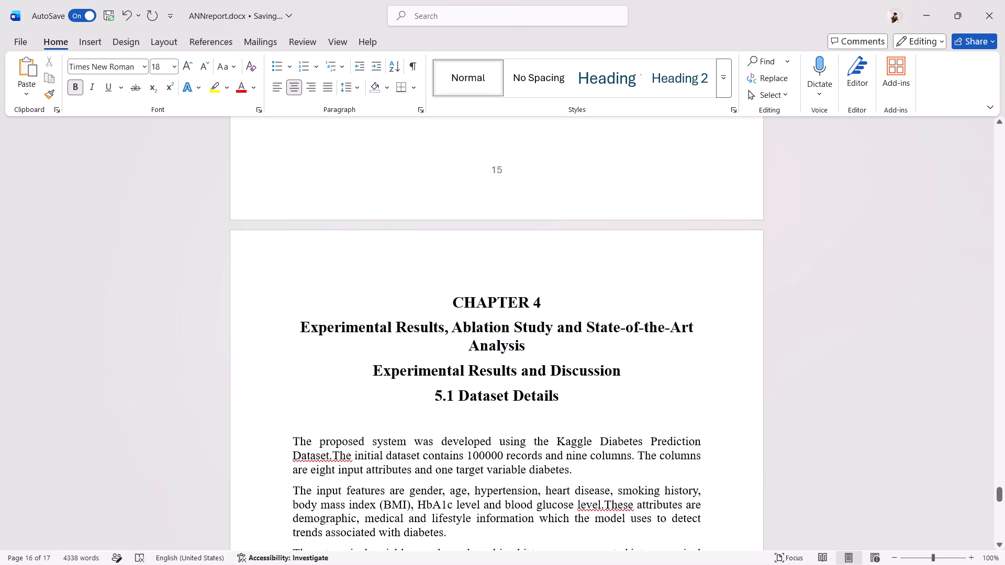
Justify the "Experimental Results and Discussion" and "5.1 Dataset Details" headings.
{"action": "left_click", "coordinate": [374, 374]}
{"action": "key", "text": "shift+Down"}
{"action": "key", "text": "shift+Down"}
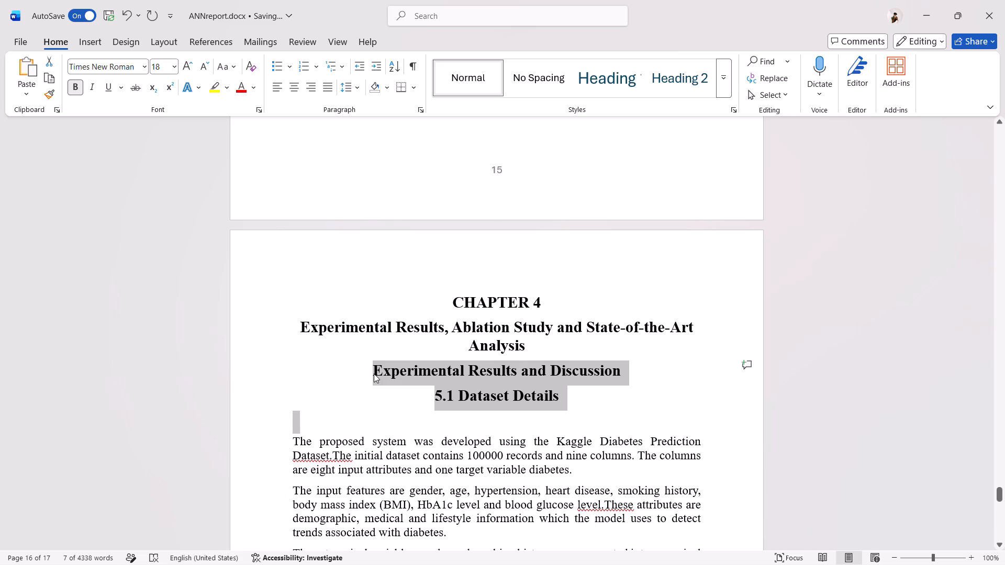
{"action": "key", "text": "ctrl+j"}
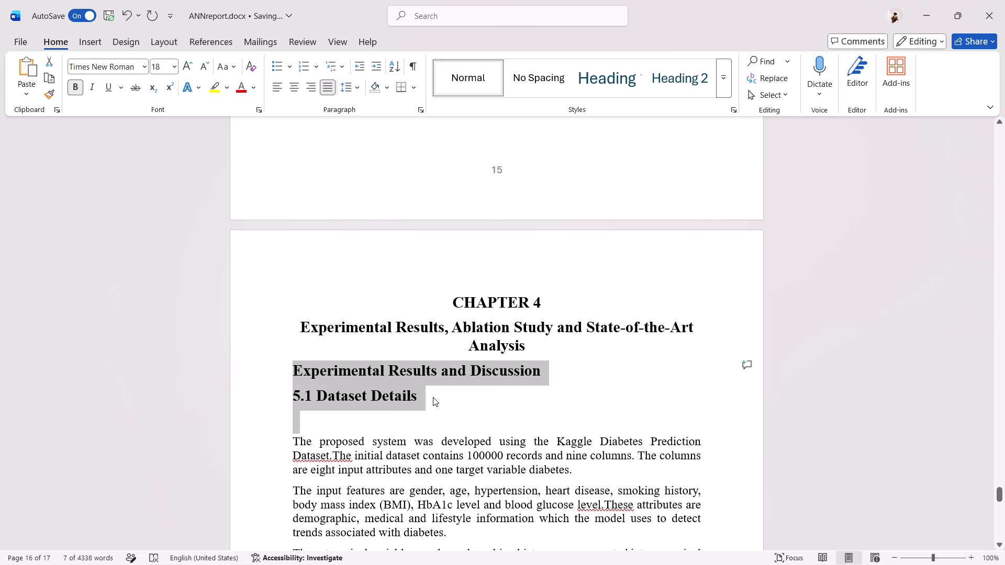
{"action": "left_click", "coordinate": [434, 398]}
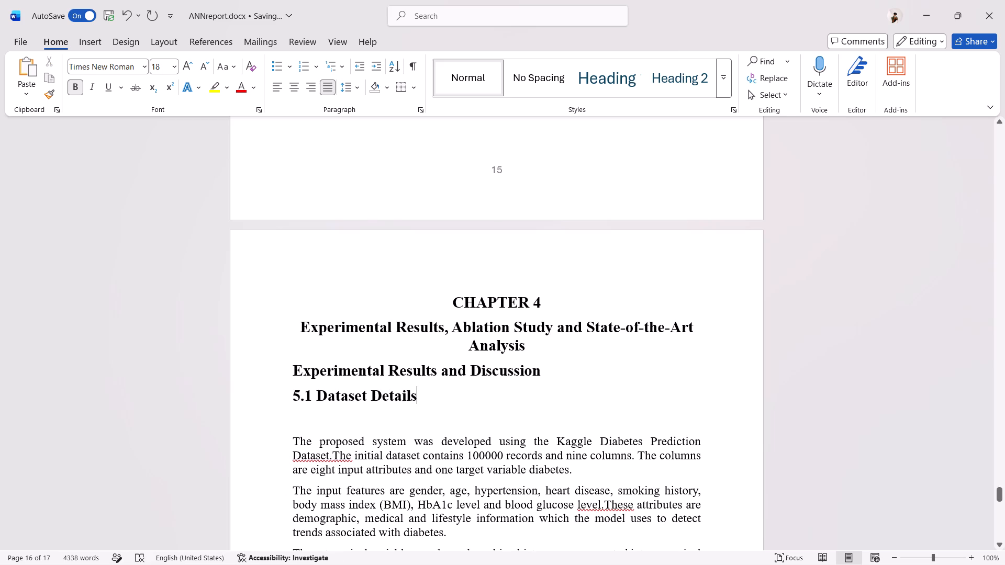
Renumber the Dataset Details heading as 4.1.
{"action": "left_click", "coordinate": [301, 398]}
{"action": "key", "text": "BackSpace"}
{"action": "key", "text": "4"}
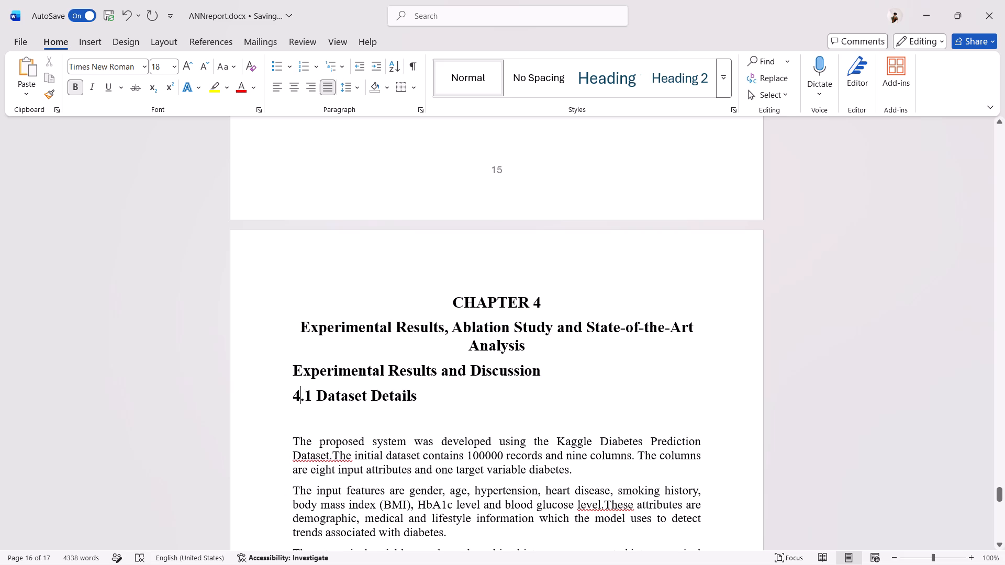
Remove the empty line between the 4.1 Dataset Details heading and its first paragraph, leaving no extra blank line above the heading.
{"action": "left_click", "coordinate": [295, 440]}
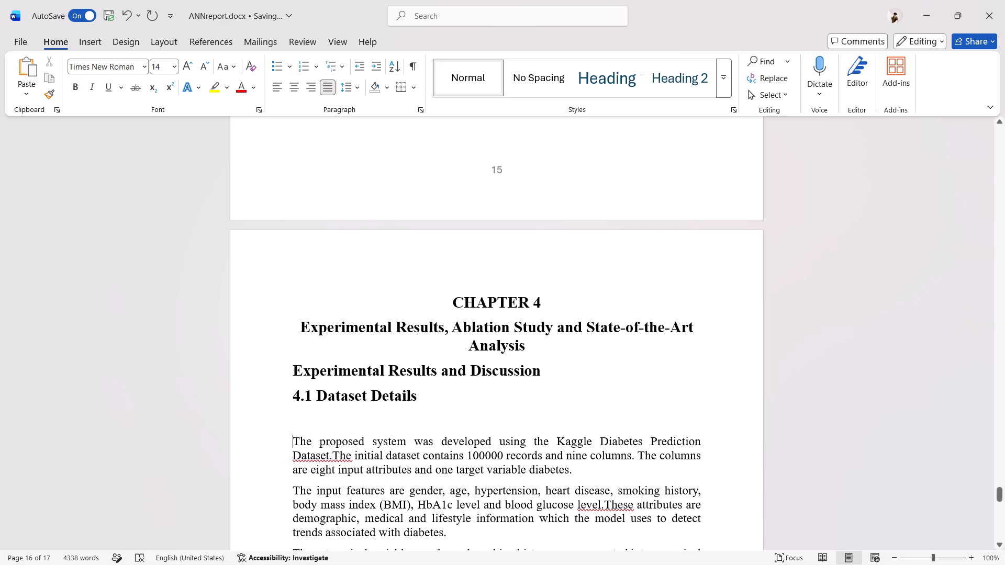
{"action": "left_click", "coordinate": [292, 394]}
{"action": "key", "text": "Return"}
{"action": "key", "text": "Down"}
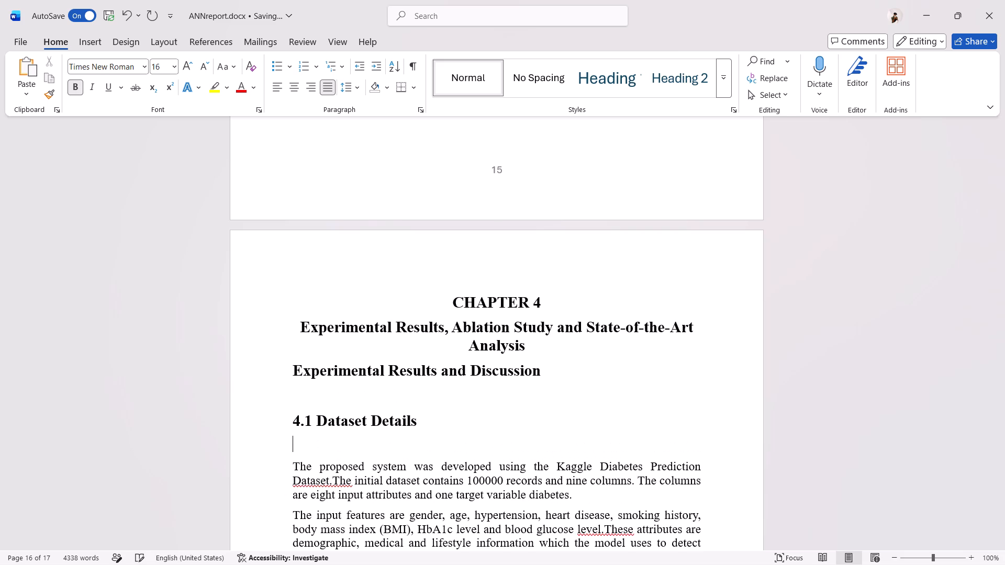
{"action": "key", "text": "Down"}
{"action": "key", "text": "BackSpace"}
{"action": "scroll", "coordinate": [356, 417], "scroll_direction": "down", "scroll_amount": 2}
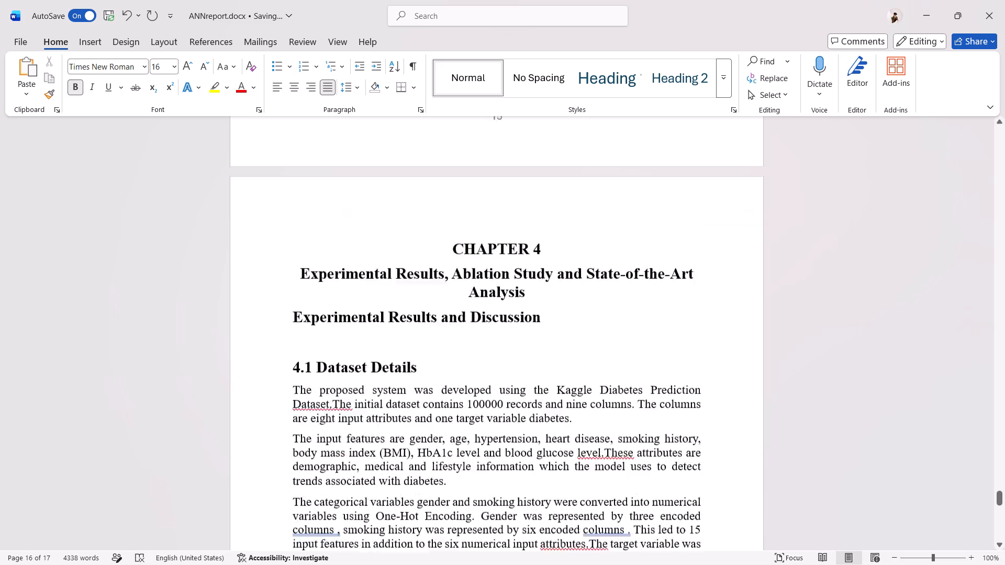
{"action": "scroll", "coordinate": [356, 417], "scroll_direction": "down", "scroll_amount": 3}
{"action": "scroll", "coordinate": [356, 417], "scroll_direction": "up", "scroll_amount": 2}
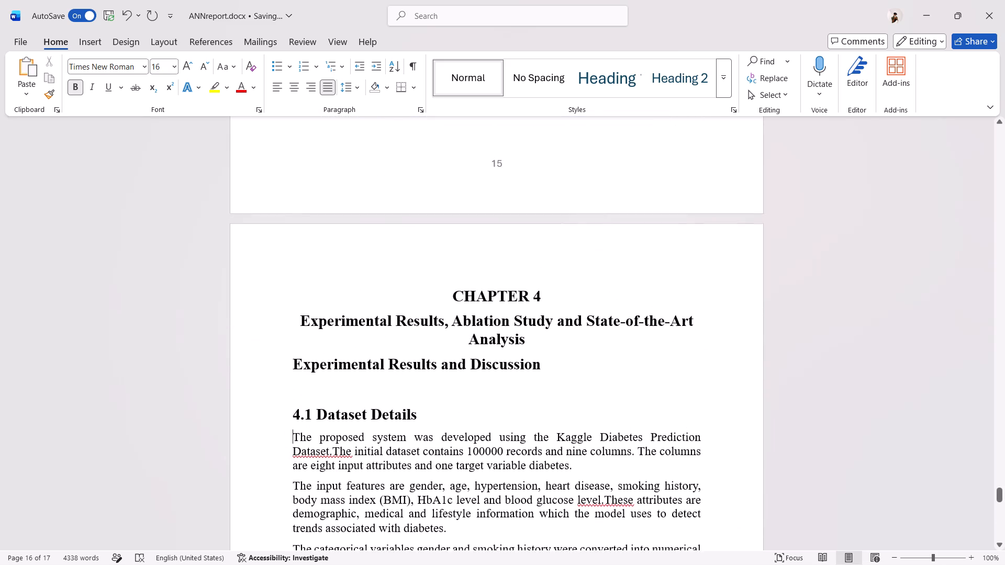
{"action": "left_click", "coordinate": [295, 413]}
{"action": "key", "text": "BackSpace"}
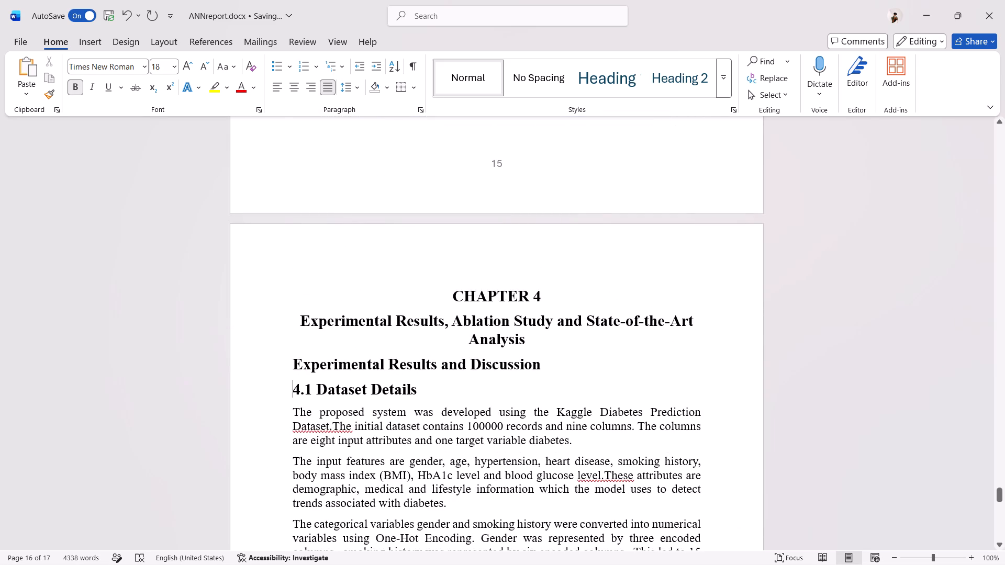
Switch to the experimental results document and copy the text from "Preprocessing pipeline." through the Figure 5.1 paragraph.
{"action": "scroll", "coordinate": [410, 422], "scroll_direction": "down", "scroll_amount": 5}
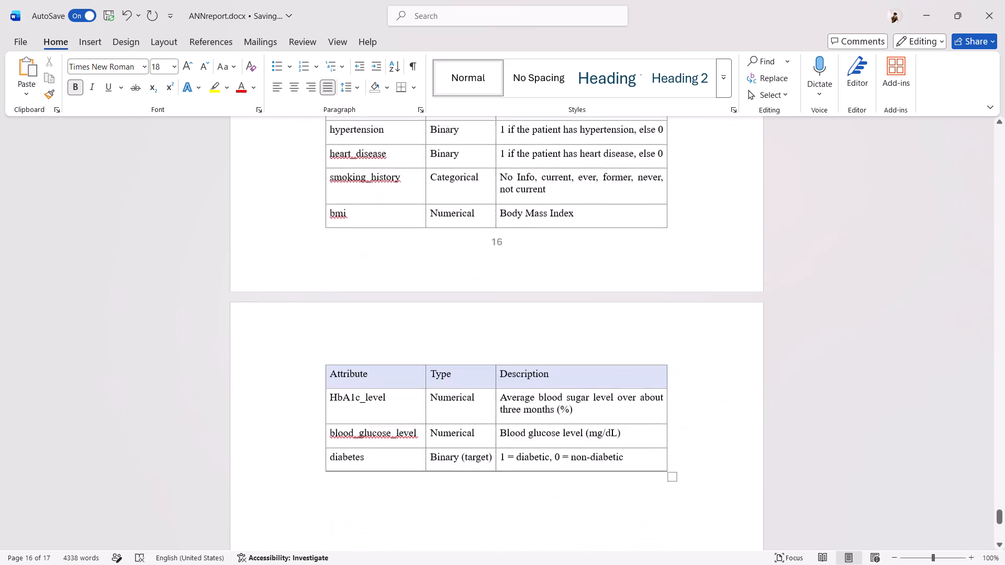
{"action": "scroll", "coordinate": [410, 422], "scroll_direction": "down", "scroll_amount": 3}
{"action": "key", "text": "alt+Tab"}
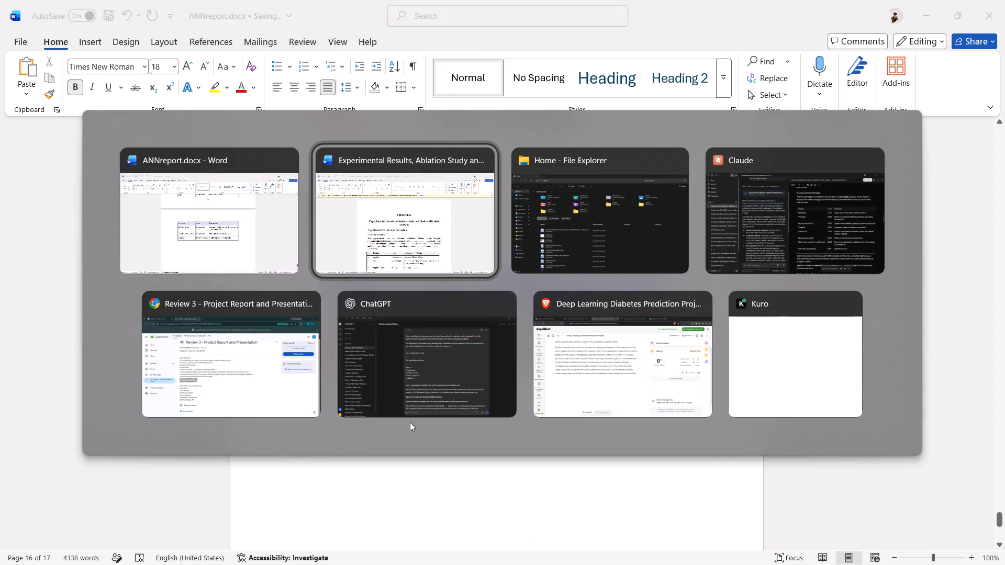
{"action": "scroll", "coordinate": [461, 411], "scroll_direction": "down", "scroll_amount": 2}
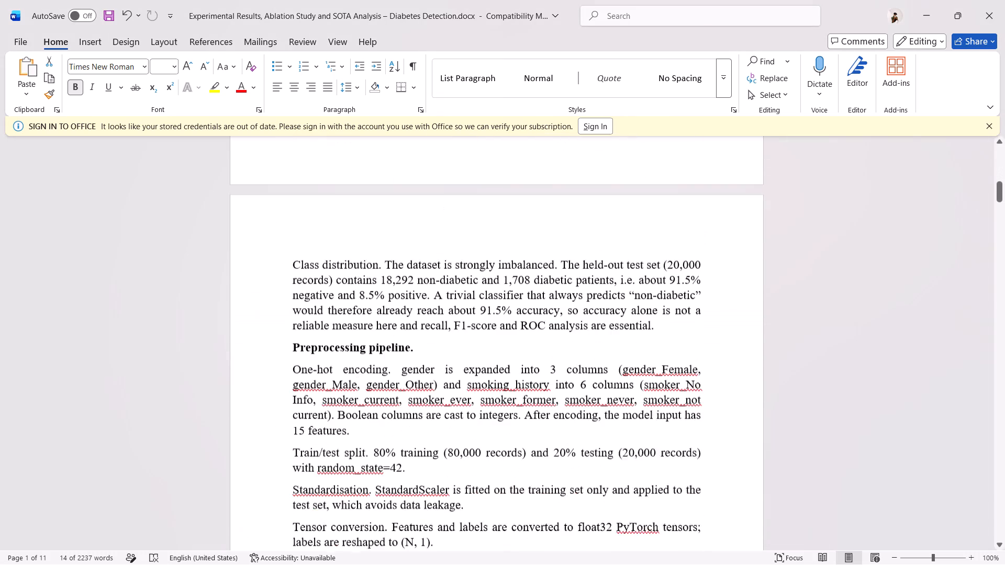
{"action": "scroll", "coordinate": [461, 411], "scroll_direction": "down", "scroll_amount": 3}
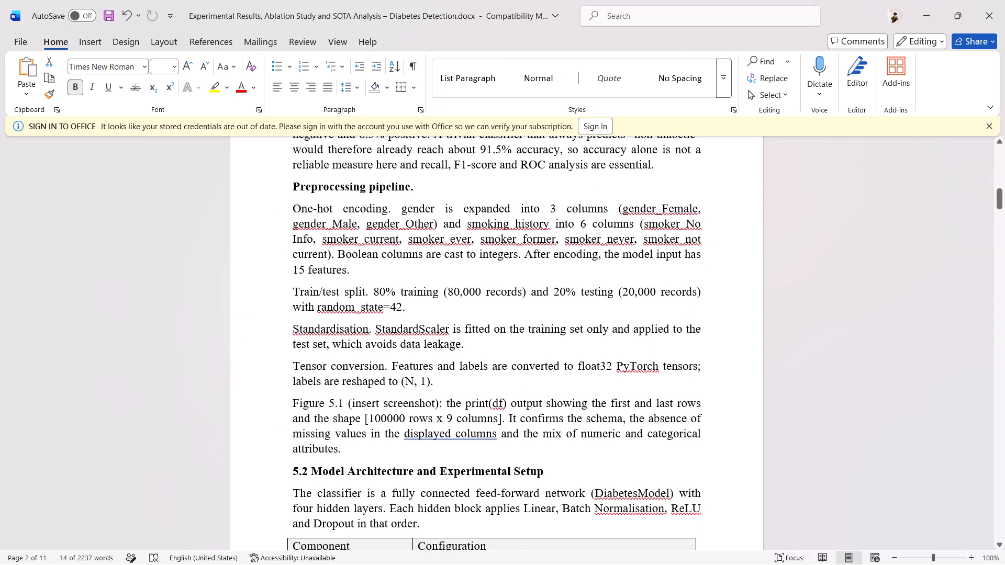
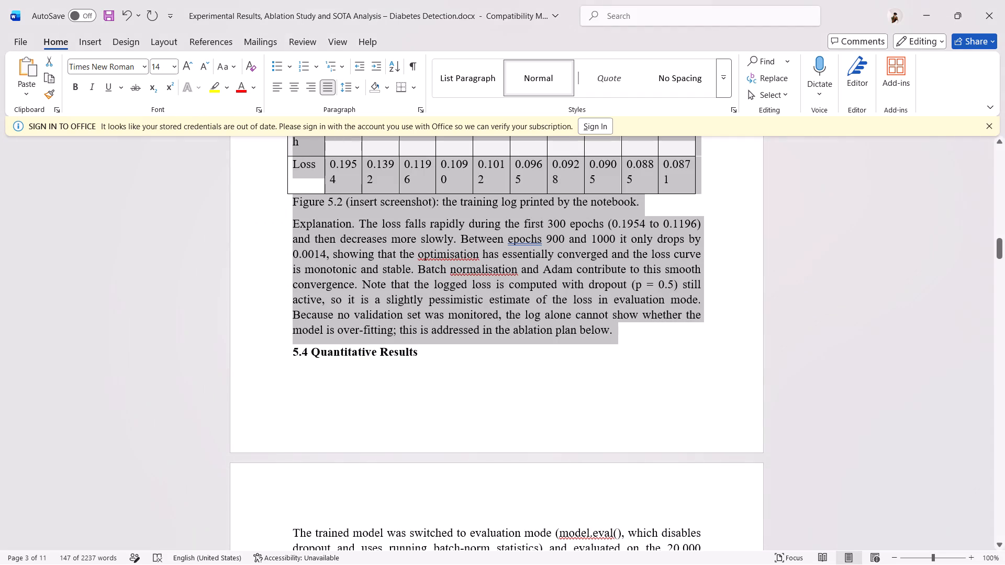
{"action": "scroll", "coordinate": [441, 465], "scroll_direction": "up", "scroll_amount": 1}
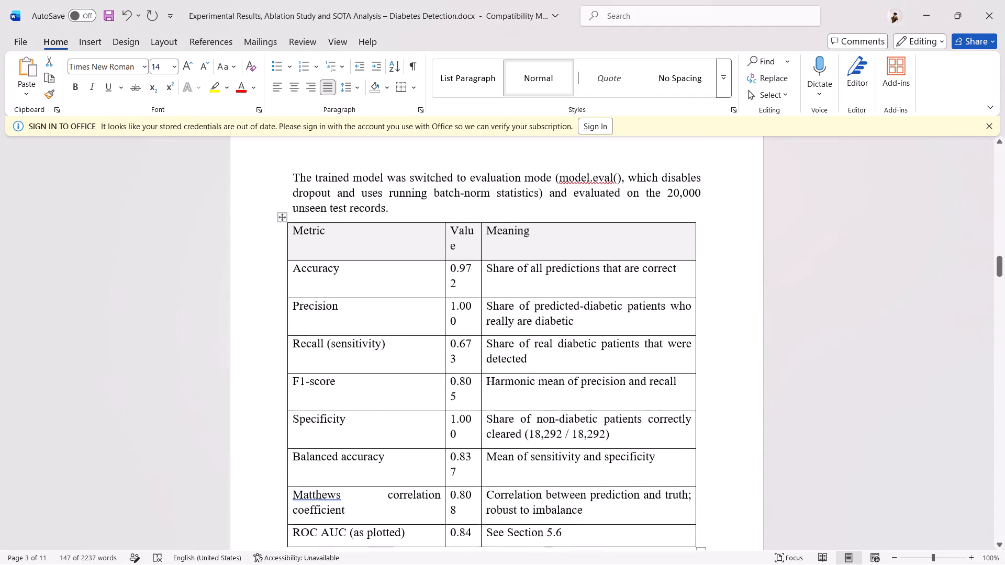
{"action": "scroll", "coordinate": [441, 465], "scroll_direction": "up", "scroll_amount": 1}
{"action": "scroll", "coordinate": [441, 465], "scroll_direction": "down", "scroll_amount": 1}
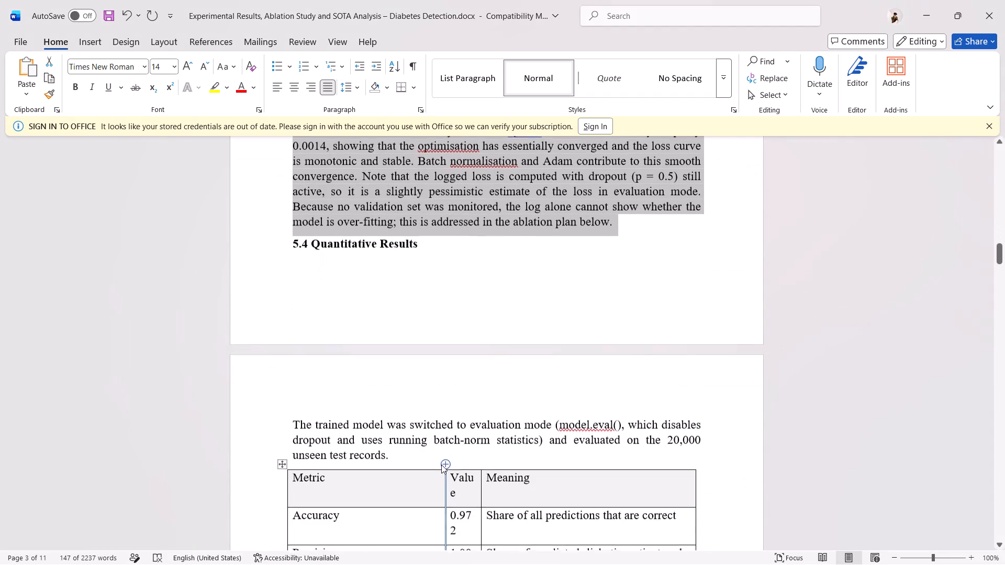
{"action": "scroll", "coordinate": [441, 465], "scroll_direction": "down", "scroll_amount": 5}
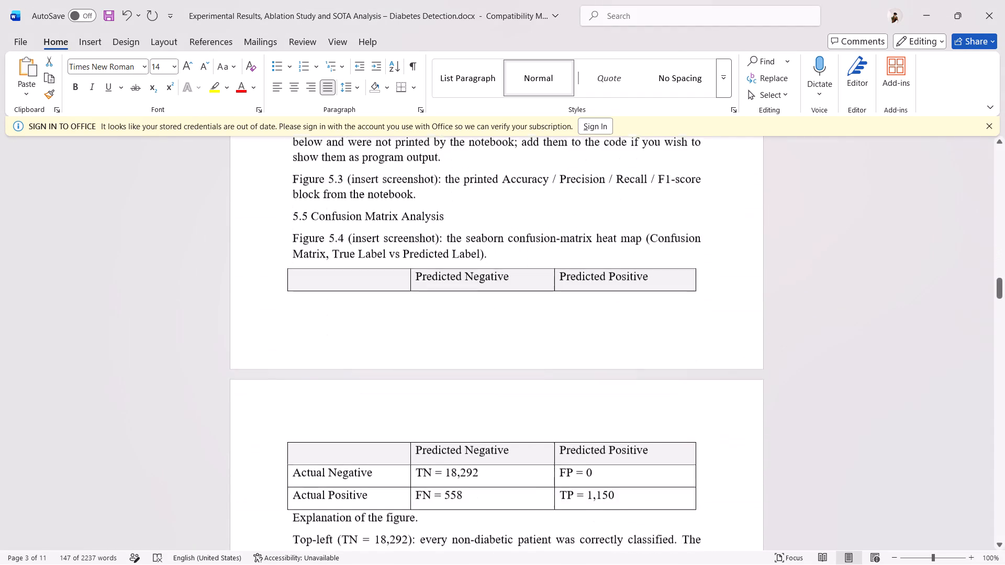
{"action": "scroll", "coordinate": [441, 465], "scroll_direction": "down", "scroll_amount": 4}
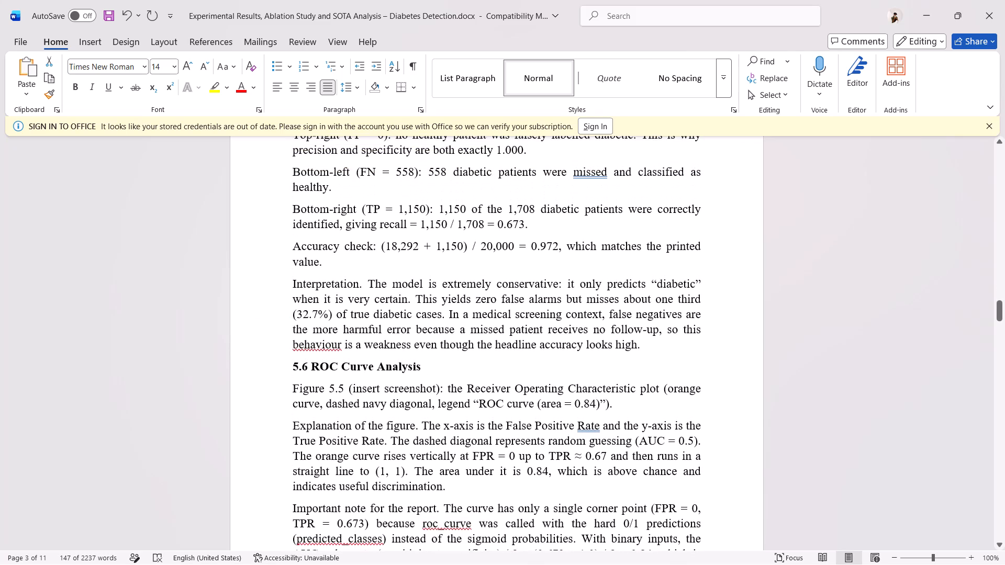
{"action": "left_click", "coordinate": [646, 346]}
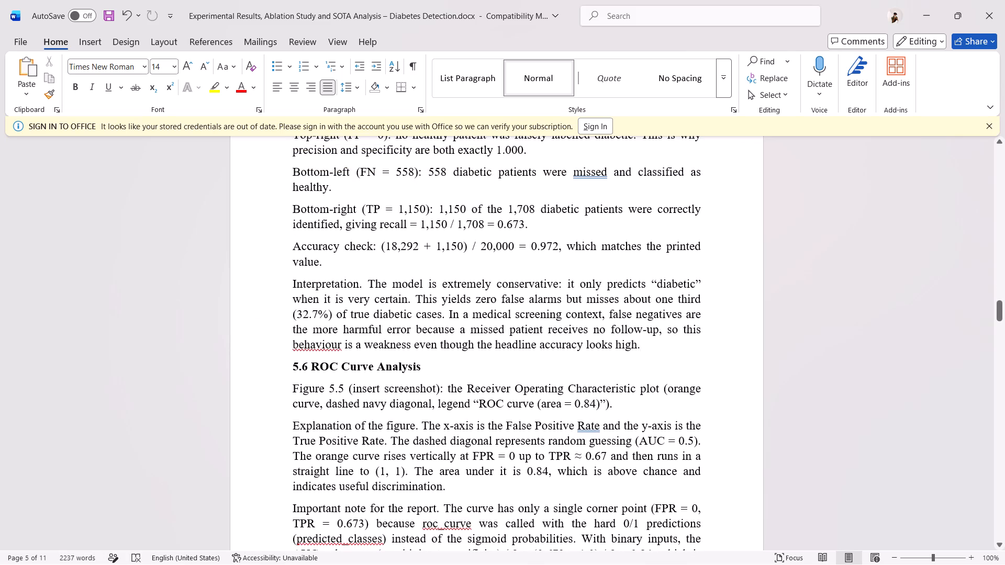
{"action": "key", "text": "shift+Up"}
{"action": "key", "text": "shift+Up"}
{"action": "key", "text": "shift+Up"}
{"action": "key", "text": "shift+Up"}
{"action": "key", "text": "shift+Up"}
{"action": "key", "text": "shift+Up"}
{"action": "key", "text": "shift+Up"}
{"action": "key", "text": "shift+Up"}
{"action": "key", "text": "shift+Up"}
{"action": "key", "text": "shift+Up"}
{"action": "key", "text": "shift+Up"}
{"action": "key", "text": "shift+Up"}
{"action": "key", "text": "shift+Up"}
{"action": "key", "text": "shift+Up"}
{"action": "key", "text": "shift+Up"}
{"action": "key", "text": "shift+Up"}
{"action": "key", "text": "shift+Up"}
{"action": "key", "text": "shift+Up"}
{"action": "key", "text": "shift+Up"}
{"action": "key", "text": "shift+Up"}
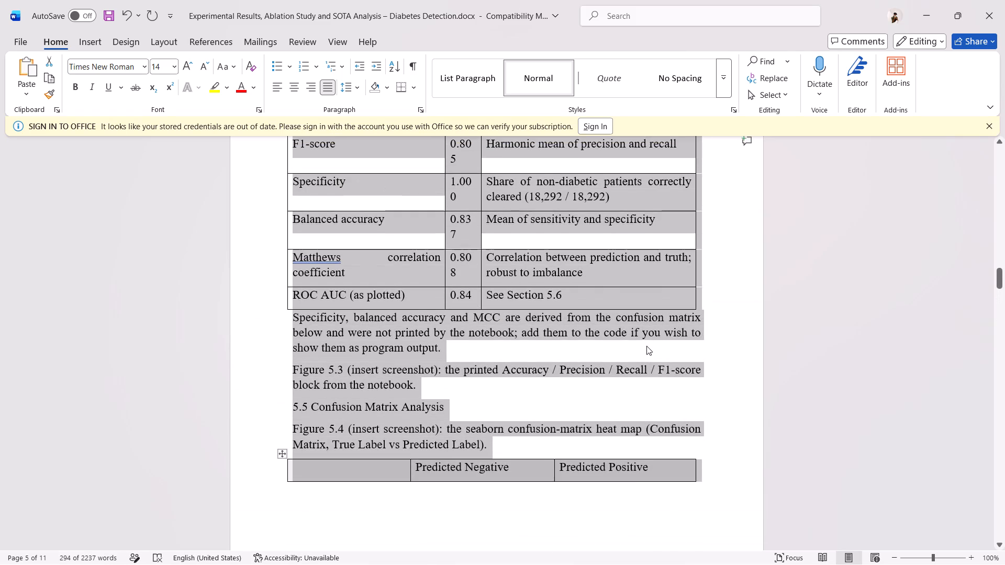
{"action": "key", "text": "shift+Up"}
{"action": "key", "text": "shift+Up"}
{"action": "key", "text": "shift+Up"}
{"action": "key", "text": "shift+Up"}
{"action": "key", "text": "shift+Up"}
{"action": "key", "text": "shift+Up"}
{"action": "key", "text": "shift+Up"}
{"action": "key", "text": "shift+Up"}
{"action": "key", "text": "shift+Up"}
{"action": "key", "text": "shift+Up"}
{"action": "key", "text": "shift+Up"}
{"action": "key", "text": "shift+Up"}
{"action": "key", "text": "shift+Up"}
{"action": "key", "text": "shift+Up"}
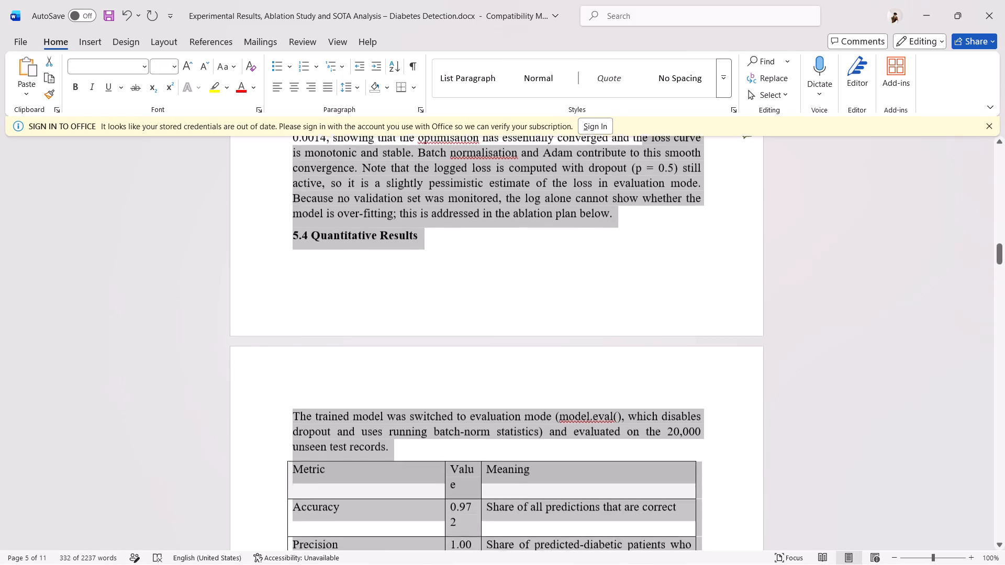
{"action": "key", "text": "shift+Down"}
{"action": "key", "text": "shift+Down"}
{"action": "key", "text": "shift+Down"}
{"action": "key", "text": "shift+Down"}
{"action": "key", "text": "shift+Down"}
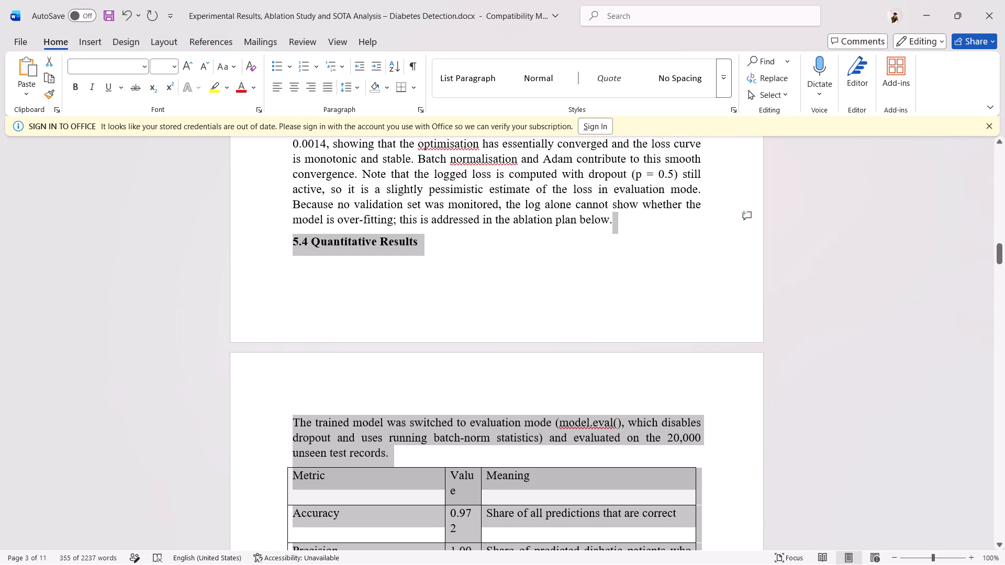
{"action": "key", "text": "shift+Right"}
{"action": "key", "text": "ctrl+c"}
{"action": "key", "text": "alt+Tab"}
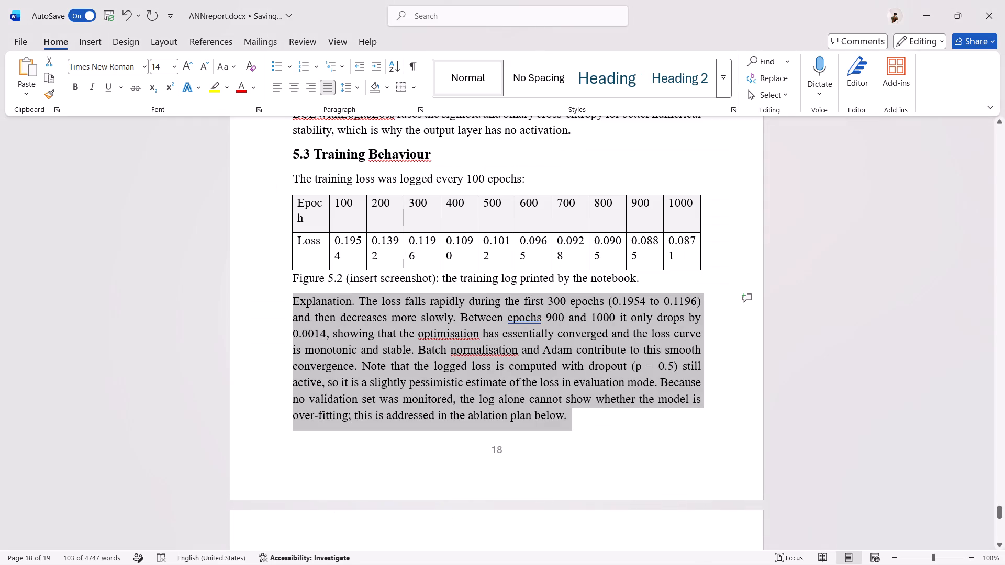
{"action": "key", "text": "Return"}
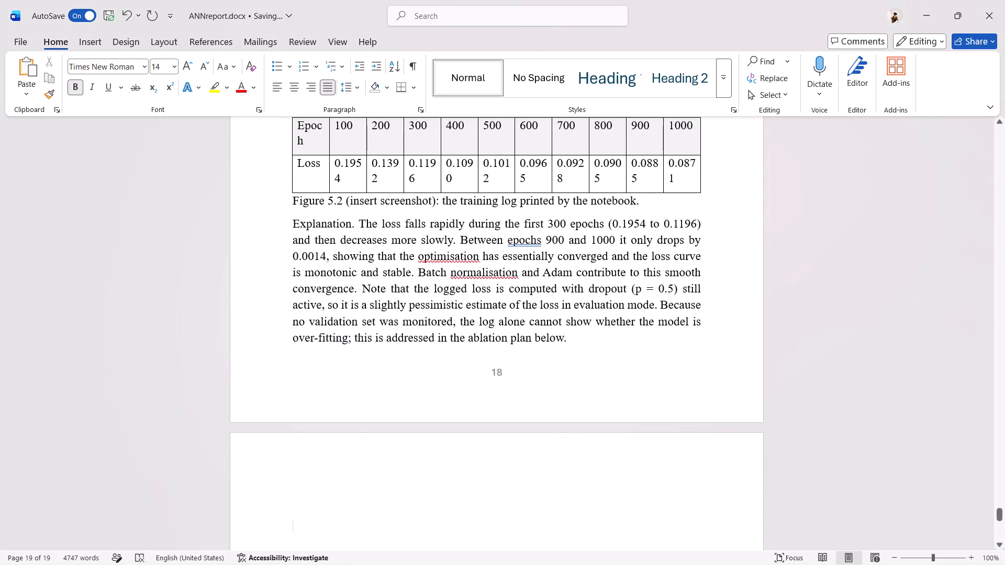
{"action": "key", "text": "ctrl+v"}
Set the font size of the pasted "5.4 Quantitative Results" heading to 16.
{"action": "scroll", "coordinate": [614, 365], "scroll_direction": "up", "scroll_amount": 4}
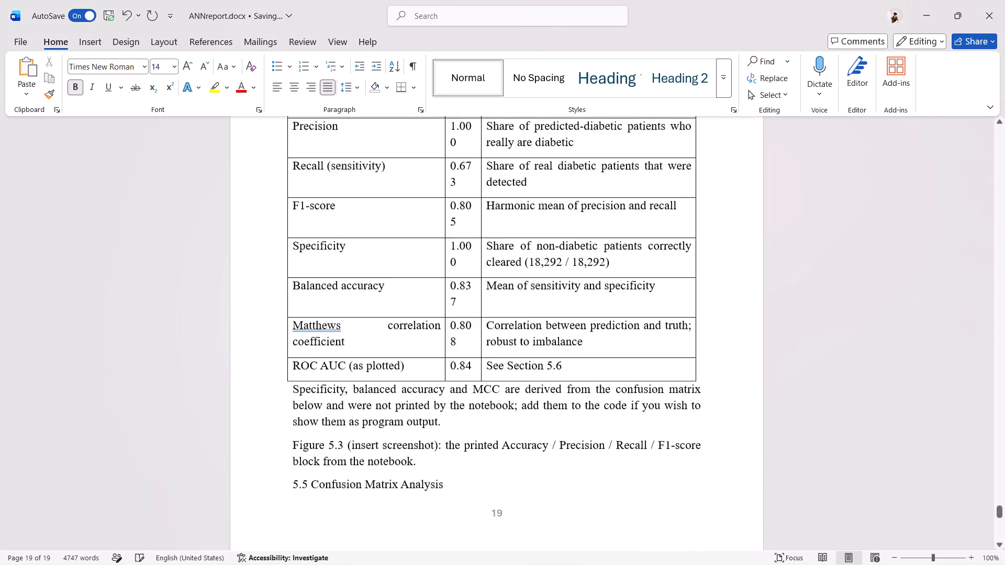
{"action": "scroll", "coordinate": [614, 365], "scroll_direction": "down", "scroll_amount": 2}
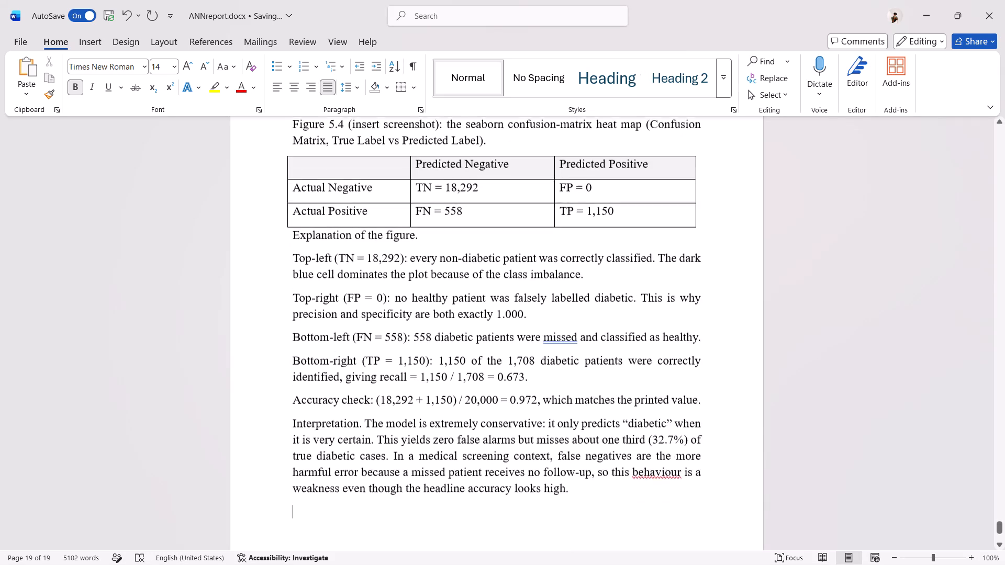
{"action": "scroll", "coordinate": [614, 365], "scroll_direction": "down", "scroll_amount": 1}
{"action": "scroll", "coordinate": [614, 365], "scroll_direction": "up", "scroll_amount": 3}
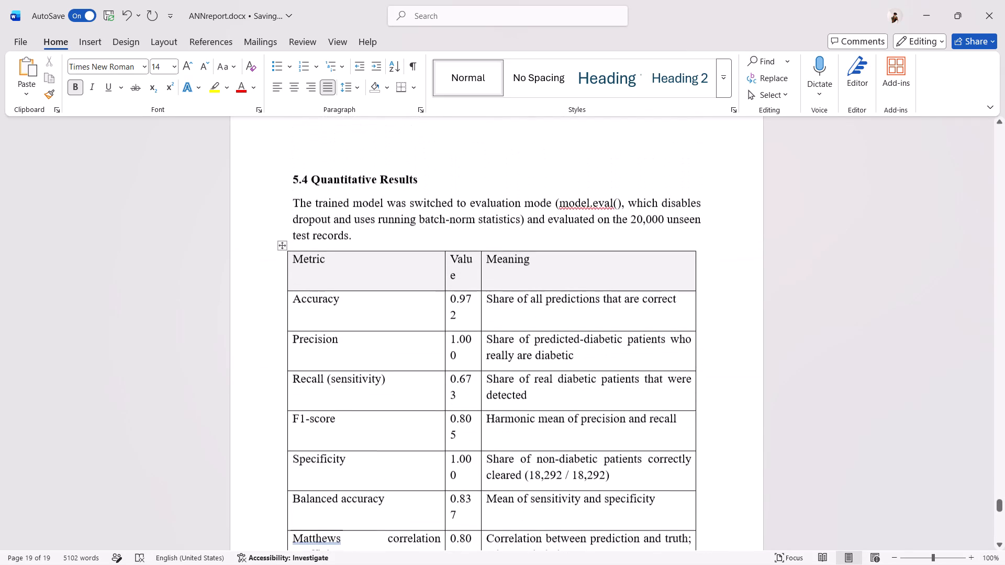
{"action": "scroll", "coordinate": [614, 365], "scroll_direction": "up", "scroll_amount": 1}
{"action": "left_click_drag", "start_coordinate": [428, 181], "coordinate": [331, 176]}
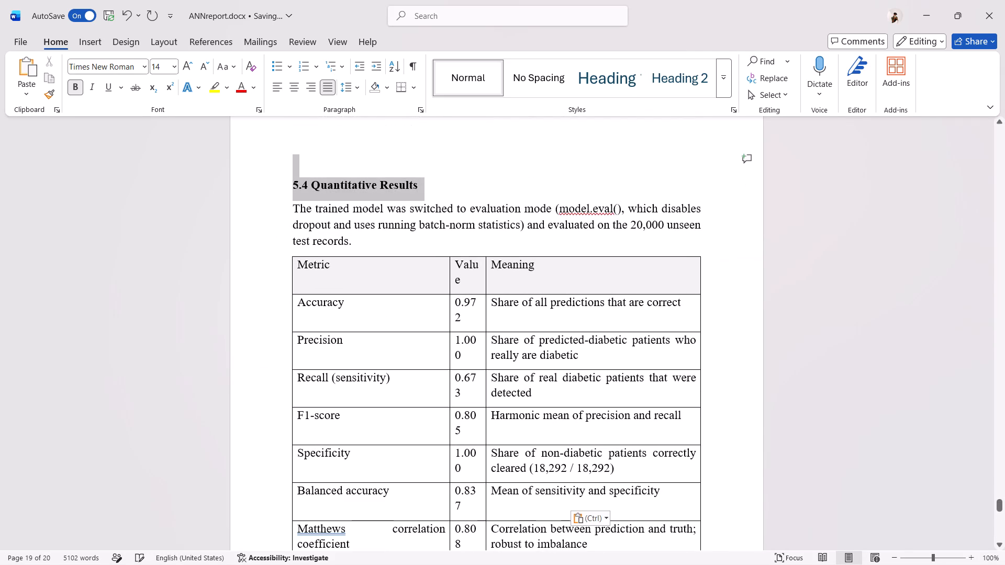
{"action": "left_click_drag", "start_coordinate": [331, 176], "coordinate": [293, 187]}
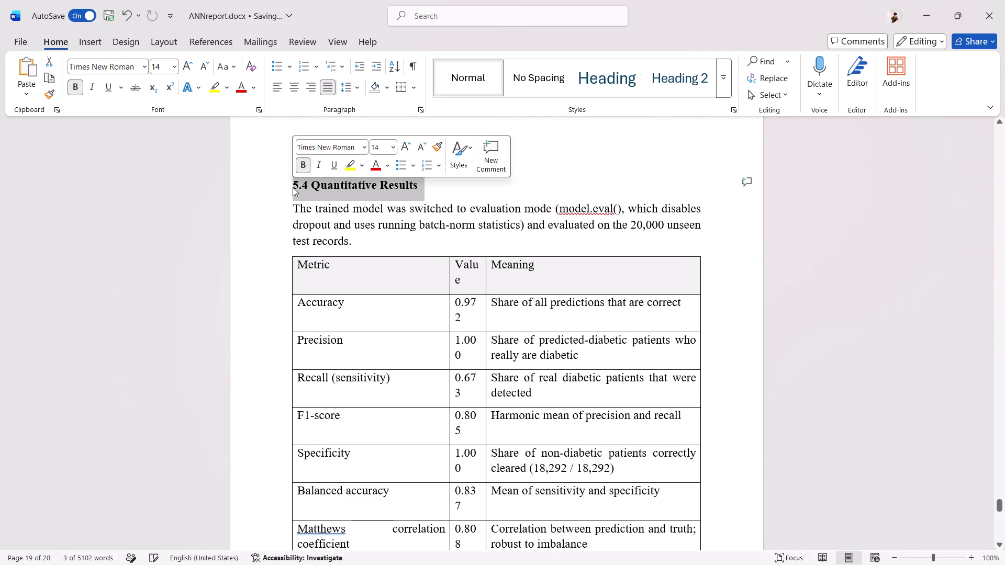
{"action": "key", "text": "ctrl+shift+period"}
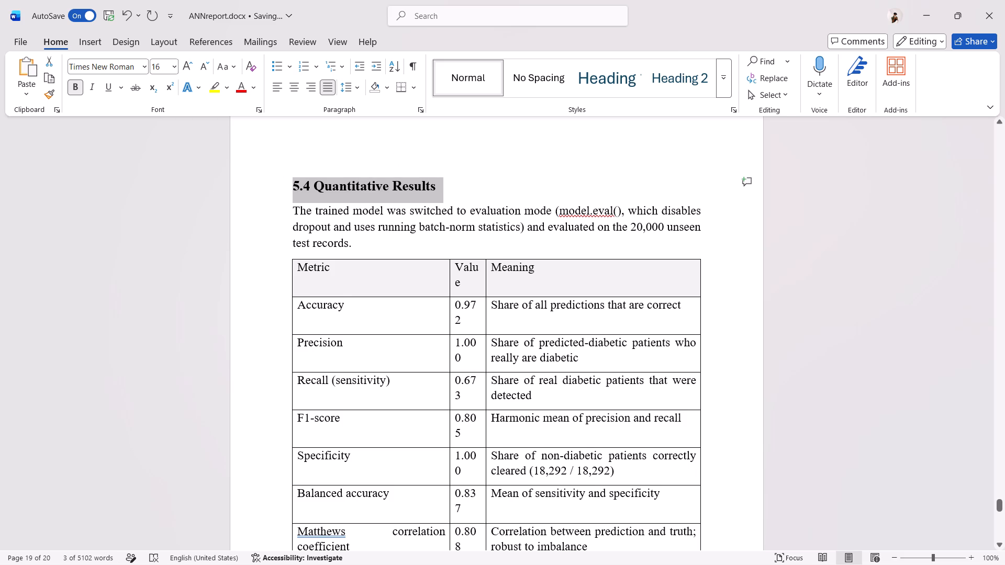
Copy everything from 5.6 ROC Curve Analysis through the 6.2 Results Table in the experimental results document.
{"action": "scroll", "coordinate": [405, 238], "scroll_direction": "down", "scroll_amount": 1}
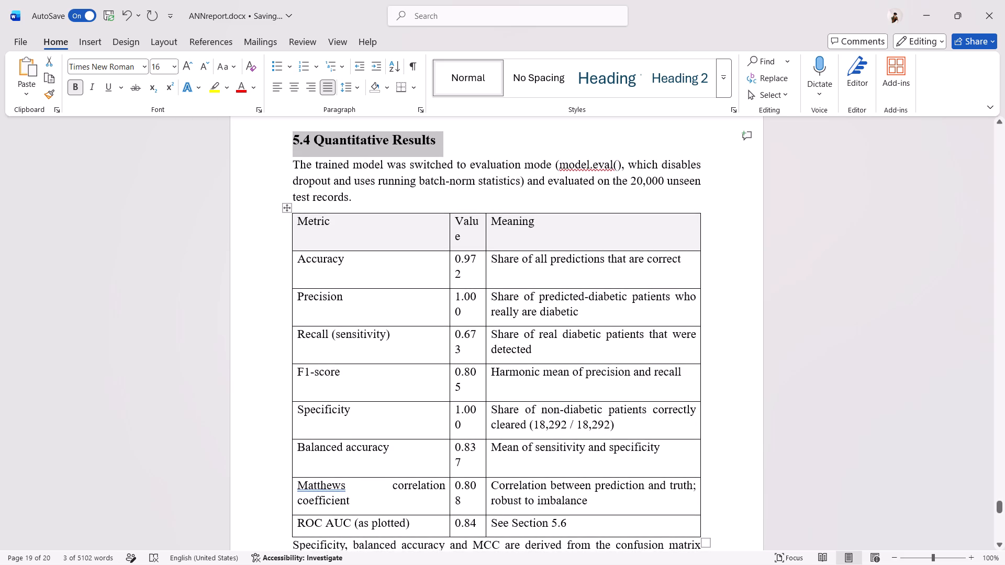
{"action": "scroll", "coordinate": [405, 238], "scroll_direction": "down", "scroll_amount": 2}
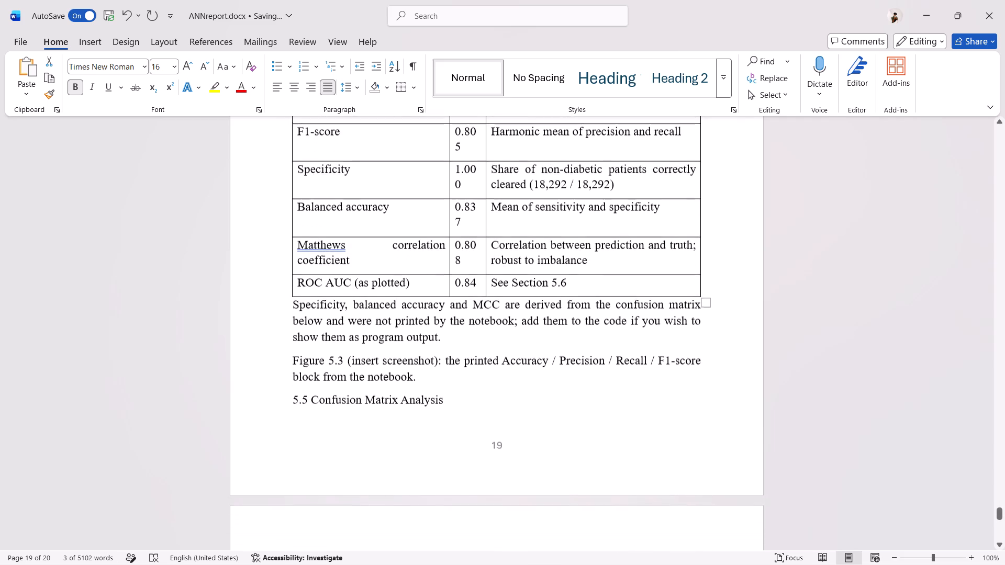
{"action": "scroll", "coordinate": [405, 238], "scroll_direction": "down", "scroll_amount": 4}
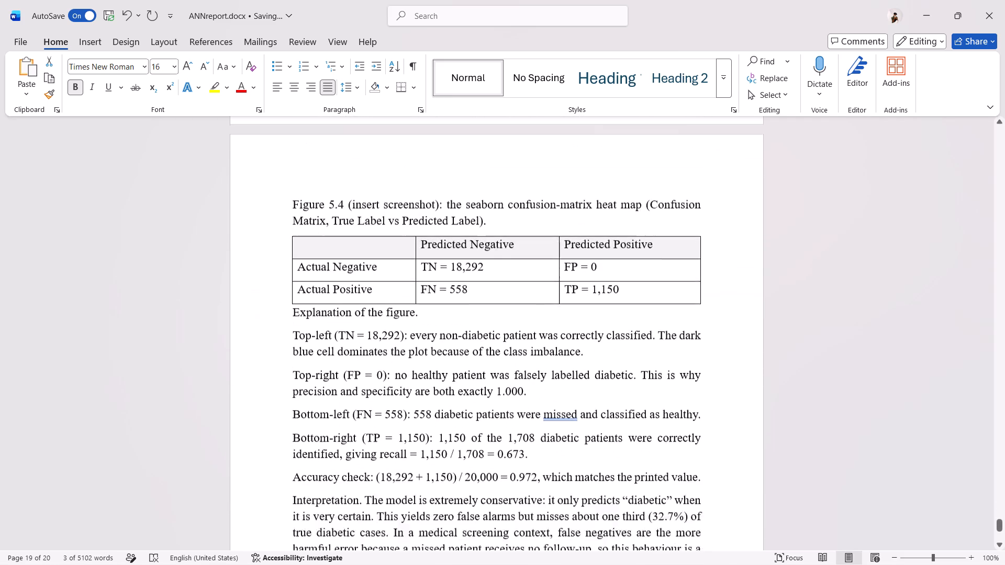
{"action": "scroll", "coordinate": [405, 238], "scroll_direction": "down", "scroll_amount": 4}
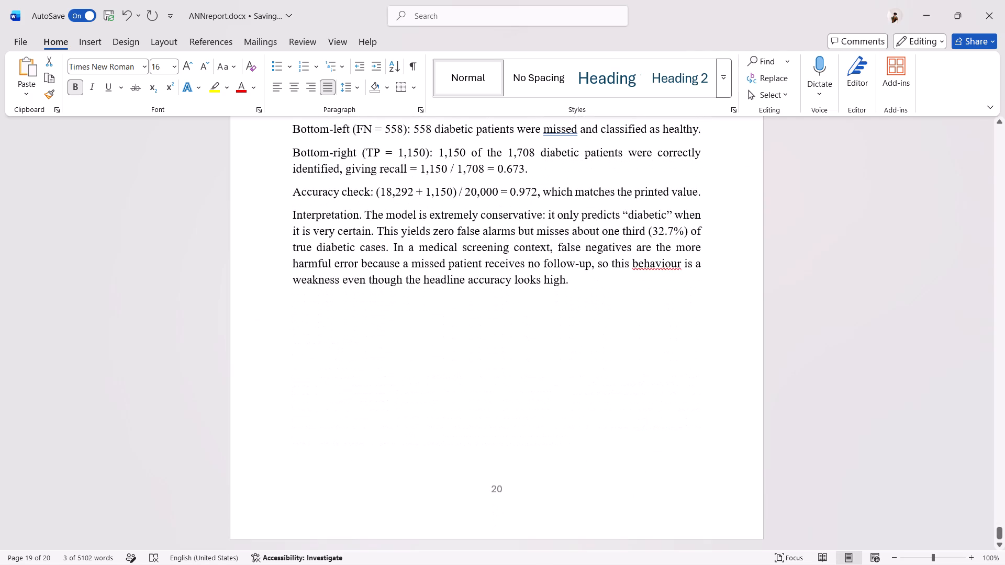
{"action": "scroll", "coordinate": [405, 238], "scroll_direction": "down", "scroll_amount": 1}
{"action": "scroll", "coordinate": [465, 284], "scroll_direction": "down", "scroll_amount": 1}
{"action": "key", "text": "alt+Tab"}
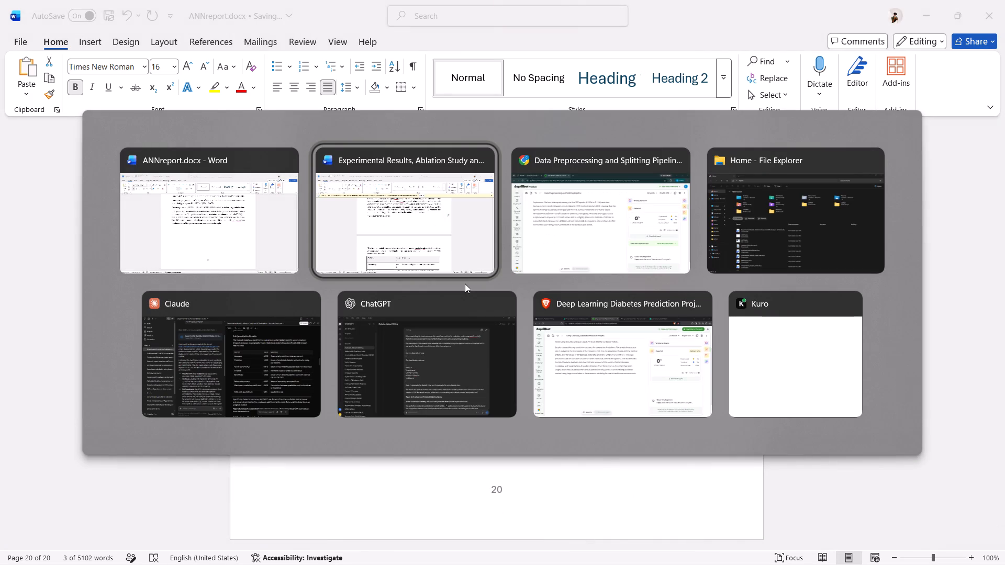
{"action": "scroll", "coordinate": [483, 346], "scroll_direction": "down", "scroll_amount": 5}
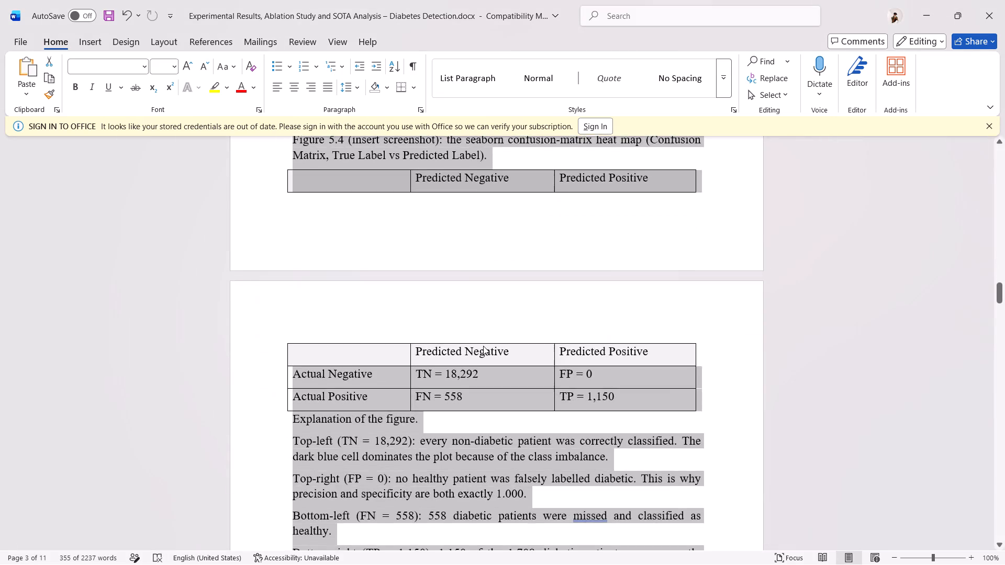
{"action": "scroll", "coordinate": [483, 346], "scroll_direction": "down", "scroll_amount": 3}
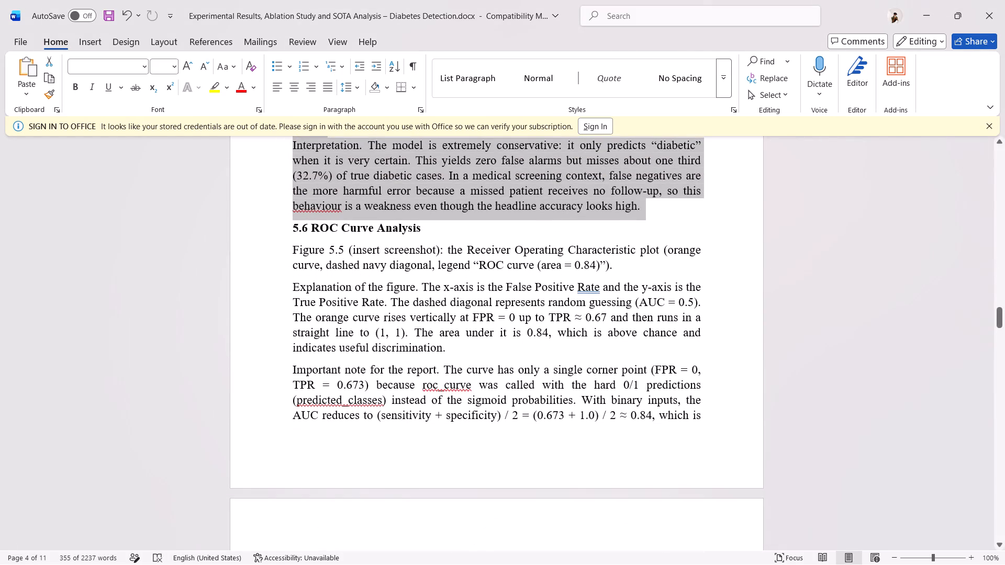
{"action": "left_click", "coordinate": [292, 230]}
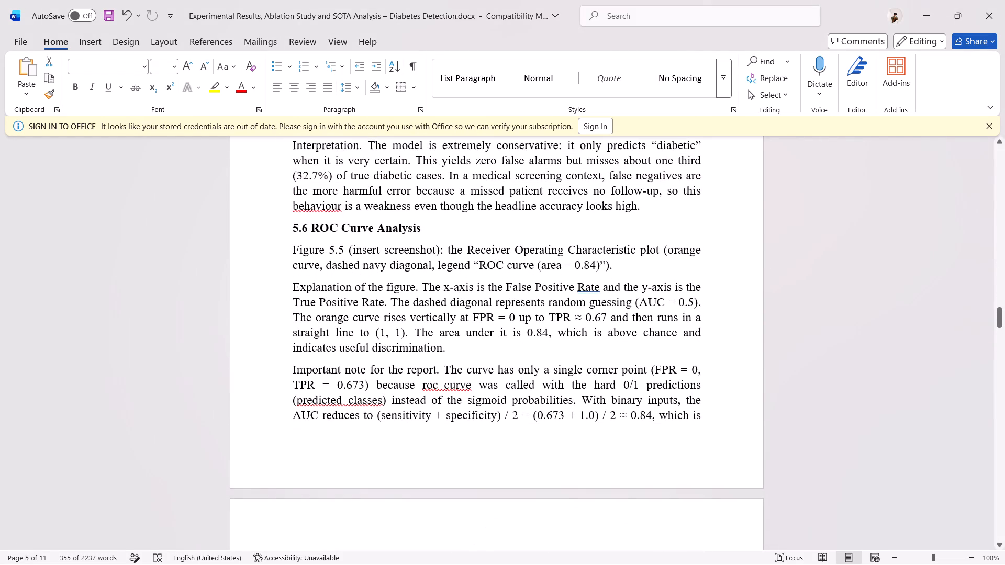
{"action": "key", "text": "shift+Down"}
{"action": "key", "text": "shift+Down"}
{"action": "key", "text": "shift+Down"}
{"action": "key", "text": "shift+Down"}
{"action": "key", "text": "shift+Down"}
{"action": "key", "text": "shift+Down"}
{"action": "key", "text": "shift+Down"}
{"action": "key", "text": "shift+Down"}
{"action": "key", "text": "shift+Down"}
{"action": "key", "text": "shift+Down"}
{"action": "key", "text": "shift+Down"}
{"action": "key", "text": "shift+Down"}
{"action": "key", "text": "shift+Down"}
{"action": "key", "text": "shift+Down"}
{"action": "key", "text": "shift+Down"}
{"action": "key", "text": "shift+Down"}
{"action": "key", "text": "shift+Down"}
{"action": "key", "text": "shift+Down"}
{"action": "key", "text": "shift+Down"}
{"action": "key", "text": "shift+Down"}
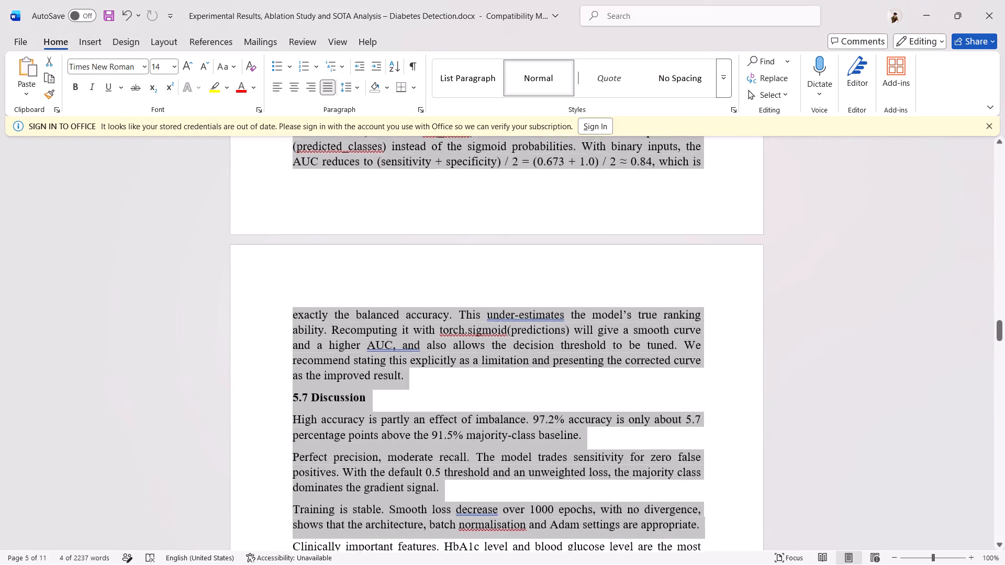
{"action": "key", "text": "shift+Down"}
{"action": "key", "text": "shift+Down"}
{"action": "key", "text": "shift+Down"}
{"action": "key", "text": "shift+Down"}
{"action": "key", "text": "shift+Down"}
{"action": "key", "text": "shift+Down"}
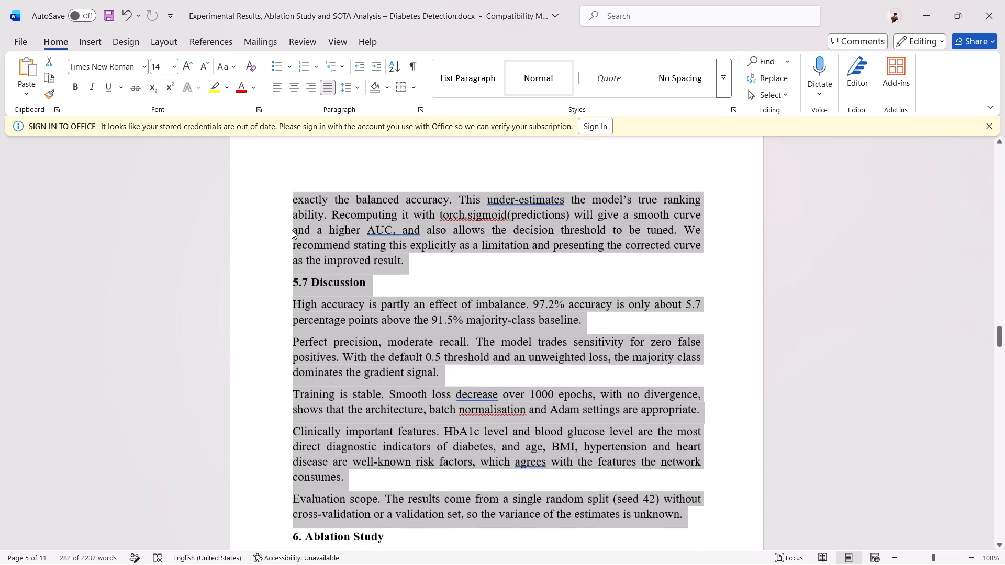
{"action": "key", "text": "shift+Down"}
{"action": "key", "text": "shift+Down"}
{"action": "key", "text": "shift+Down"}
{"action": "key", "text": "shift+Down"}
{"action": "key", "text": "shift+Down"}
{"action": "key", "text": "shift+Down"}
{"action": "key", "text": "shift+Down"}
{"action": "key", "text": "shift+Down"}
{"action": "key", "text": "shift+Down"}
{"action": "key", "text": "shift+Down"}
{"action": "key", "text": "shift+Down"}
{"action": "key", "text": "shift+Down"}
{"action": "key", "text": "shift+Down"}
{"action": "key", "text": "shift+Down"}
{"action": "key", "text": "shift+Down"}
{"action": "key", "text": "shift+Down"}
{"action": "key", "text": "shift+Down"}
{"action": "key", "text": "shift+Down"}
{"action": "key", "text": "shift+Down"}
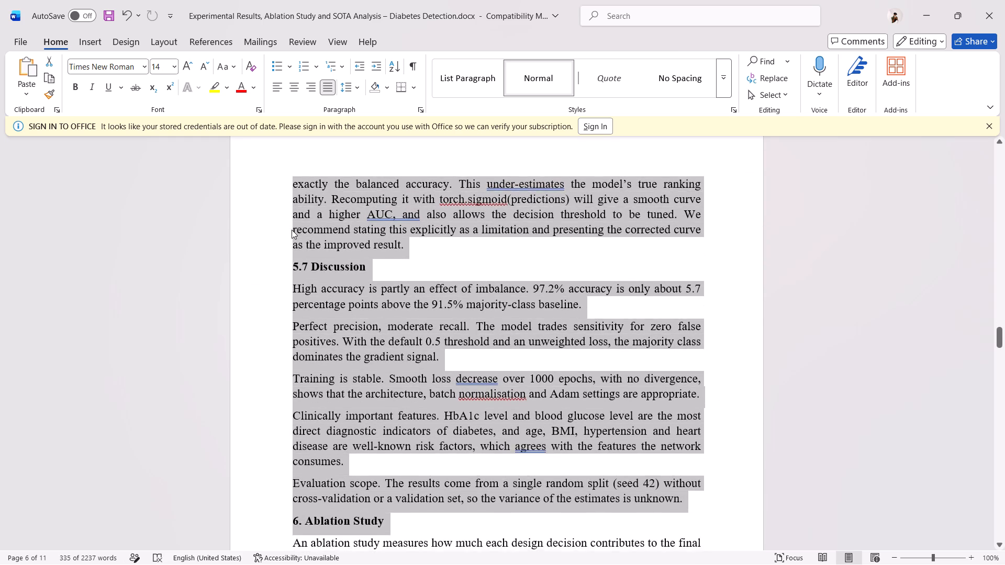
{"action": "key", "text": "shift+Down"}
{"action": "key", "text": "shift+Down"}
{"action": "key", "text": "shift+Down"}
{"action": "key", "text": "shift+Down"}
{"action": "key", "text": "shift+Down"}
{"action": "key", "text": "shift+Down"}
{"action": "key", "text": "shift+Down"}
{"action": "key", "text": "shift+Down"}
{"action": "key", "text": "shift+Down"}
{"action": "key", "text": "shift+Down"}
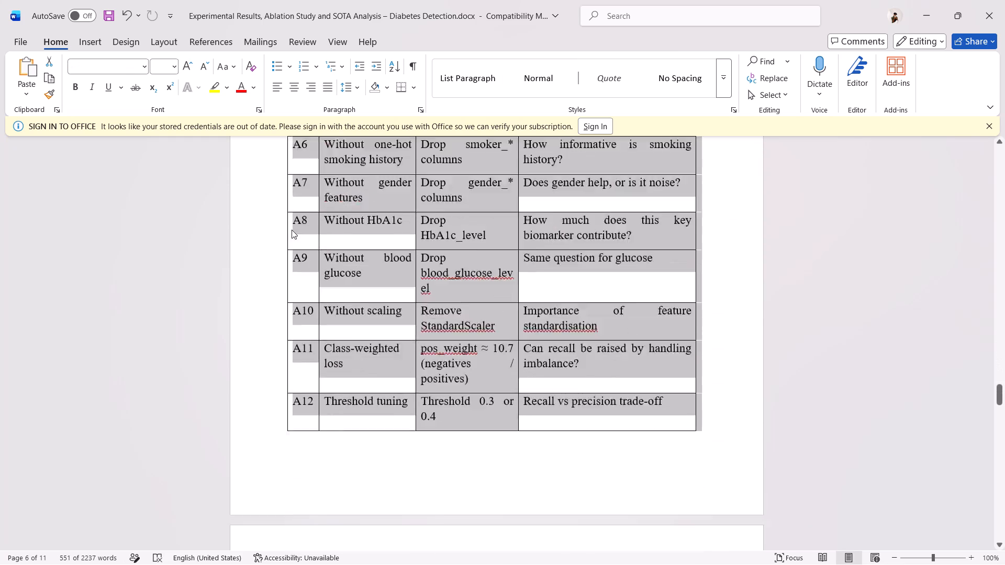
{"action": "key", "text": "shift+Down"}
{"action": "key", "text": "shift+Down"}
{"action": "key", "text": "shift+Down"}
{"action": "key", "text": "shift+Down"}
{"action": "key", "text": "shift+Down"}
{"action": "key", "text": "shift+Down"}
{"action": "key", "text": "shift+Down"}
{"action": "key", "text": "shift+Down"}
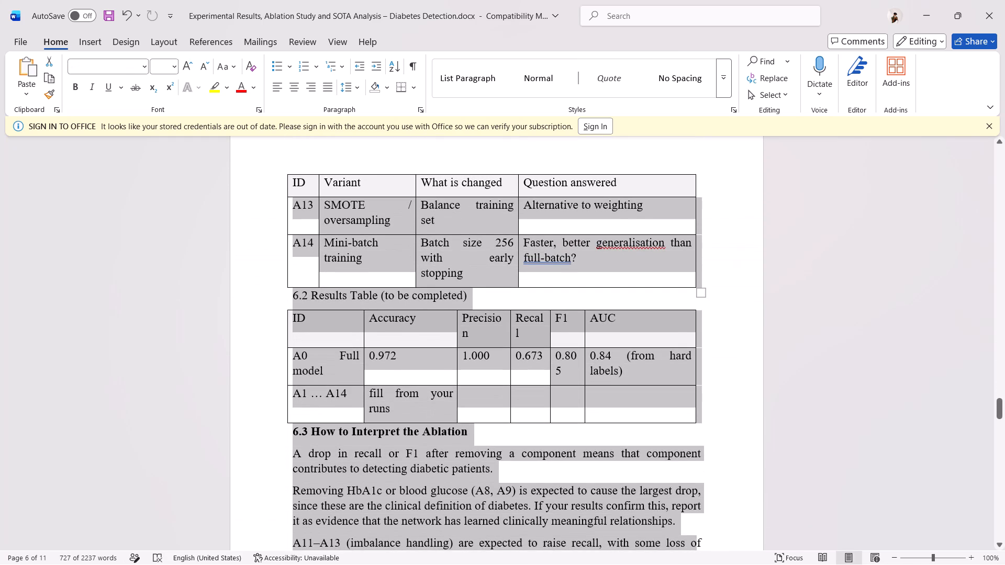
{"action": "key", "text": "shift+Up"}
{"action": "key", "text": "shift+Up"}
{"action": "key", "text": "shift+Up"}
{"action": "key", "text": "shift+Up"}
{"action": "key", "text": "shift+Up"}
{"action": "key", "text": "shift+Up"}
{"action": "key", "text": "shift+Up"}
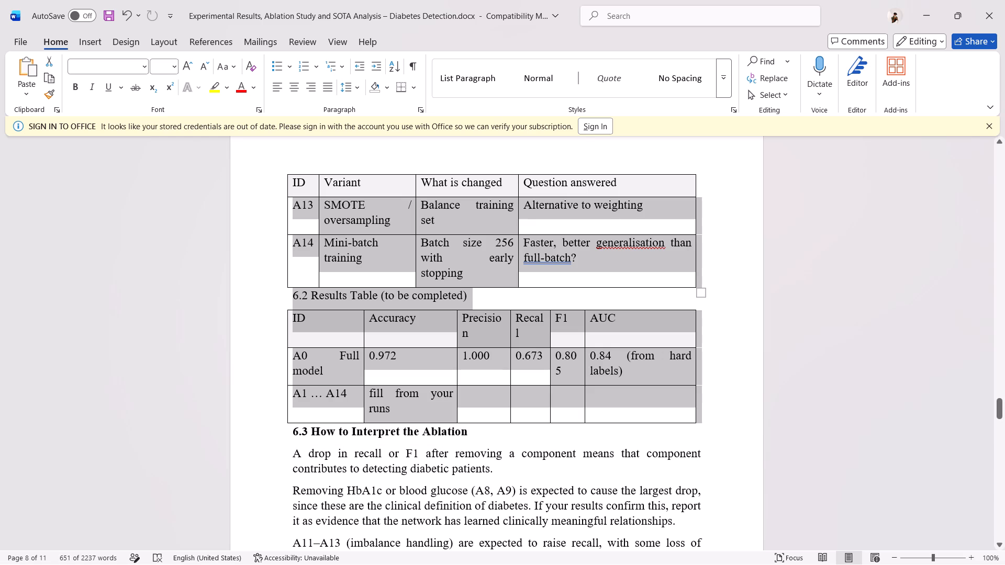
{"action": "key", "text": "shift+Down"}
{"action": "key", "text": "shift+Down"}
{"action": "key", "text": "shift+Down"}
{"action": "key", "text": "shift+Down"}
{"action": "key", "text": "shift+Down"}
{"action": "key", "text": "shift+Down"}
{"action": "key", "text": "shift+Down"}
{"action": "key", "text": "shift+Down"}
{"action": "key", "text": "shift+Down"}
{"action": "key", "text": "shift+Down"}
{"action": "key", "text": "shift+Down"}
{"action": "key", "text": "shift+Down"}
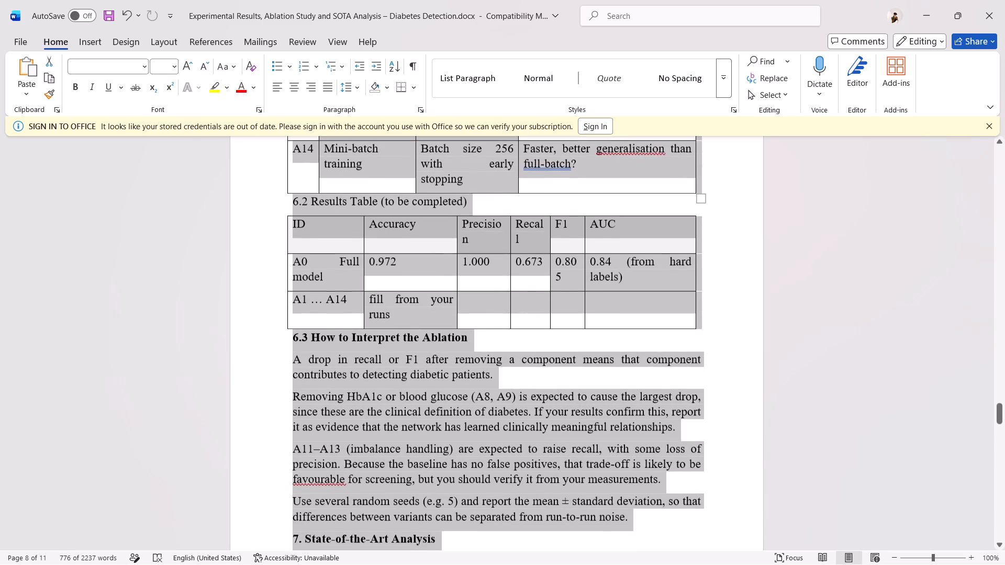
{"action": "key", "text": "shift+Up"}
{"action": "key", "text": "shift+Up"}
{"action": "key", "text": "shift+Up"}
{"action": "key", "text": "shift+Up"}
{"action": "key", "text": "shift+Up"}
{"action": "key", "text": "shift+Up"}
{"action": "key", "text": "shift+Up"}
{"action": "key", "text": "shift+Up"}
{"action": "key", "text": "shift+Up"}
{"action": "key", "text": "shift+Up"}
{"action": "key", "text": "shift+Up"}
{"action": "key", "text": "shift+Up"}
{"action": "key", "text": "shift+Up"}
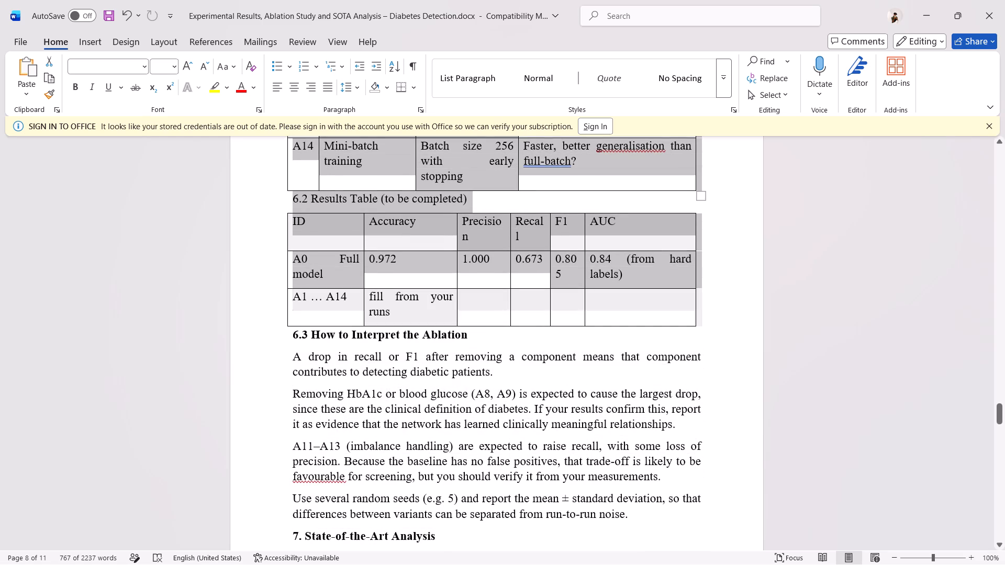
{"action": "key", "text": "shift+Down"}
{"action": "key", "text": "ctrl+c"}
Paste the copied sections on a new line after section 5.5's Interpretation paragraph at the end of ANNreport.docx.
{"action": "key", "text": "alt+Tab"}
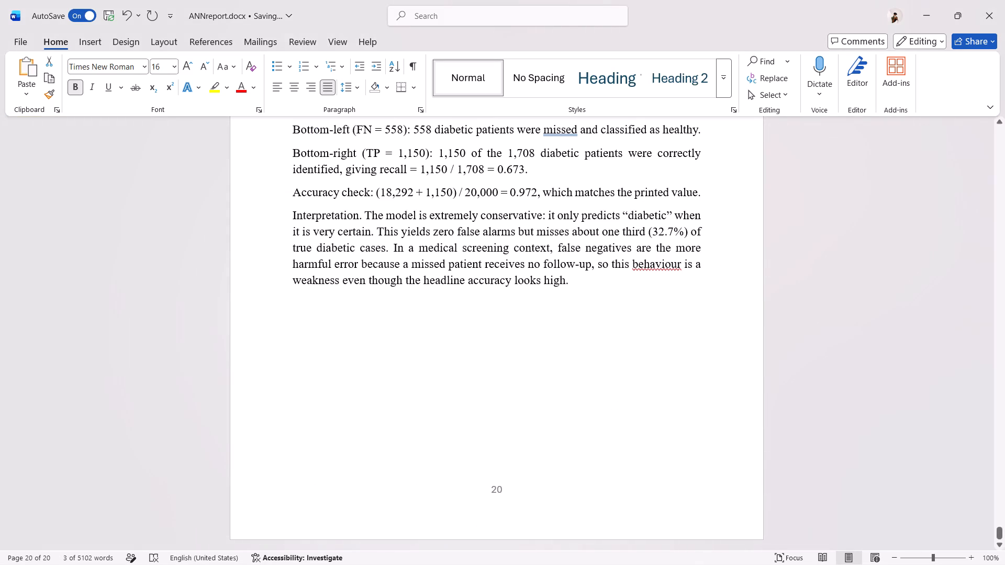
{"action": "left_click", "coordinate": [603, 276]}
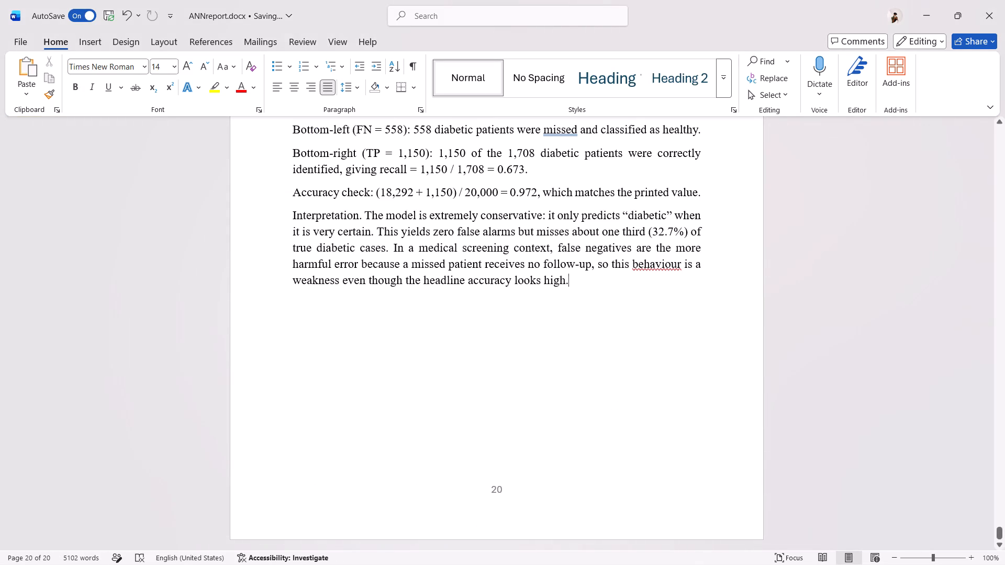
{"action": "key", "text": "Return"}
{"action": "key", "text": "ctrl+b"}
{"action": "key", "text": "ctrl+v"}
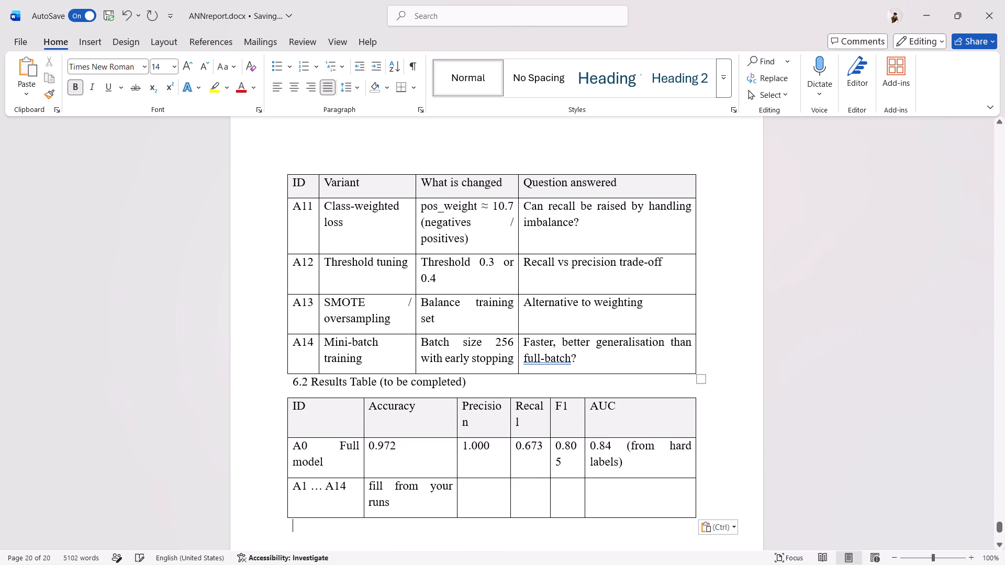
Make the "5.5 Confusion Matrix Analysis" heading bold at font size 16.
{"action": "scroll", "coordinate": [603, 276], "scroll_direction": "up", "scroll_amount": 12}
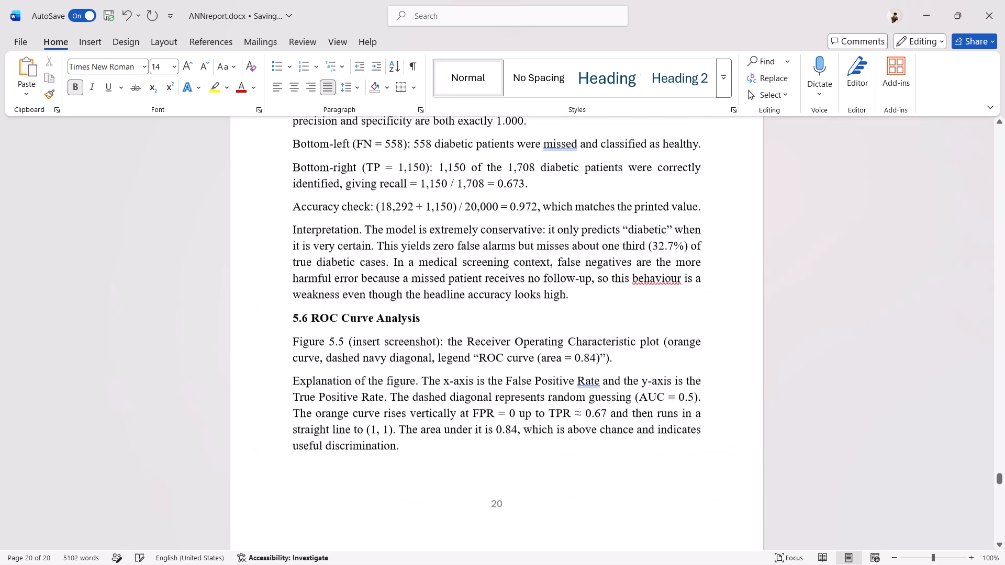
{"action": "scroll", "coordinate": [603, 276], "scroll_direction": "up", "scroll_amount": 8}
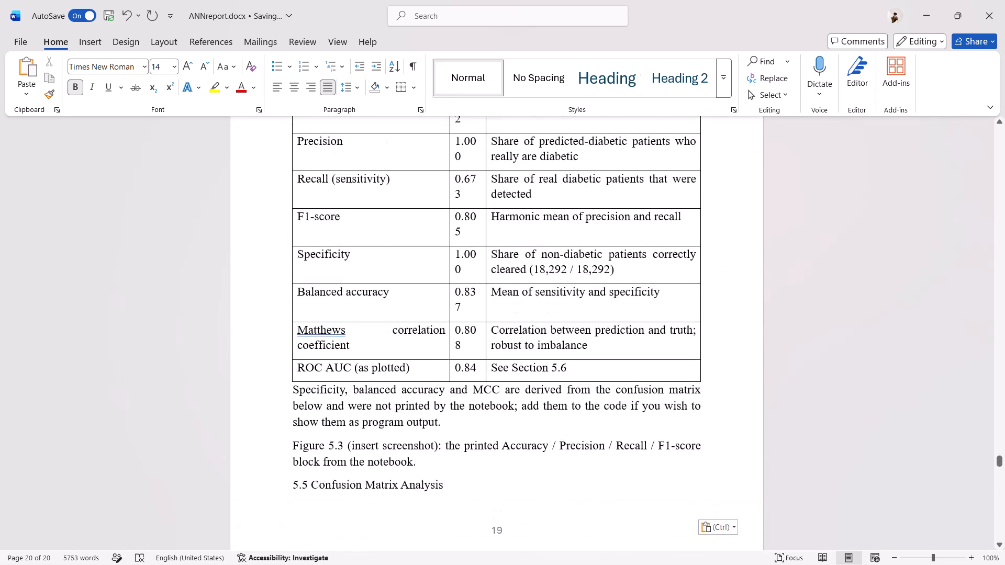
{"action": "scroll", "coordinate": [603, 276], "scroll_direction": "up", "scroll_amount": 1}
{"action": "scroll", "coordinate": [603, 276], "scroll_direction": "down", "scroll_amount": 1}
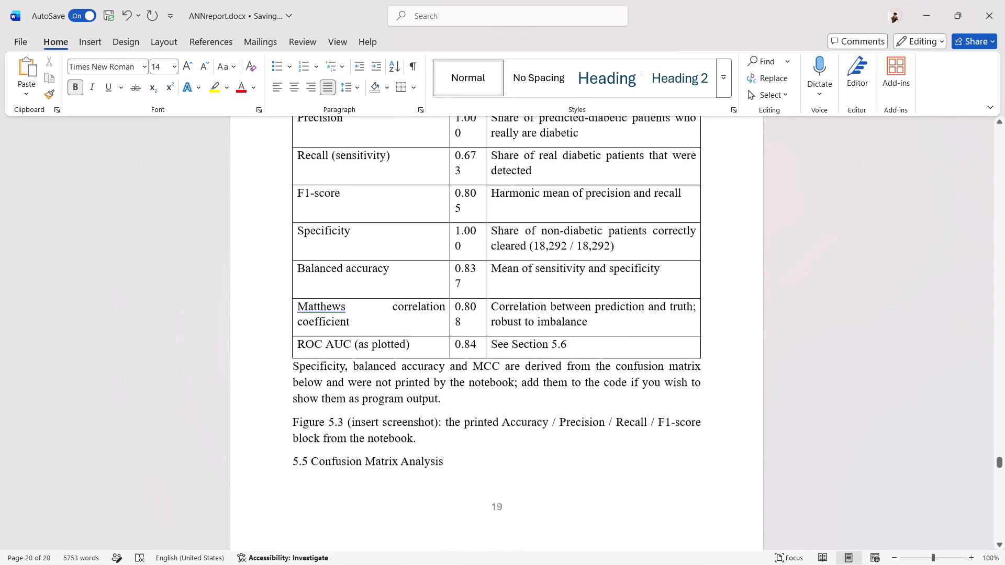
{"action": "scroll", "coordinate": [603, 276], "scroll_direction": "down", "scroll_amount": 1}
{"action": "left_click_drag", "start_coordinate": [447, 389], "coordinate": [338, 384]}
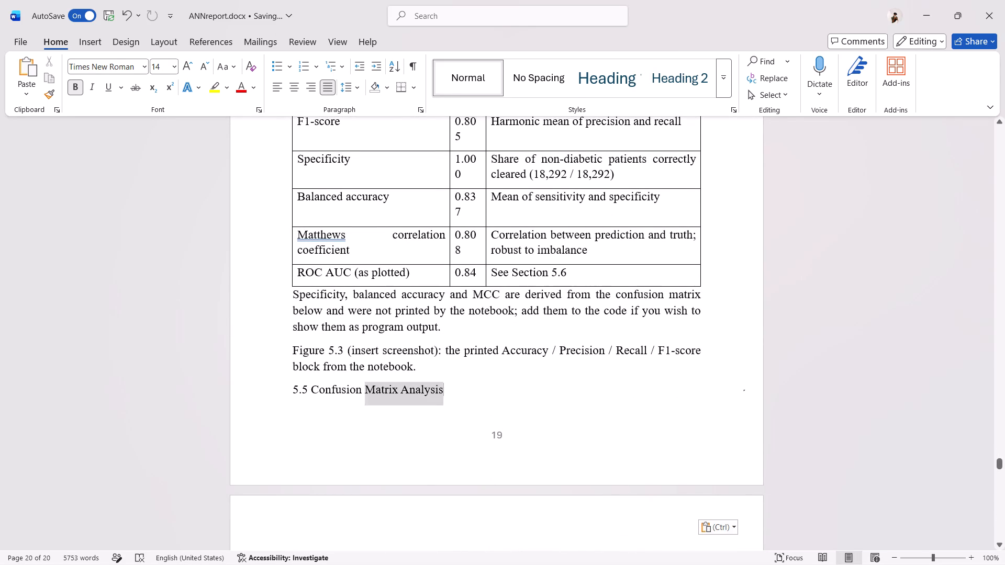
{"action": "left_click_drag", "start_coordinate": [338, 384], "coordinate": [280, 391]}
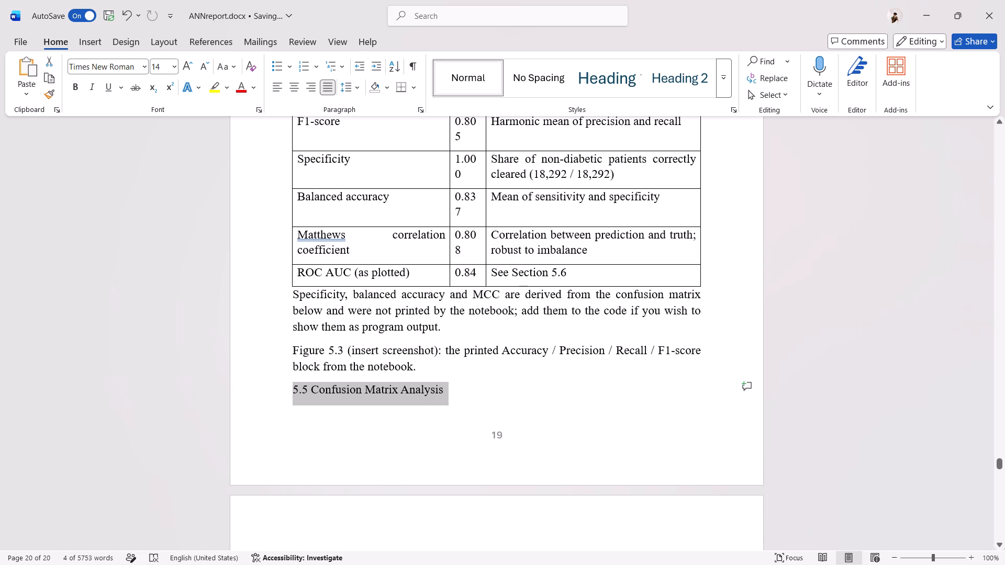
{"action": "key", "text": "ctrl+b"}
{"action": "key", "text": "ctrl+shift+period"}
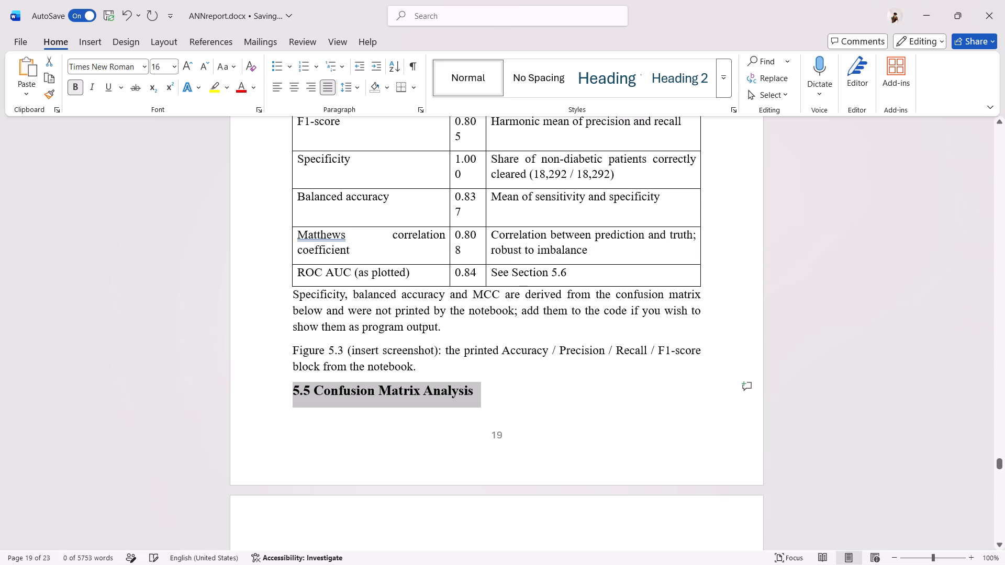
Set the font size of the "5.6 ROC Curve Analysis" heading to 16.
{"action": "scroll", "coordinate": [280, 391], "scroll_direction": "down", "scroll_amount": 4}
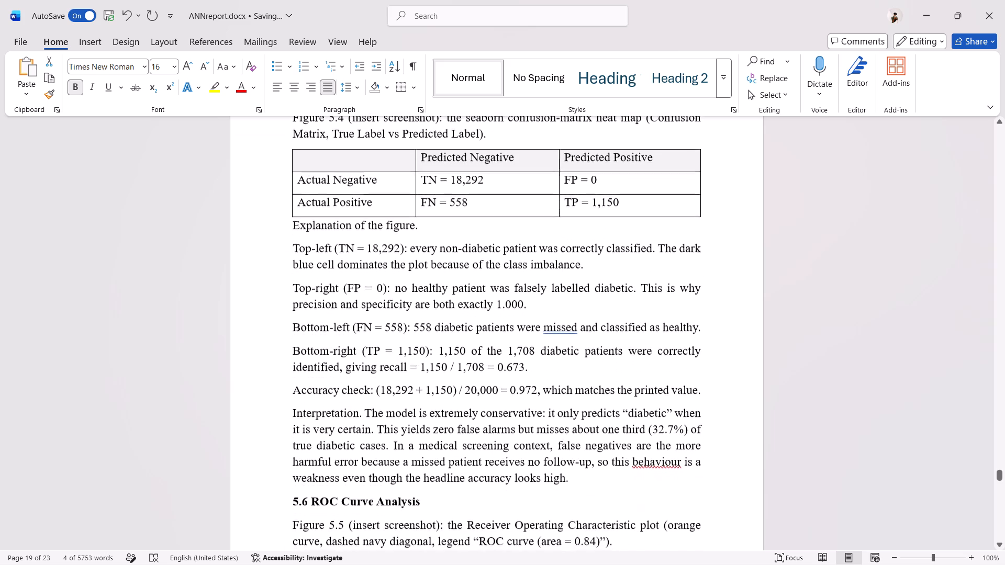
{"action": "scroll", "coordinate": [280, 391], "scroll_direction": "down", "scroll_amount": 1}
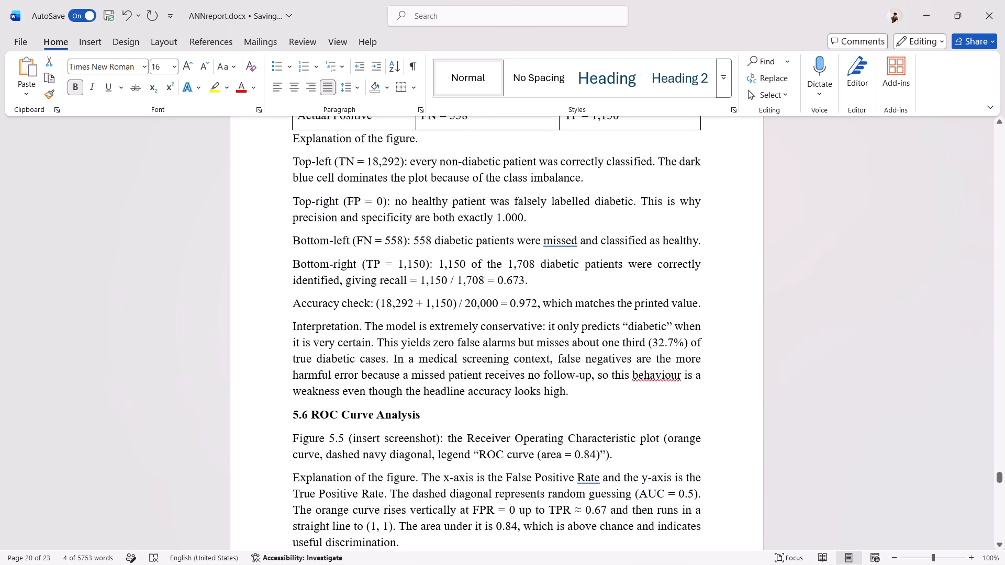
{"action": "left_click_drag", "start_coordinate": [429, 411], "coordinate": [281, 411]}
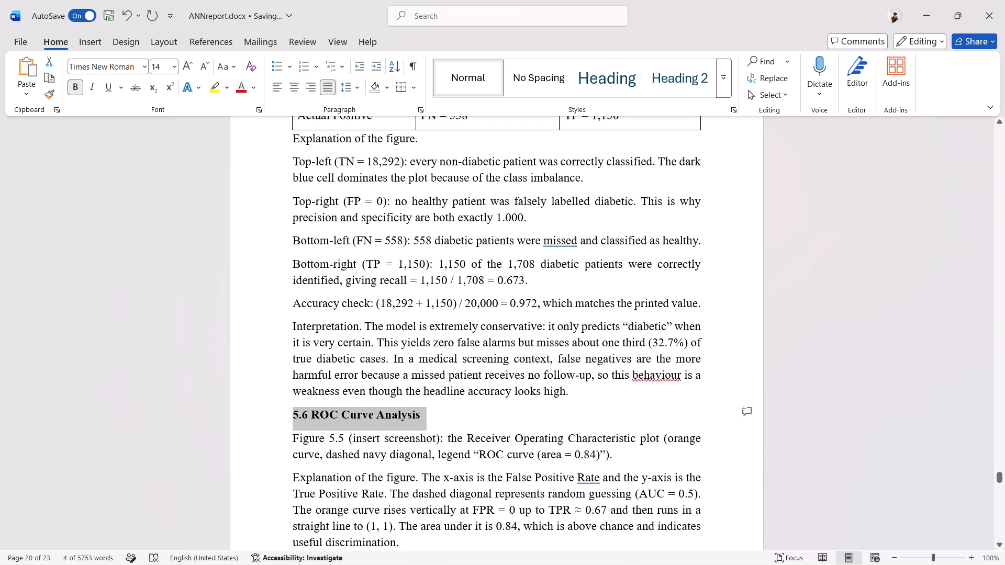
{"action": "key", "text": "ctrl+shift+period"}
Insert an empty paragraph before the "5.5 Confusion Matrix Analysis" heading to move it onto the page with its figure caption and table.
{"action": "scroll", "coordinate": [281, 411], "scroll_direction": "up", "scroll_amount": 2}
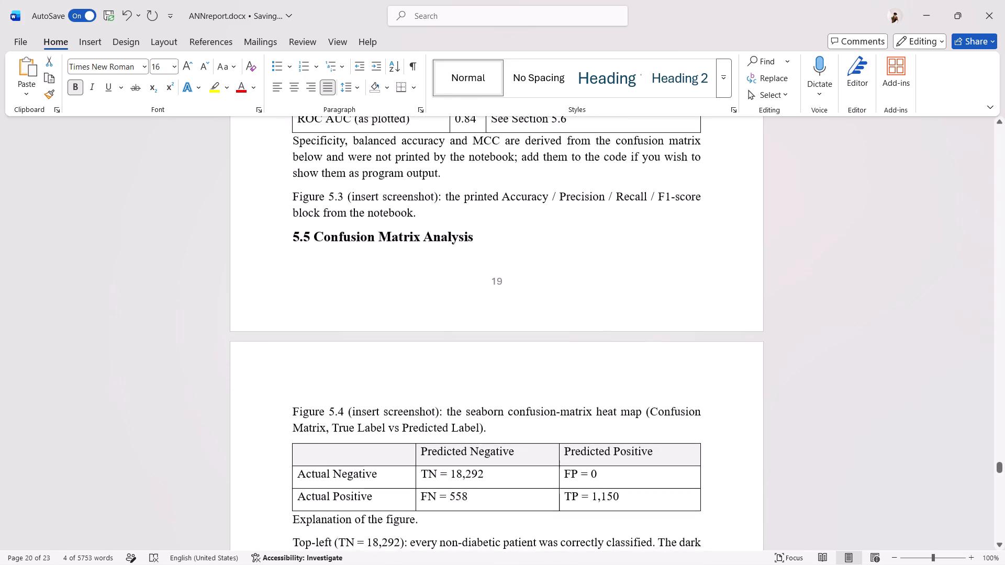
{"action": "scroll", "coordinate": [281, 411], "scroll_direction": "up", "scroll_amount": 2}
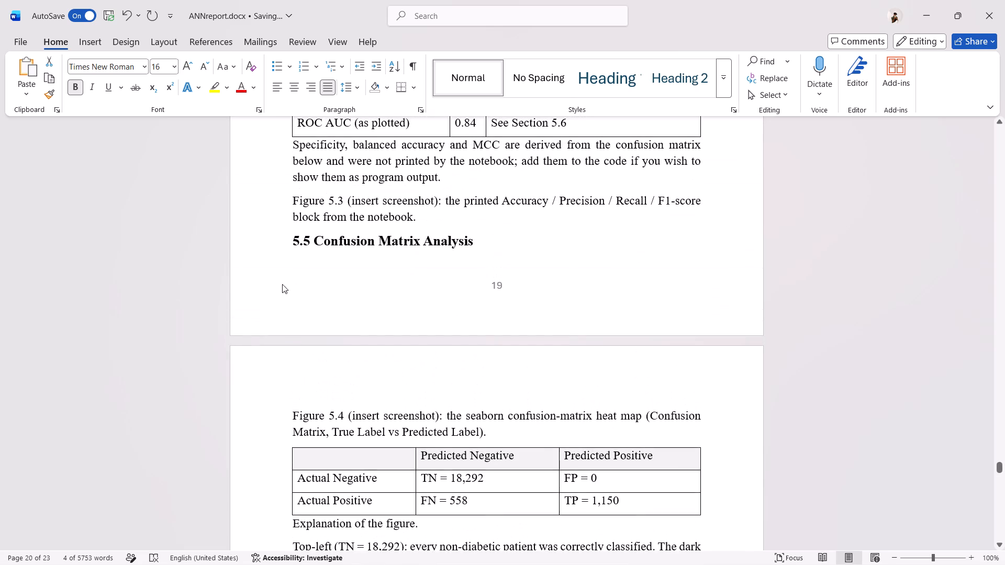
{"action": "left_click", "coordinate": [289, 243]}
{"action": "key", "text": "Return"}
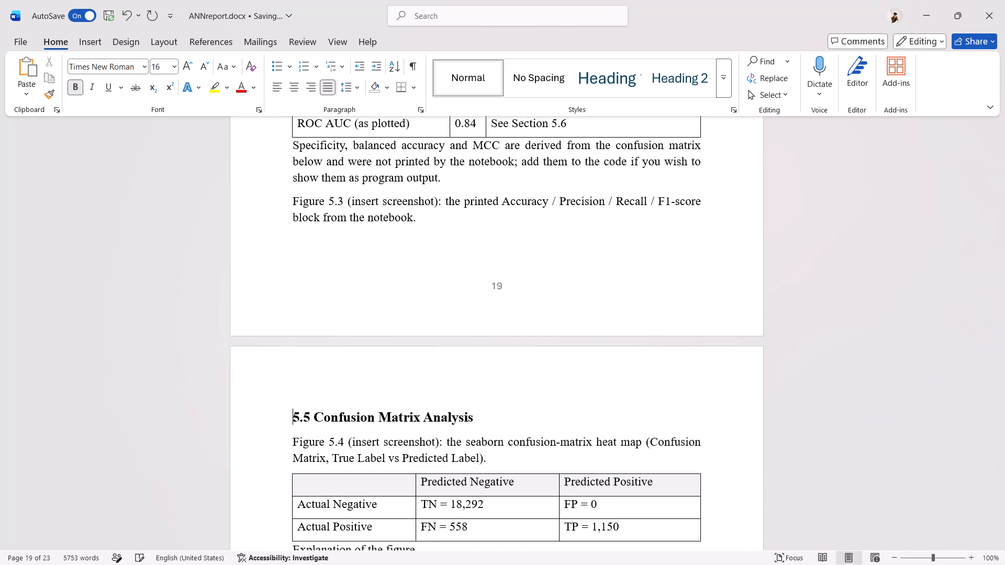
Review the pasted sections in ANNreport.docx from the ROC curve explanation through the 6.2 results table at the end.
{"action": "scroll", "coordinate": [289, 243], "scroll_direction": "down", "scroll_amount": 6}
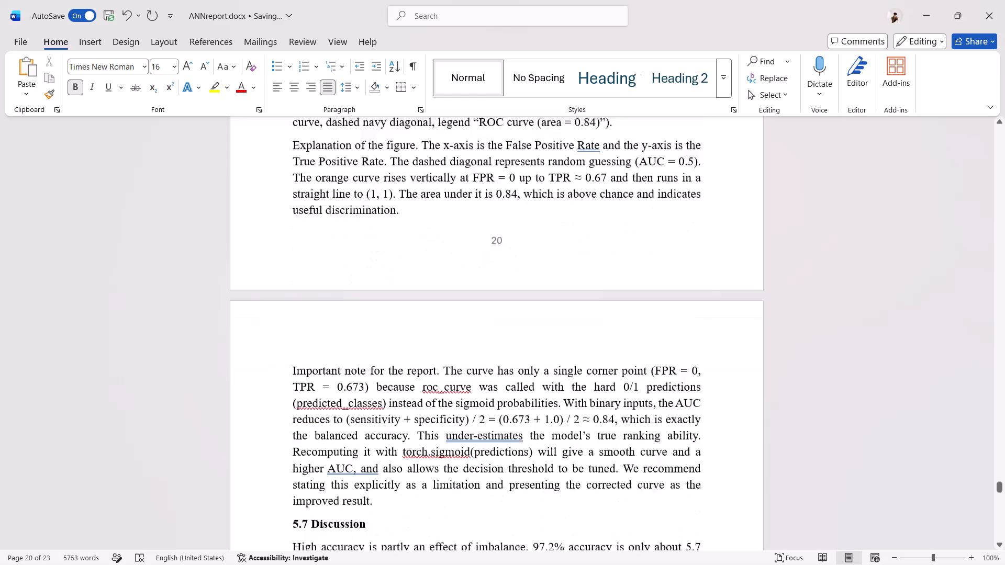
{"action": "scroll", "coordinate": [289, 243], "scroll_direction": "down", "scroll_amount": 3}
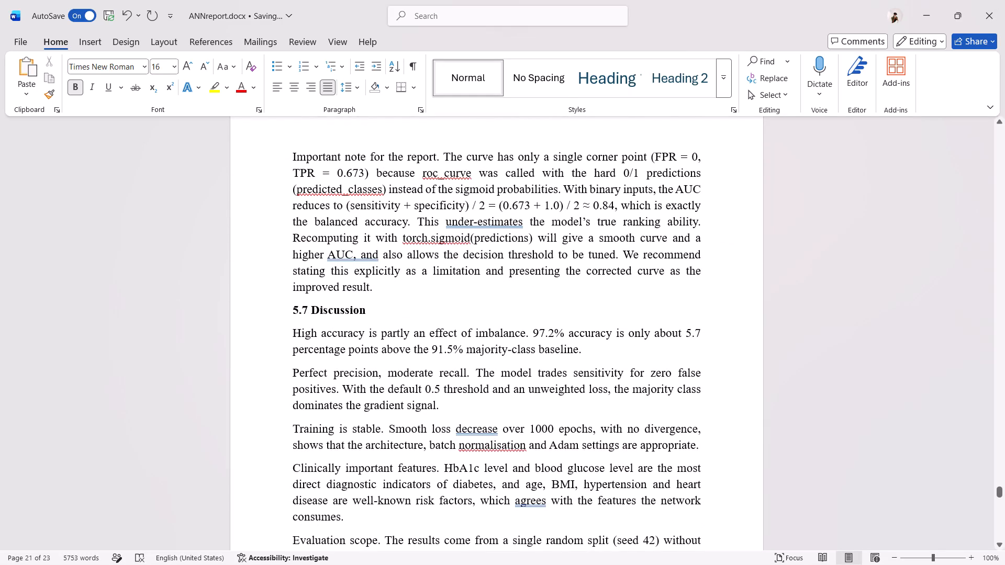
{"action": "scroll", "coordinate": [374, 318], "scroll_direction": "down", "scroll_amount": 2}
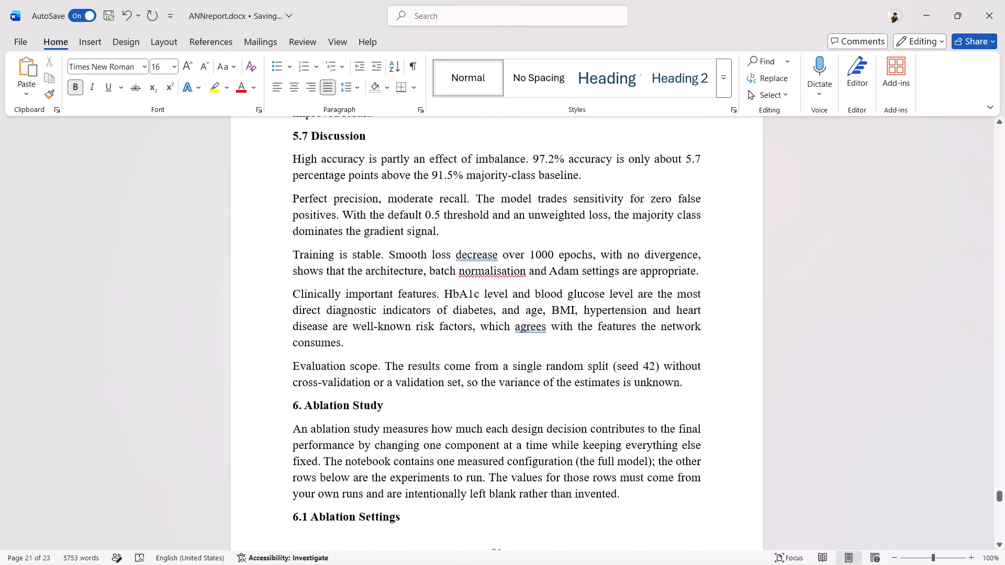
{"action": "scroll", "coordinate": [374, 318], "scroll_direction": "down", "scroll_amount": 3}
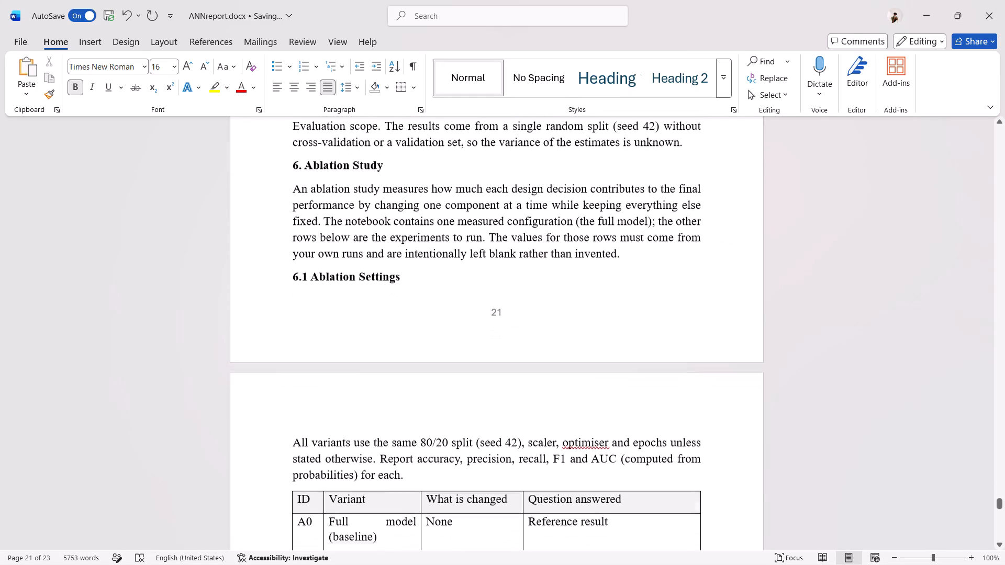
{"action": "scroll", "coordinate": [374, 318], "scroll_direction": "down", "scroll_amount": 5}
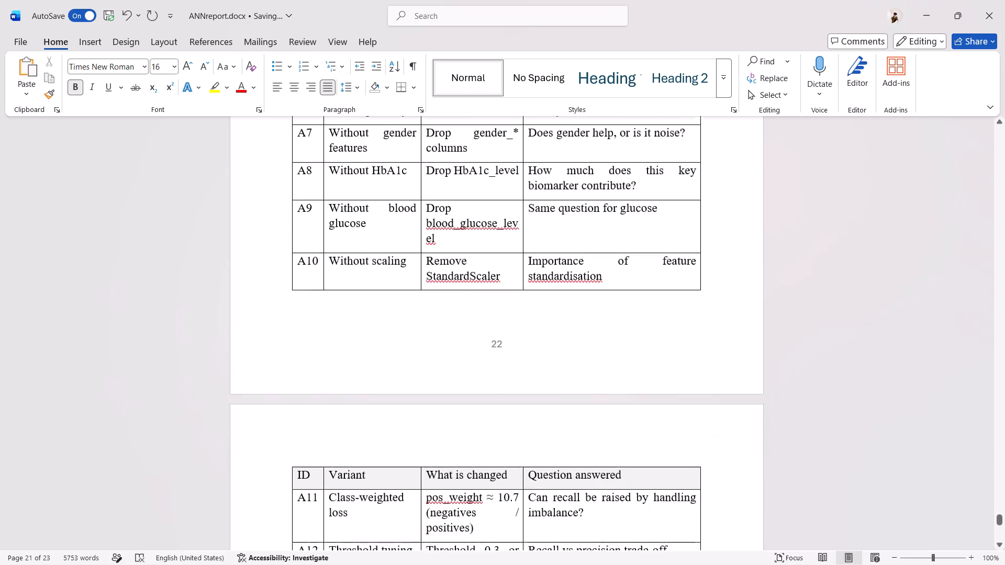
{"action": "scroll", "coordinate": [374, 318], "scroll_direction": "down", "scroll_amount": 3}
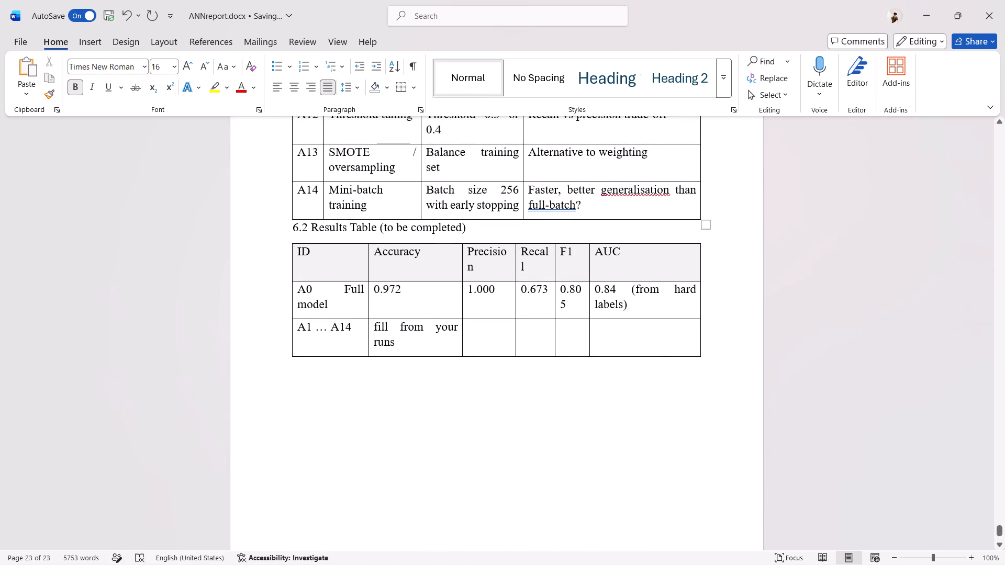
Switch to the Experimental Results source document and copy everything from heading "7. State-of-the-Art Analysis" through section 7.1's Comparability caveat paragraph.
{"action": "key", "text": "alt+Tab"}
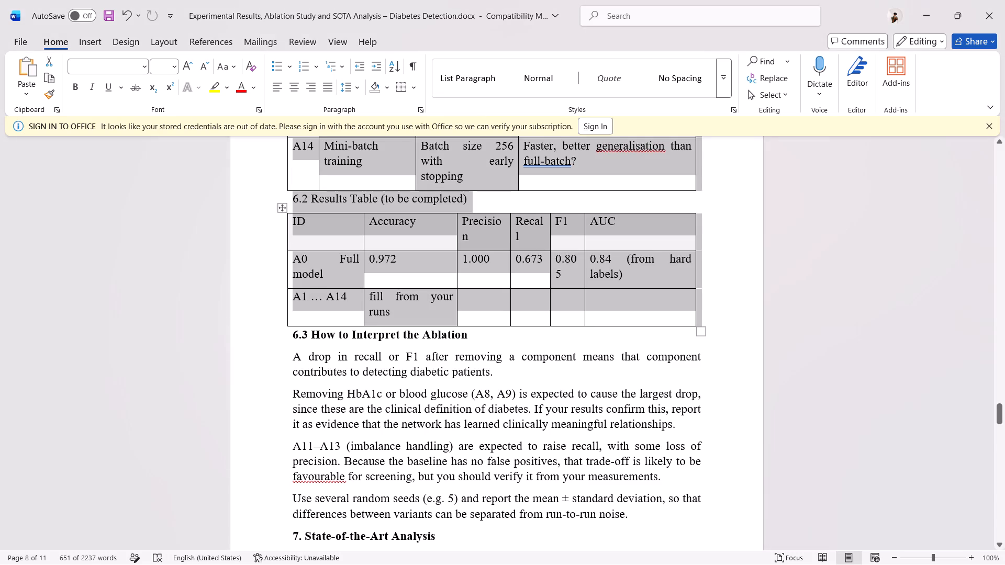
{"action": "scroll", "coordinate": [411, 369], "scroll_direction": "down", "scroll_amount": 3}
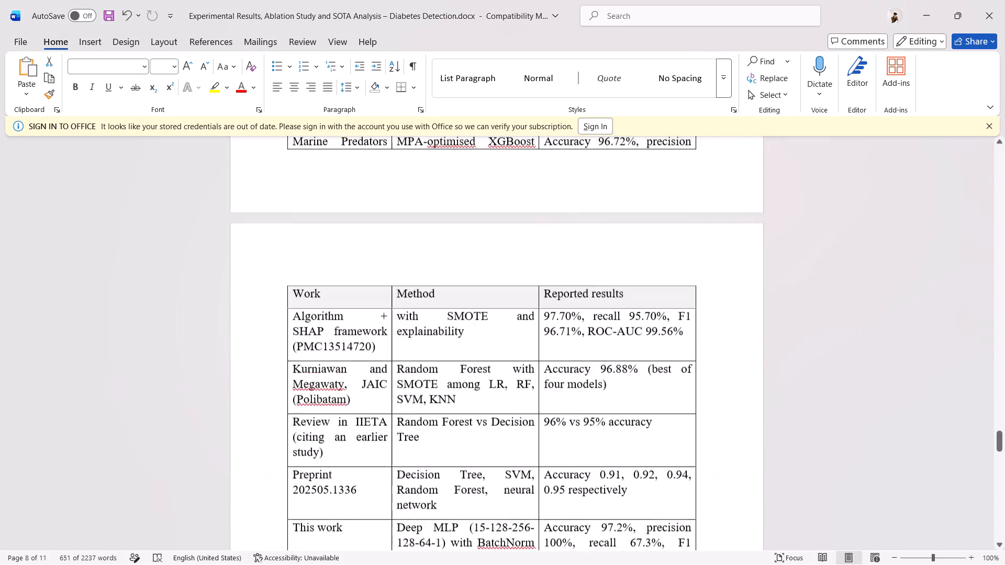
{"action": "scroll", "coordinate": [411, 369], "scroll_direction": "down", "scroll_amount": 6}
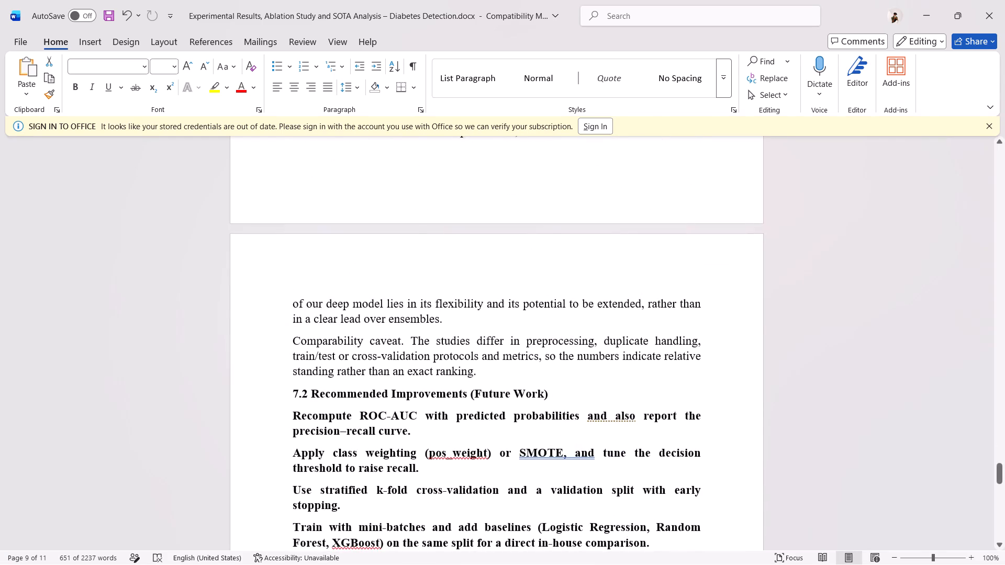
{"action": "scroll", "coordinate": [411, 369], "scroll_direction": "down", "scroll_amount": 2}
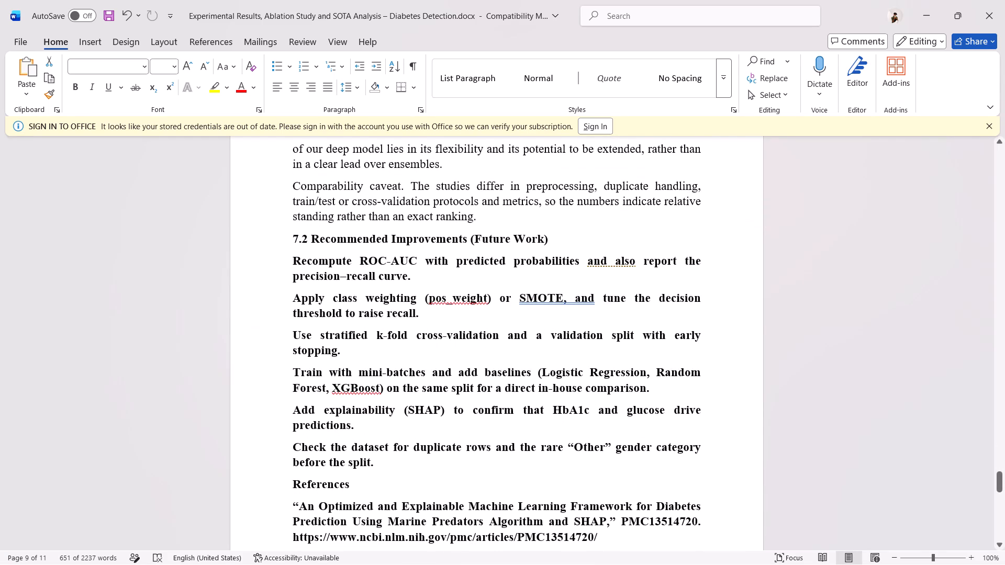
{"action": "left_click", "coordinate": [484, 218]}
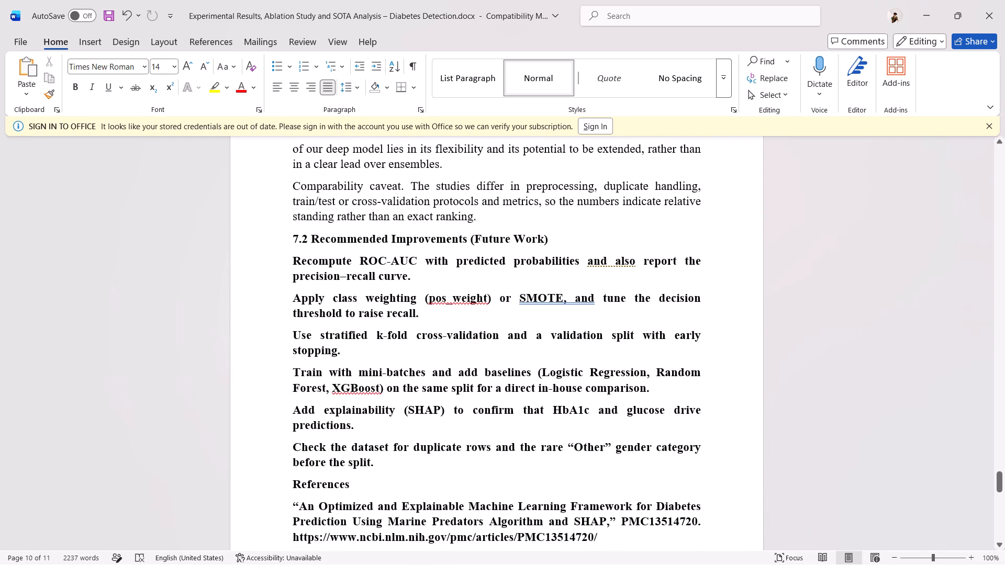
{"action": "key", "text": "shift+Up"}
{"action": "key", "text": "shift+Up"}
{"action": "key", "text": "shift+Up"}
{"action": "key", "text": "shift+Up"}
{"action": "key", "text": "shift+Up"}
{"action": "key", "text": "shift+Up"}
{"action": "key", "text": "shift+Up"}
{"action": "key", "text": "shift+Up"}
{"action": "key", "text": "shift+Up"}
{"action": "key", "text": "shift+Up"}
{"action": "key", "text": "shift+Up"}
{"action": "key", "text": "shift+Up"}
{"action": "key", "text": "shift+Up"}
{"action": "key", "text": "shift+Up"}
{"action": "key", "text": "shift+Up"}
{"action": "key", "text": "shift+Up"}
{"action": "key", "text": "shift+Up"}
{"action": "key", "text": "shift+Up"}
{"action": "key", "text": "shift+Up"}
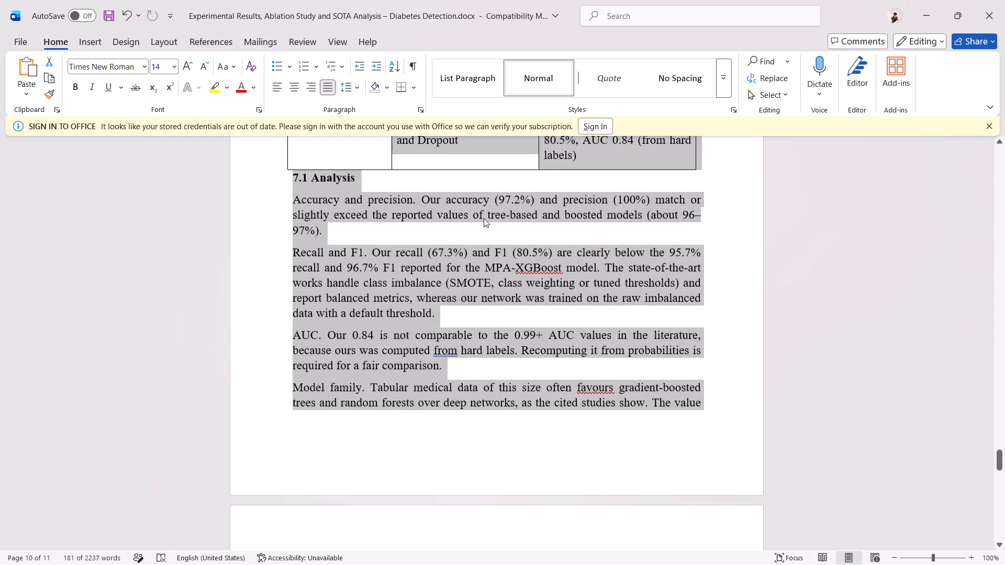
{"action": "key", "text": "shift+Up"}
{"action": "key", "text": "shift+Up"}
{"action": "key", "text": "shift+Up"}
{"action": "key", "text": "shift+Up"}
{"action": "key", "text": "shift+Up"}
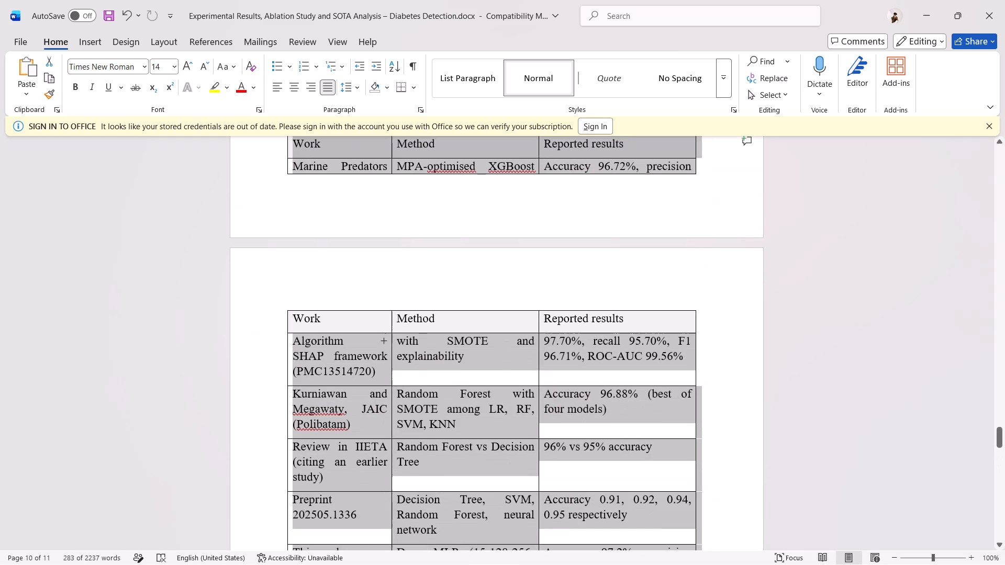
{"action": "key", "text": "shift+Up"}
{"action": "key", "text": "shift+Up"}
{"action": "key", "text": "shift+Up"}
{"action": "key", "text": "shift+Up"}
{"action": "key", "text": "shift+Up"}
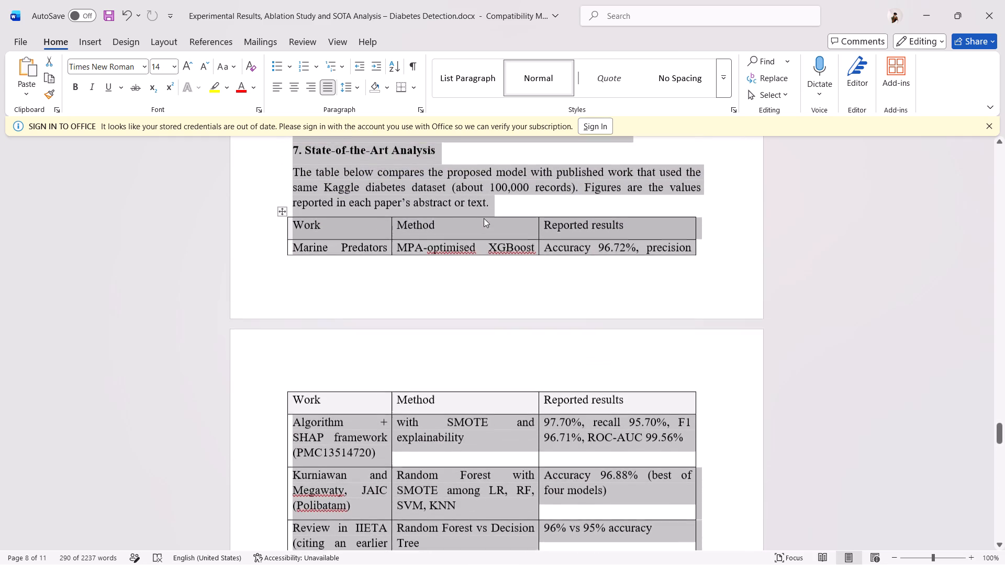
{"action": "key", "text": "shift+Up"}
{"action": "key", "text": "shift+Down"}
{"action": "key", "text": "shift+Down"}
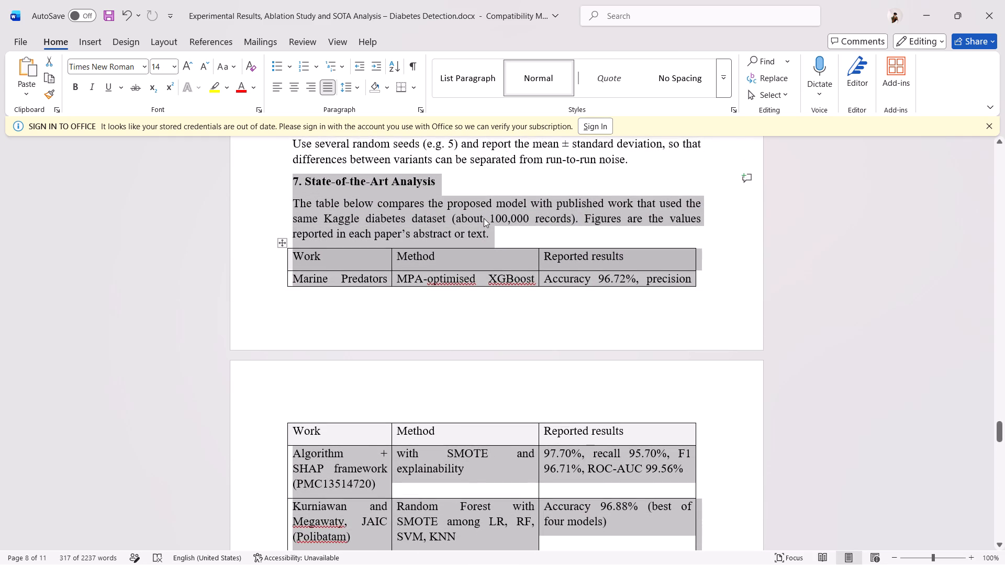
{"action": "key", "text": "ctrl+c"}
Paste the copied State-of-the-Art Analysis content below the 6.2 results table at the end of ANNreport.docx.
{"action": "scroll", "coordinate": [479, 311], "scroll_direction": "down", "scroll_amount": 6}
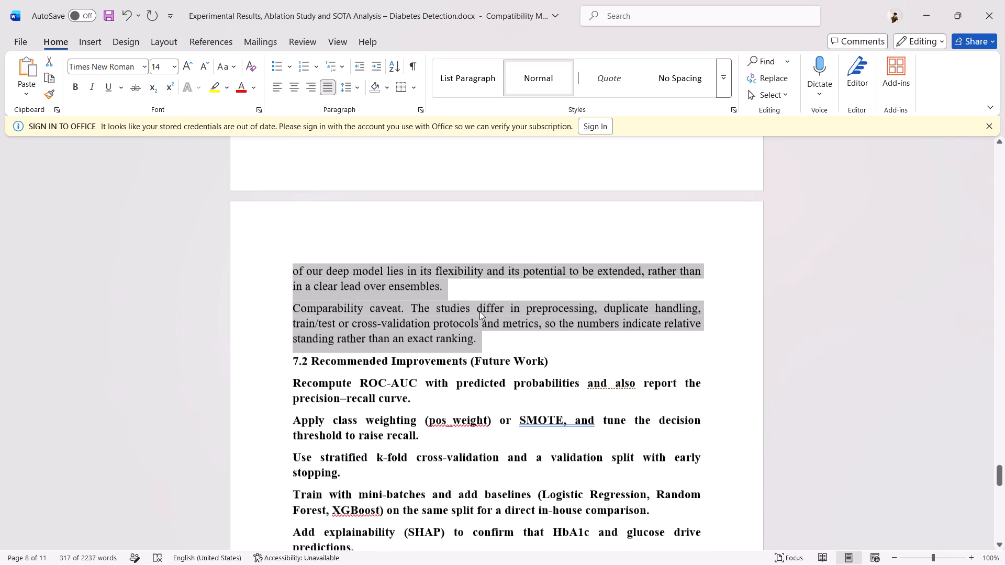
{"action": "scroll", "coordinate": [479, 311], "scroll_direction": "down", "scroll_amount": 1}
{"action": "key", "text": "alt+Tab"}
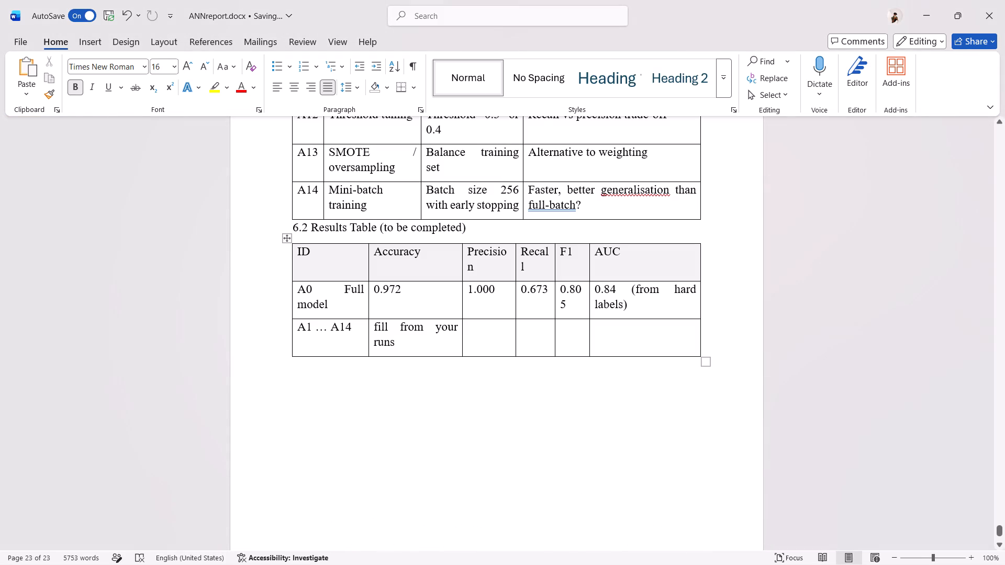
{"action": "left_click", "coordinate": [447, 383]}
{"action": "key", "text": "ctrl+v"}
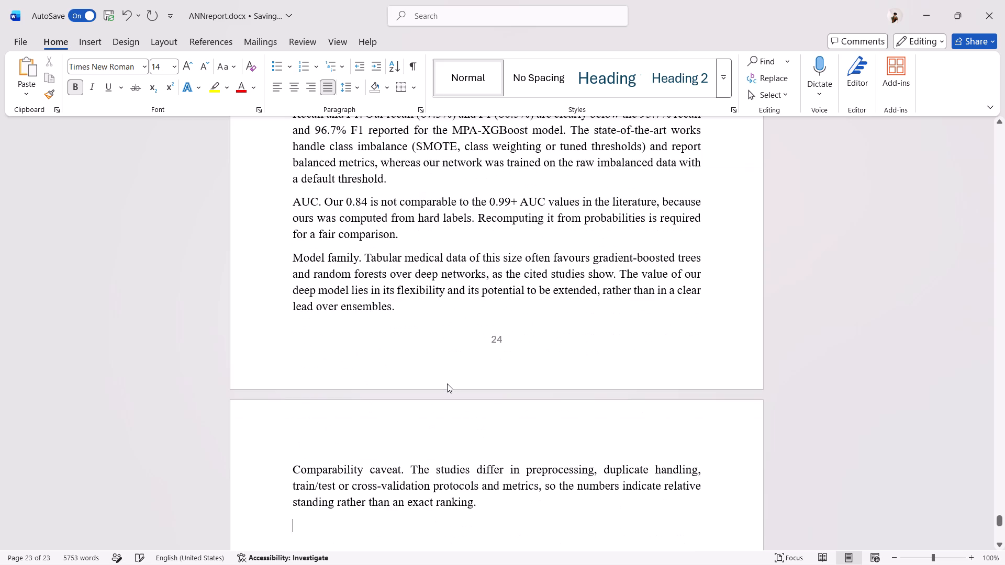
Renumber the "6. Ablation Study" heading as 5.8.
{"action": "scroll", "coordinate": [447, 383], "scroll_direction": "up", "scroll_amount": 3}
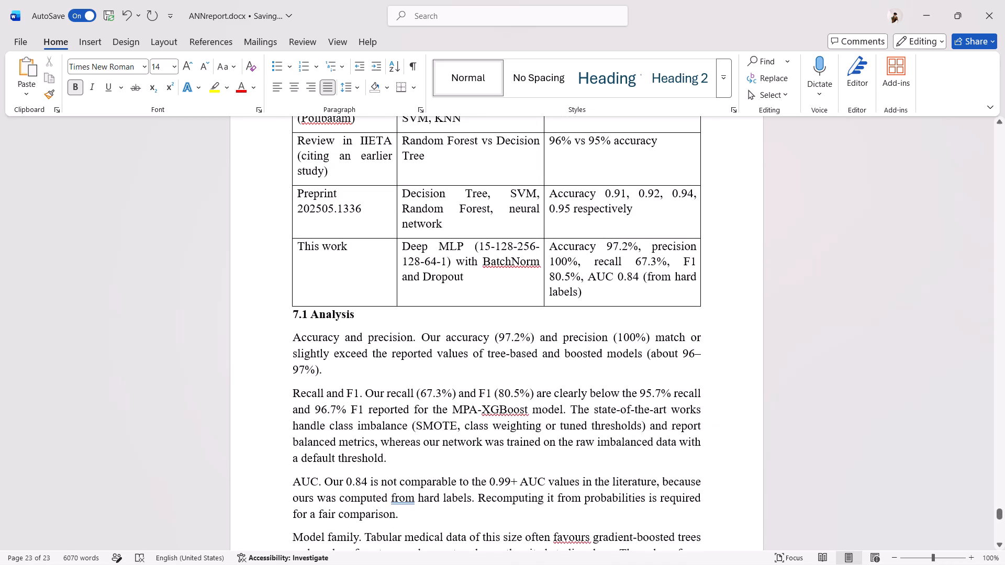
{"action": "scroll", "coordinate": [447, 383], "scroll_direction": "up", "scroll_amount": 3}
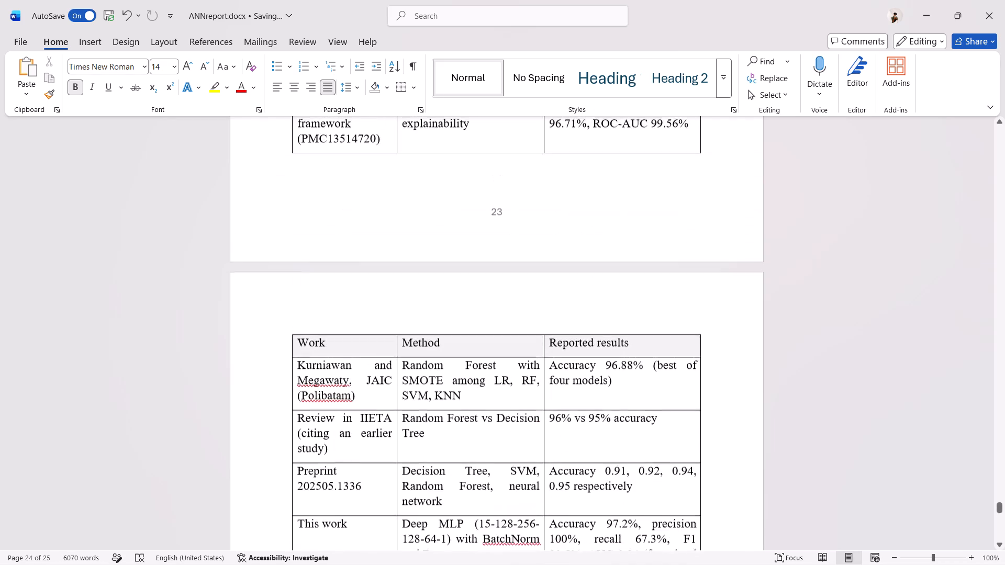
{"action": "scroll", "coordinate": [447, 383], "scroll_direction": "up", "scroll_amount": 7}
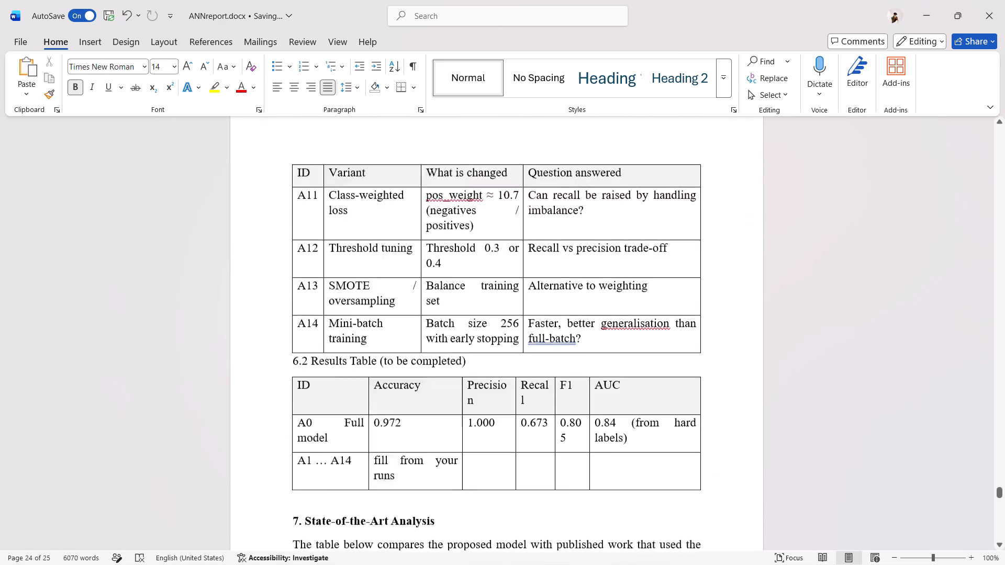
{"action": "scroll", "coordinate": [447, 383], "scroll_direction": "up", "scroll_amount": 5}
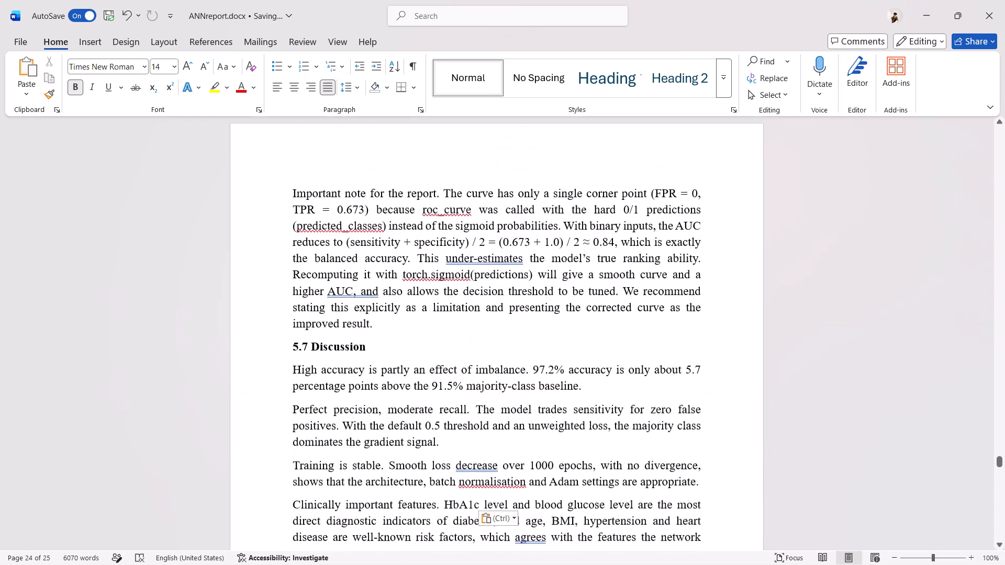
{"action": "scroll", "coordinate": [447, 383], "scroll_direction": "up", "scroll_amount": 1}
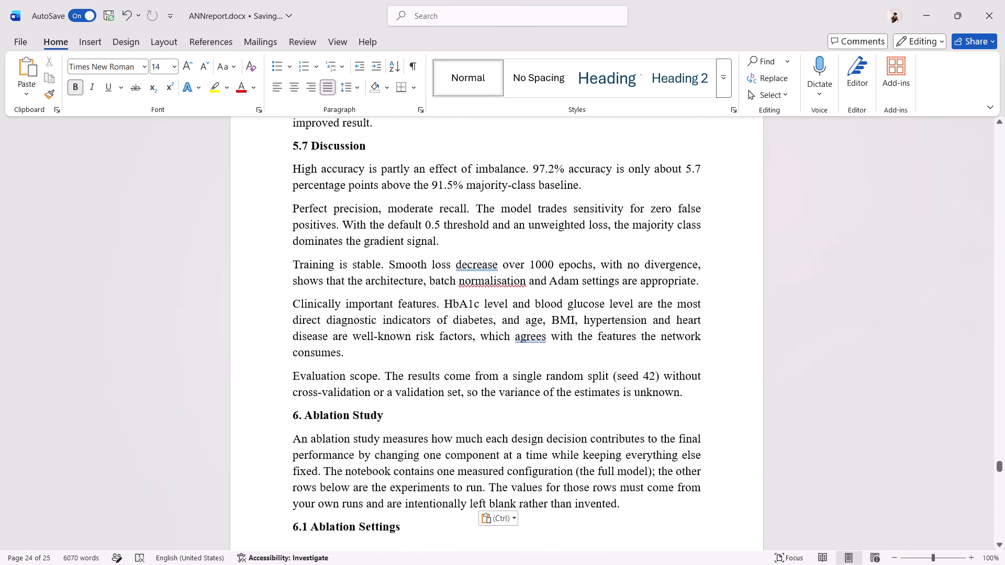
{"action": "left_click", "coordinate": [299, 418]}
{"action": "key", "text": "BackSpace"}
{"action": "type", "text": "5.6"}
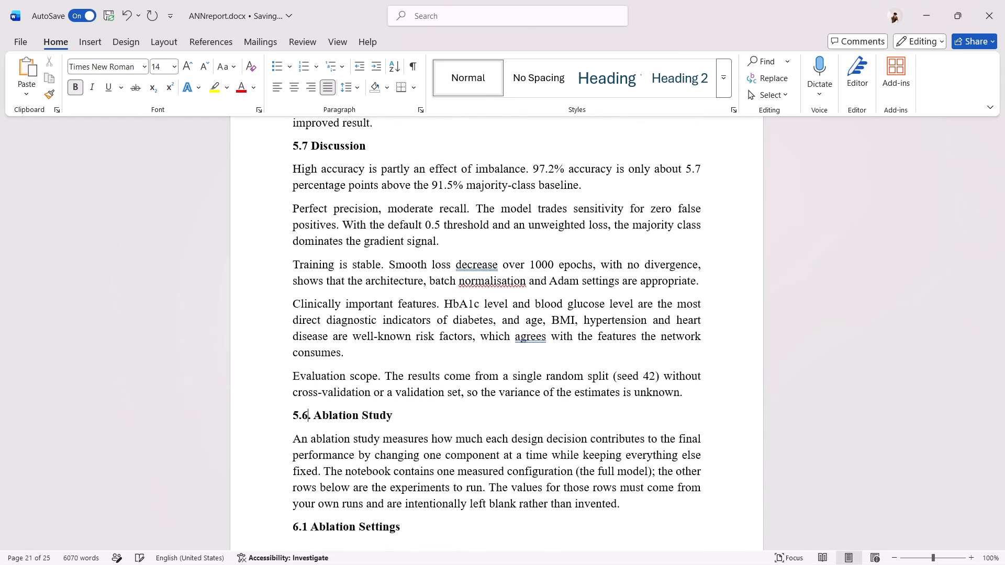
{"action": "key", "text": "BackSpace"}
{"action": "key", "text": "8"}
Renumber the "6.1 Ablation Settings" heading as 5.9.
{"action": "key", "text": "Down"}
{"action": "key", "text": "Down"}
{"action": "key", "text": "Down"}
{"action": "key", "text": "Down"}
{"action": "key", "text": "Down"}
{"action": "key", "text": "Down"}
{"action": "key", "text": "BackSpace"}
{"action": "key", "text": "BackSpace"}
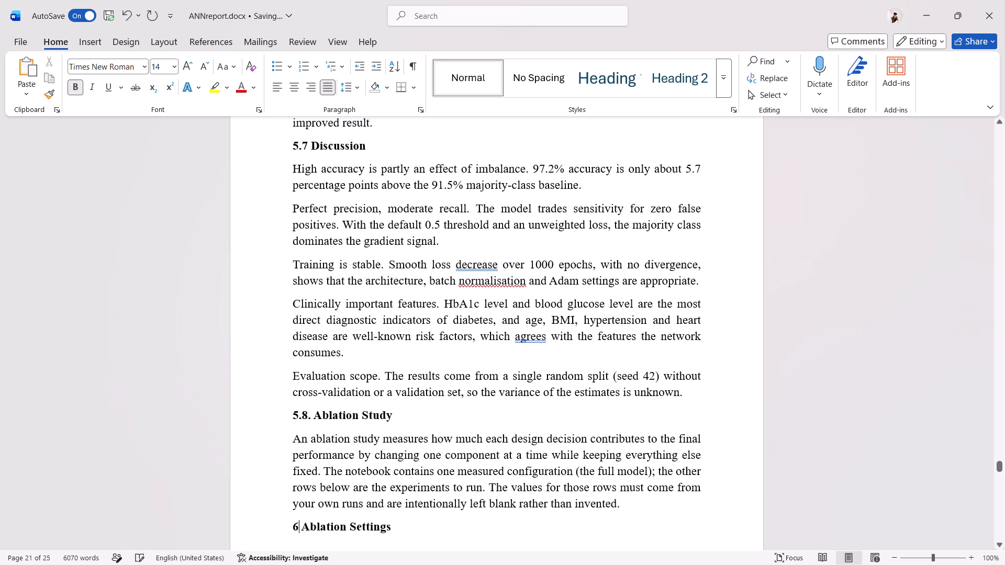
{"action": "key", "text": "BackSpace"}
{"action": "type", "text": "5."}
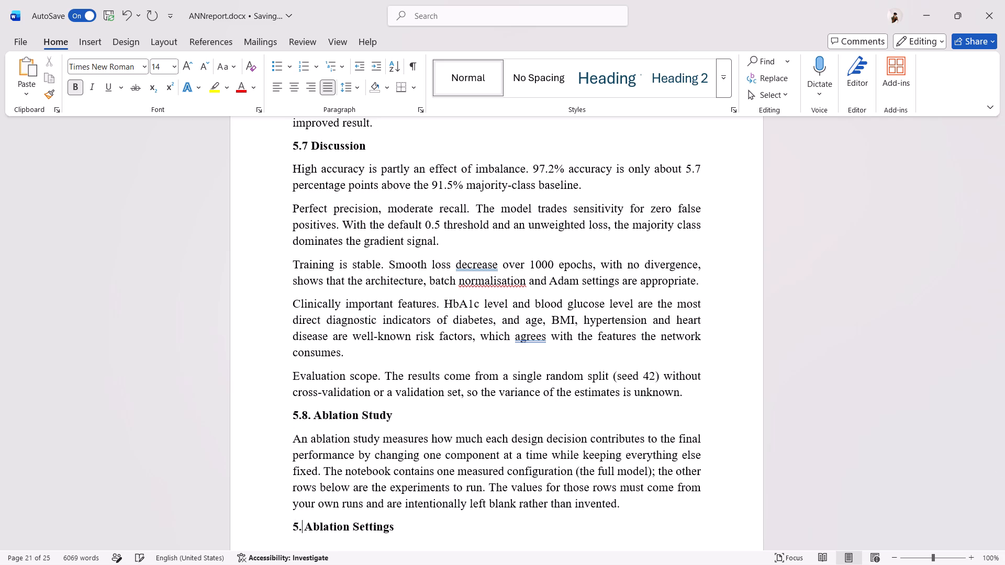
{"action": "key", "text": "9"}
Delete the "6.2 Results Table (to be completed)" caption together with its table, above the State-of-the-Art Analysis heading.
{"action": "key", "text": "Down"}
{"action": "key", "text": "Down"}
{"action": "key", "text": "Down"}
{"action": "key", "text": "Down"}
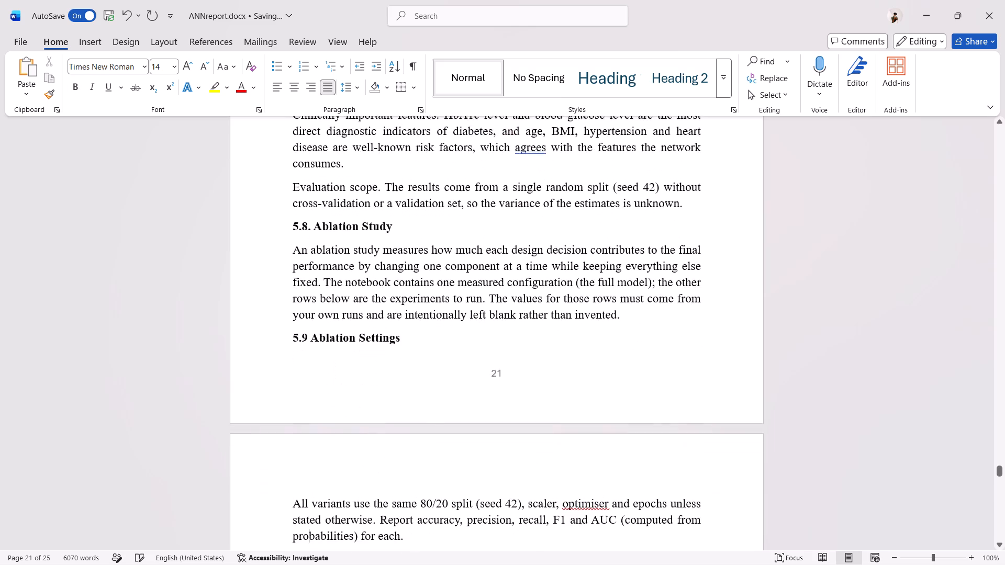
{"action": "key", "text": "Down"}
{"action": "key", "text": "Down"}
{"action": "key", "text": "Down"}
{"action": "key", "text": "Down"}
{"action": "key", "text": "Down"}
{"action": "key", "text": "Down"}
{"action": "key", "text": "Down"}
{"action": "key", "text": "Down"}
{"action": "key", "text": "Down"}
{"action": "key", "text": "Down"}
{"action": "key", "text": "Down"}
{"action": "key", "text": "Down"}
{"action": "key", "text": "Down"}
{"action": "key", "text": "Down"}
{"action": "key", "text": "Down"}
{"action": "key", "text": "Down"}
{"action": "key", "text": "Down"}
{"action": "key", "text": "Down"}
{"action": "key", "text": "Down"}
{"action": "key", "text": "Down"}
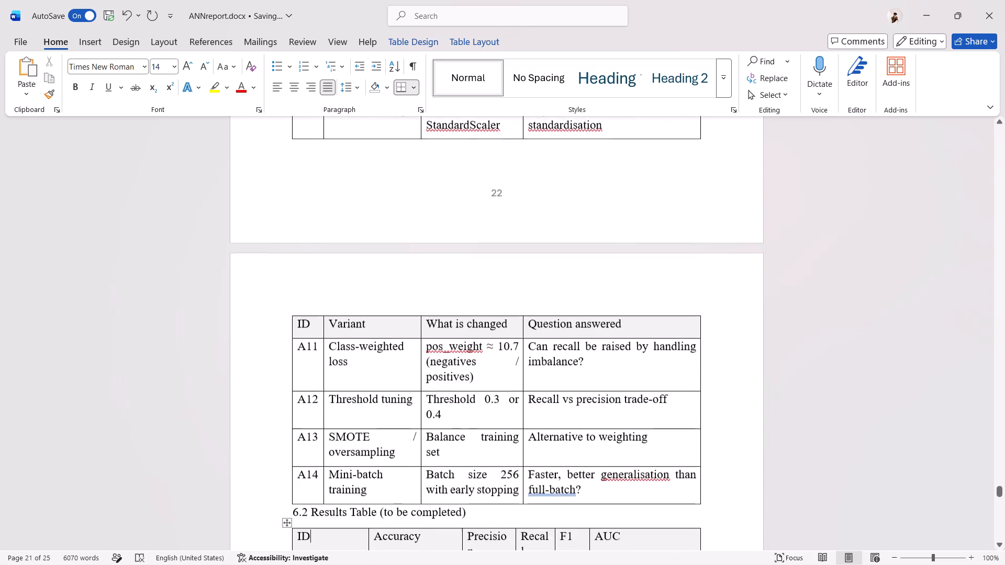
{"action": "key", "text": "Down"}
{"action": "key", "text": "Down"}
{"action": "key", "text": "Down"}
{"action": "key", "text": "Up"}
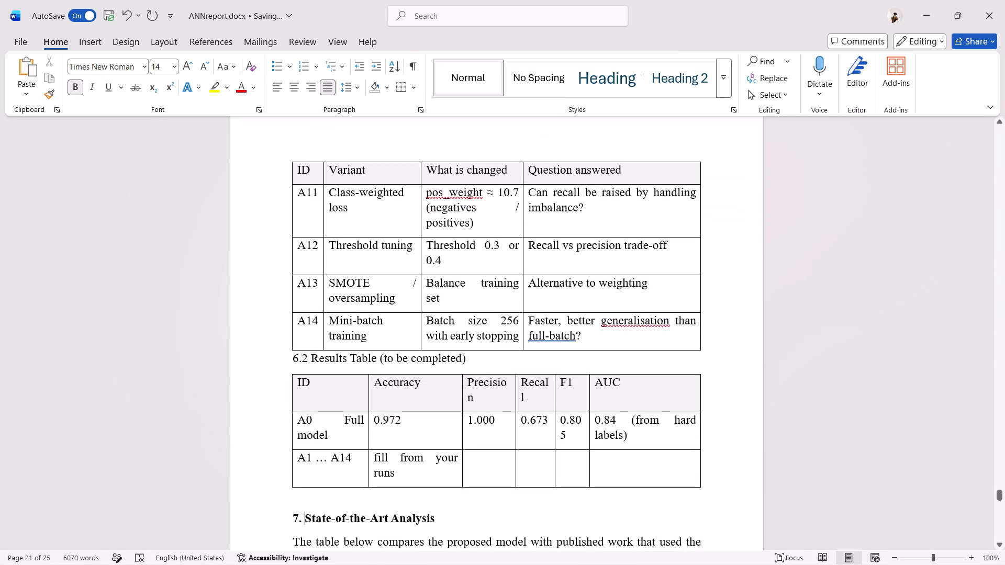
{"action": "key", "text": "Left"}
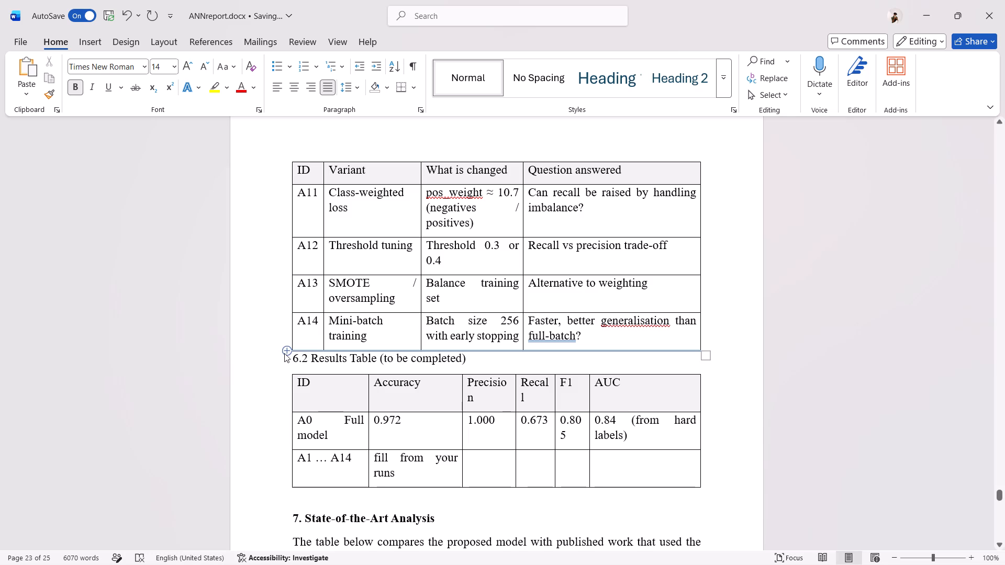
{"action": "left_click_drag", "start_coordinate": [284, 359], "coordinate": [655, 475]}
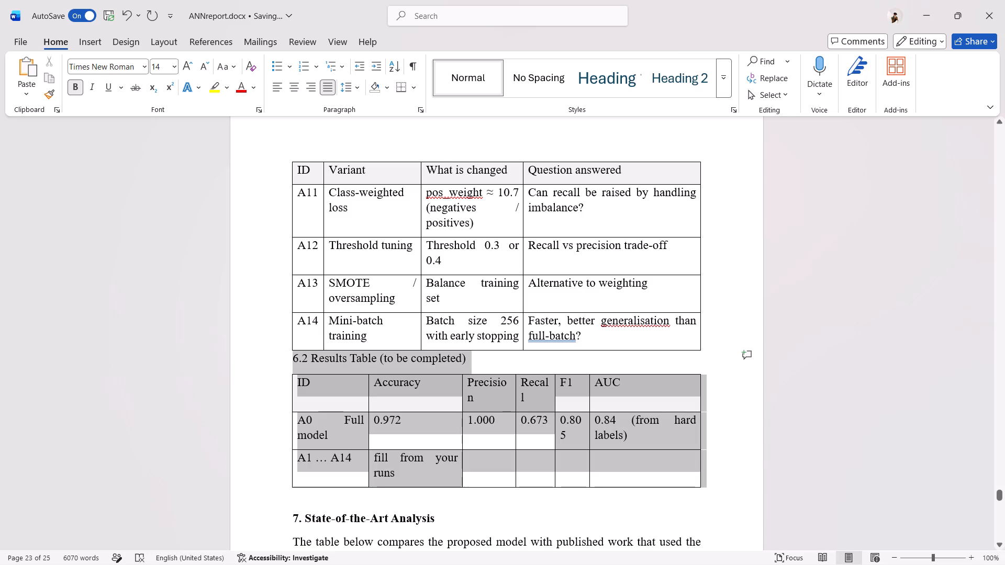
{"action": "left_click_drag", "start_coordinate": [655, 475], "coordinate": [656, 474]}
{"action": "key", "text": "Delete"}
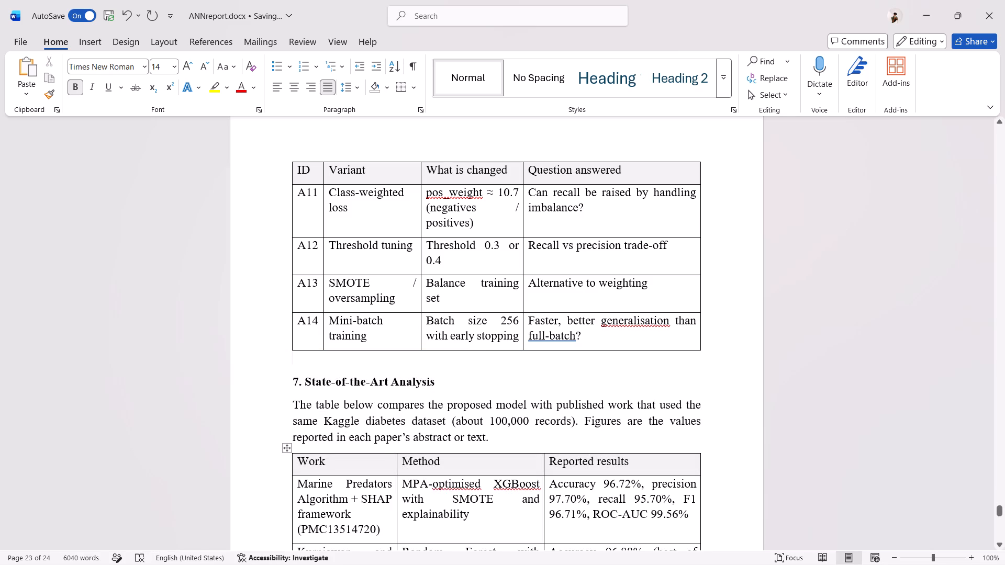
Delete the "5.9 Ablation Settings" heading with its introductory paragraph and the variants table rows from the header through A10.
{"action": "scroll", "coordinate": [722, 508], "scroll_direction": "up", "scroll_amount": 2}
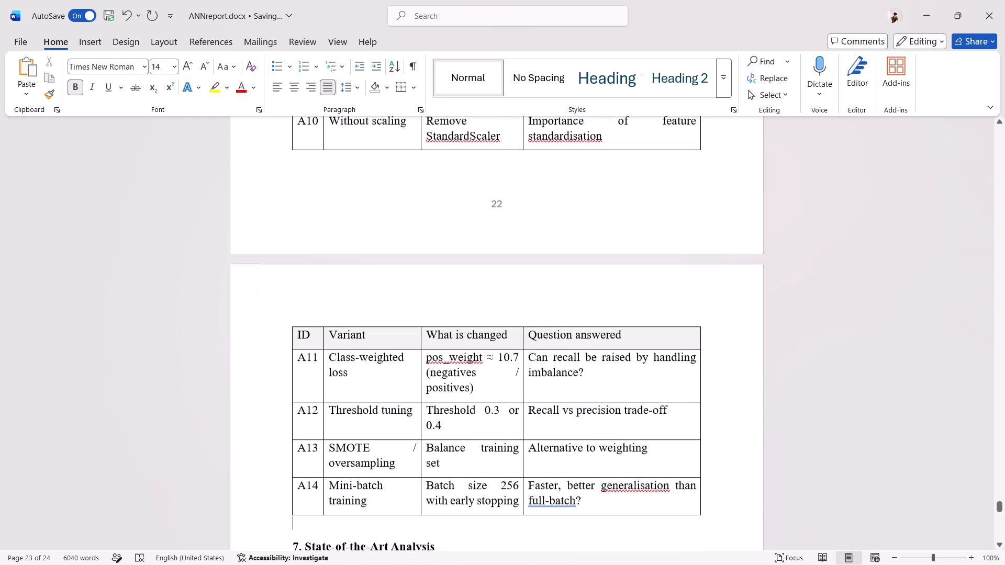
{"action": "scroll", "coordinate": [722, 508], "scroll_direction": "up", "scroll_amount": 2}
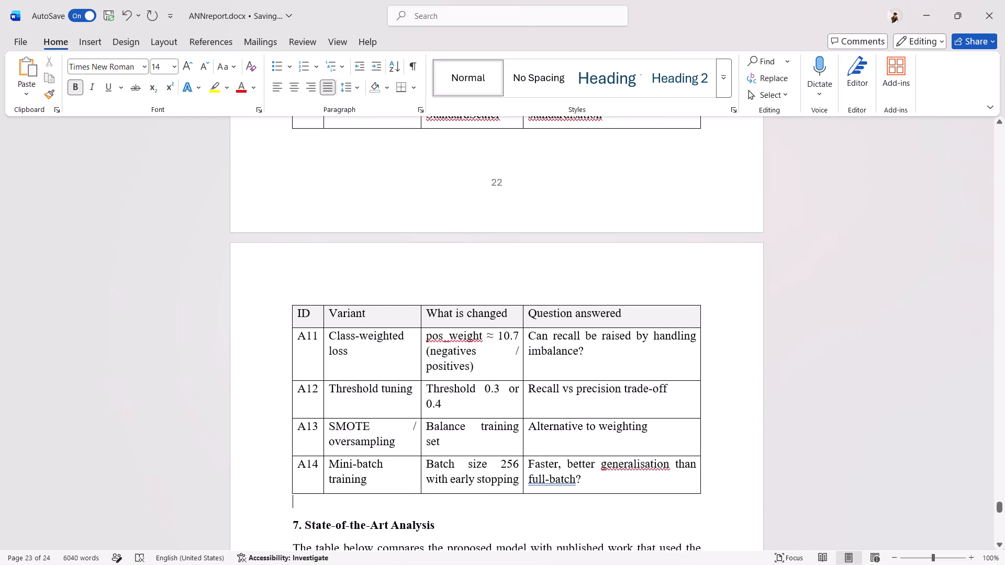
{"action": "scroll", "coordinate": [722, 508], "scroll_direction": "up", "scroll_amount": 1}
{"action": "scroll", "coordinate": [722, 508], "scroll_direction": "down", "scroll_amount": 2}
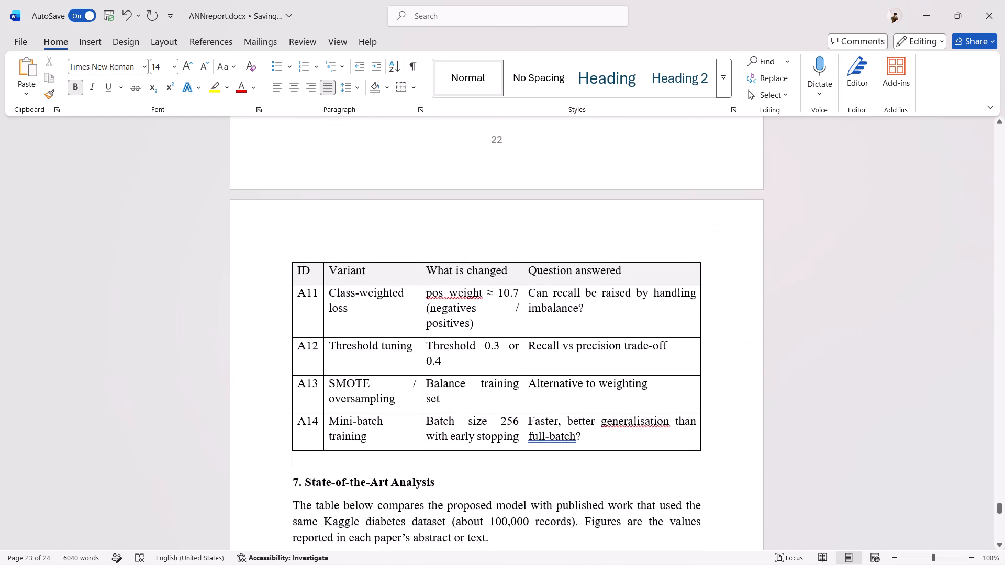
{"action": "scroll", "coordinate": [722, 508], "scroll_direction": "down", "scroll_amount": 1}
{"action": "scroll", "coordinate": [722, 508], "scroll_direction": "up", "scroll_amount": 2}
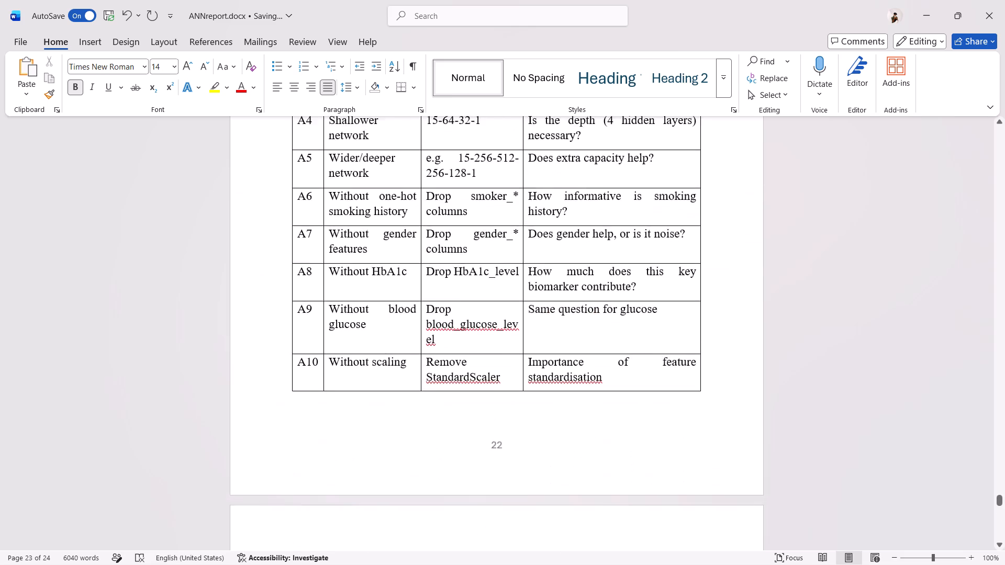
{"action": "scroll", "coordinate": [722, 508], "scroll_direction": "up", "scroll_amount": 3}
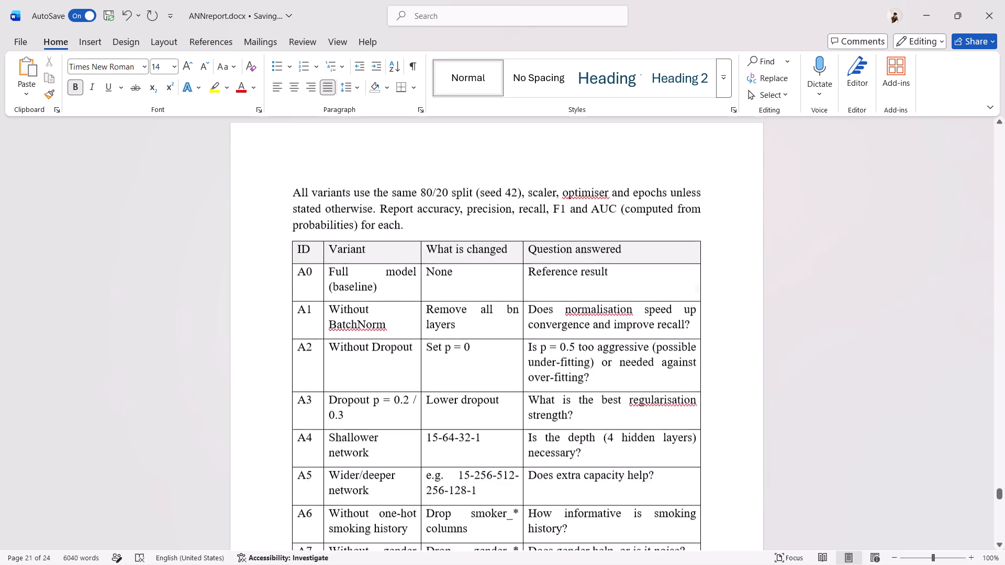
{"action": "scroll", "coordinate": [722, 508], "scroll_direction": "up", "scroll_amount": 1}
{"action": "scroll", "coordinate": [722, 508], "scroll_direction": "down", "scroll_amount": 1}
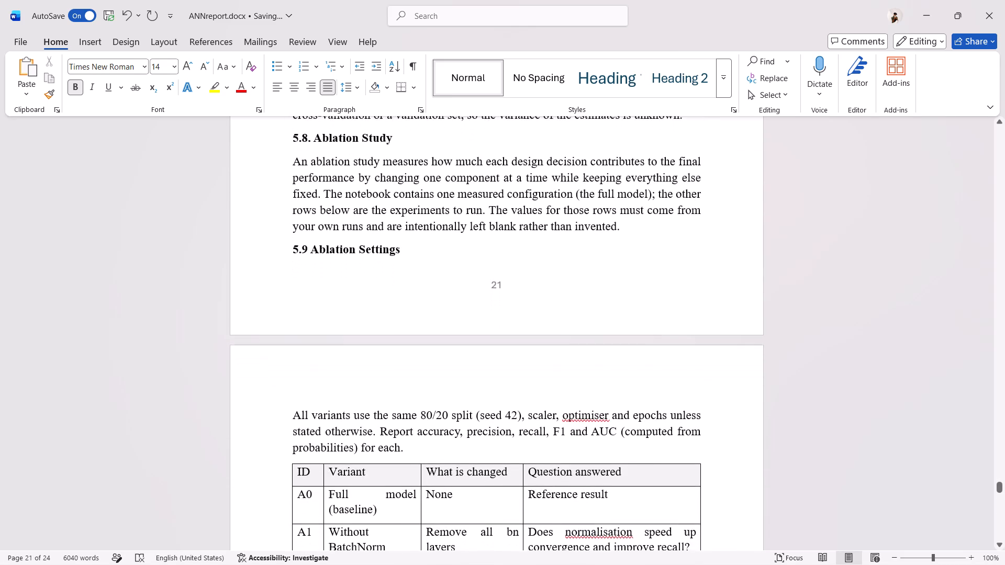
{"action": "scroll", "coordinate": [722, 508], "scroll_direction": "up", "scroll_amount": 1}
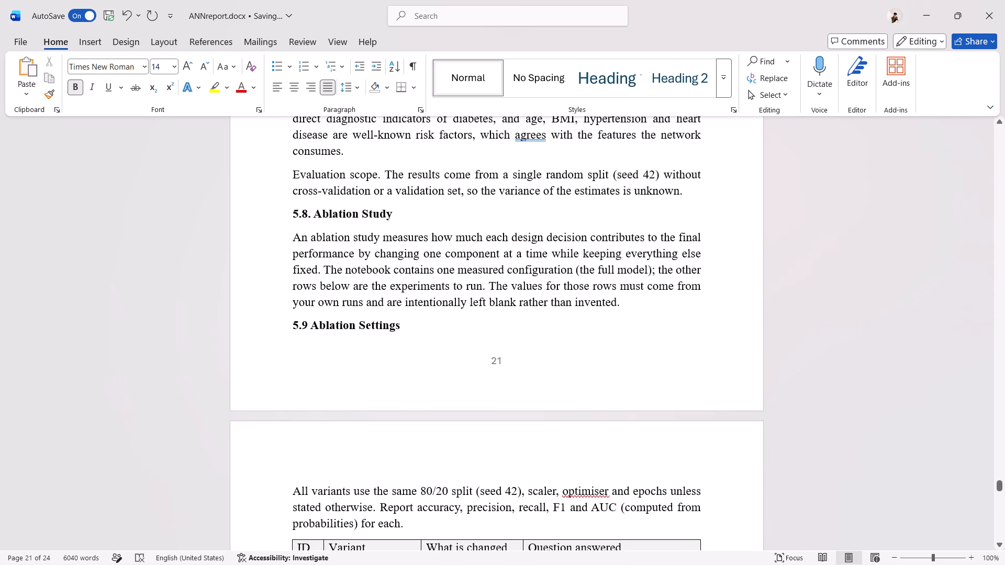
{"action": "left_click_drag", "start_coordinate": [288, 327], "coordinate": [465, 564]}
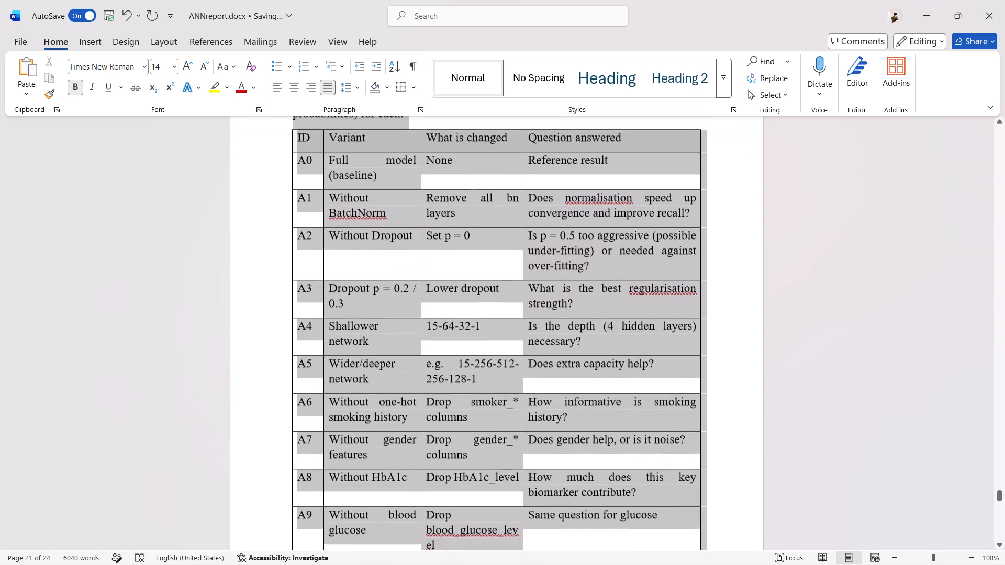
{"action": "left_click_drag", "start_coordinate": [465, 564], "coordinate": [468, 455]}
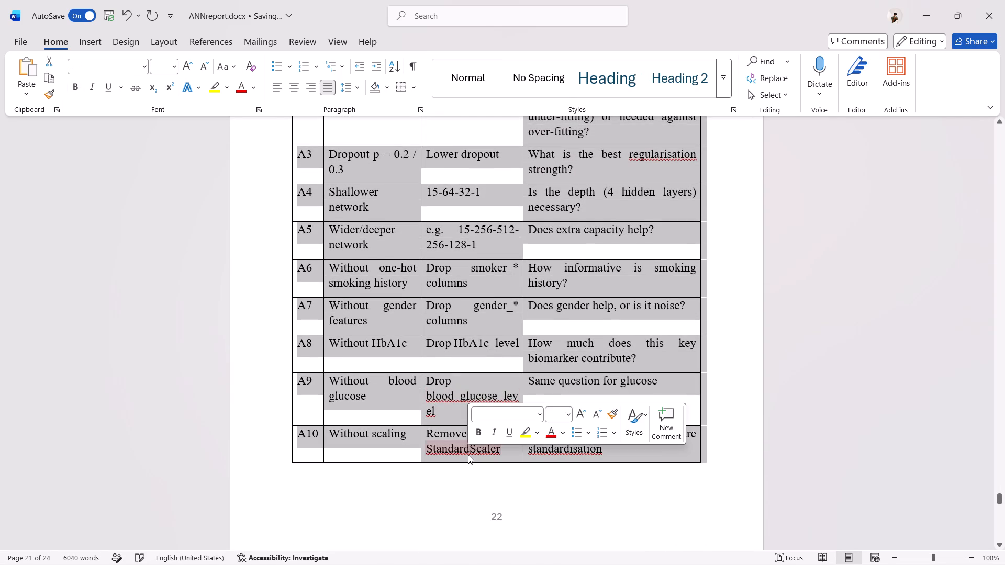
{"action": "key", "text": "Delete"}
Clear the remaining variant rows A11 to A14 and delete their table above the State-of-the-Art Analysis heading.
{"action": "scroll", "coordinate": [462, 423], "scroll_direction": "up", "scroll_amount": 1}
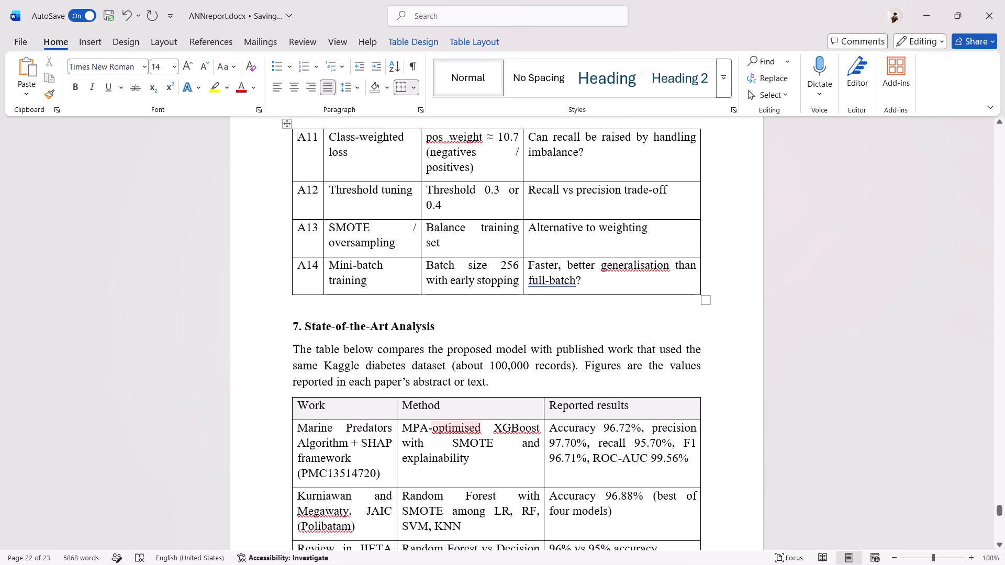
{"action": "scroll", "coordinate": [462, 423], "scroll_direction": "up", "scroll_amount": 1}
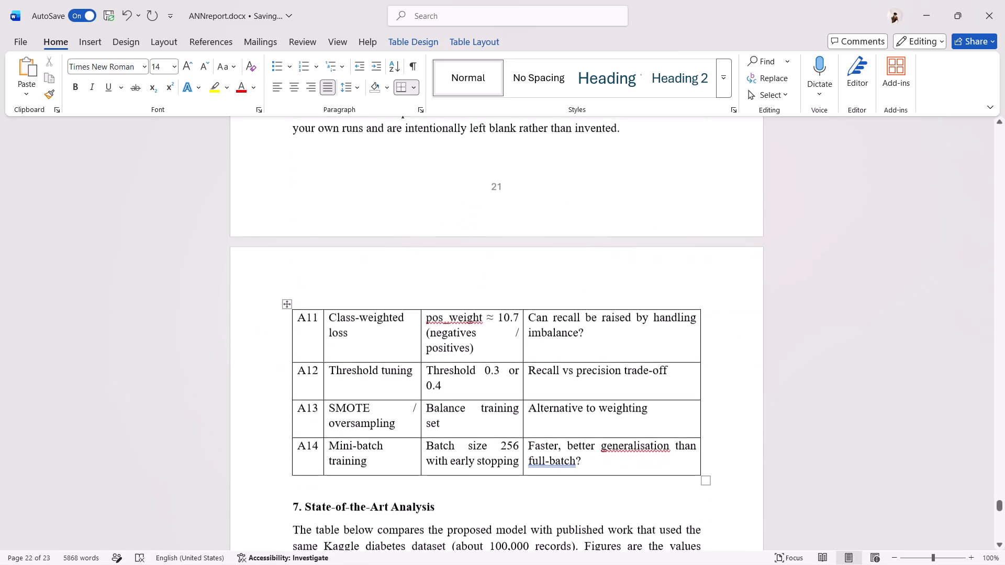
{"action": "scroll", "coordinate": [462, 423], "scroll_direction": "up", "scroll_amount": 2}
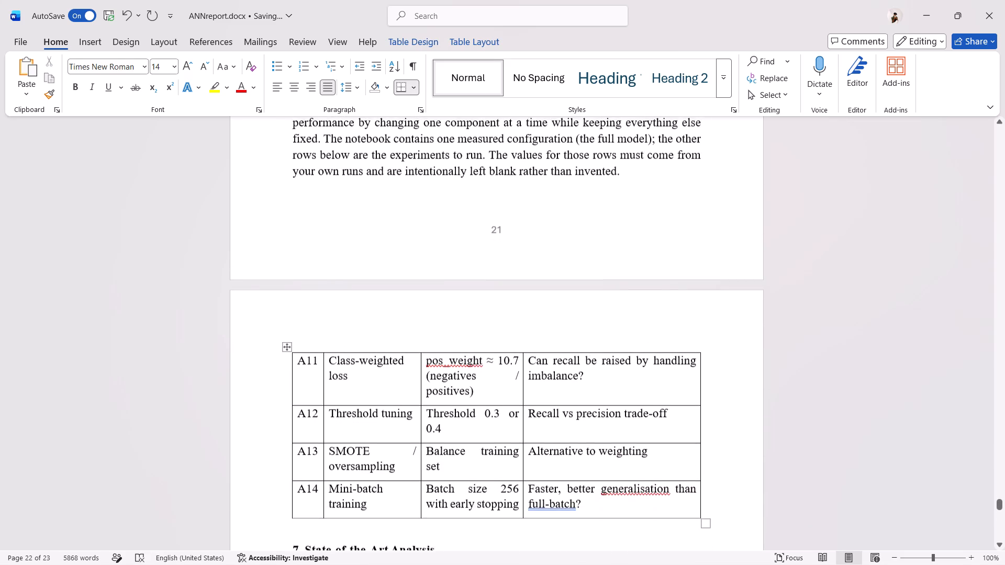
{"action": "scroll", "coordinate": [462, 423], "scroll_direction": "up", "scroll_amount": 1}
{"action": "left_click_drag", "start_coordinate": [728, 515], "coordinate": [576, 424]}
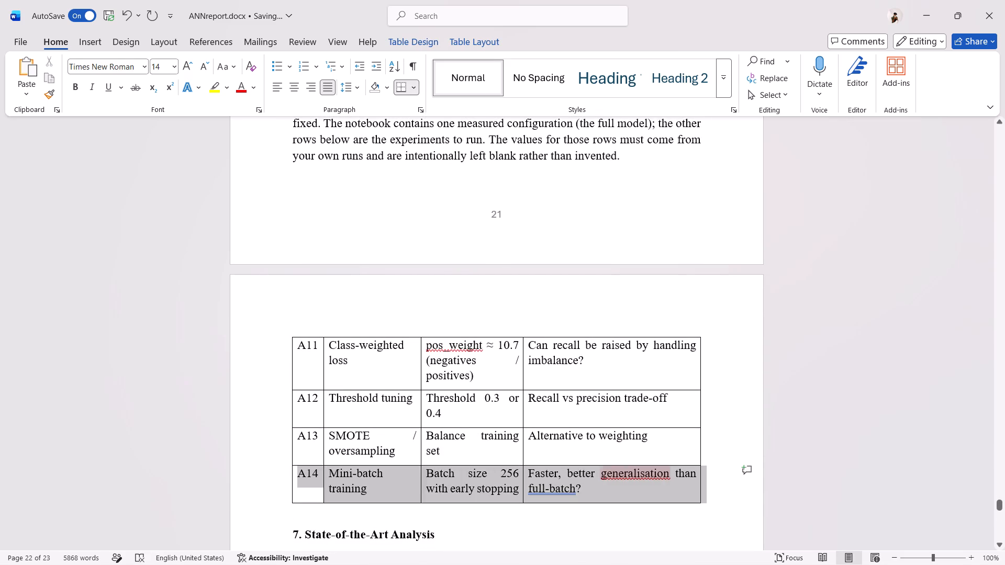
{"action": "left_click_drag", "start_coordinate": [576, 424], "coordinate": [320, 360]}
{"action": "key", "text": "Delete"}
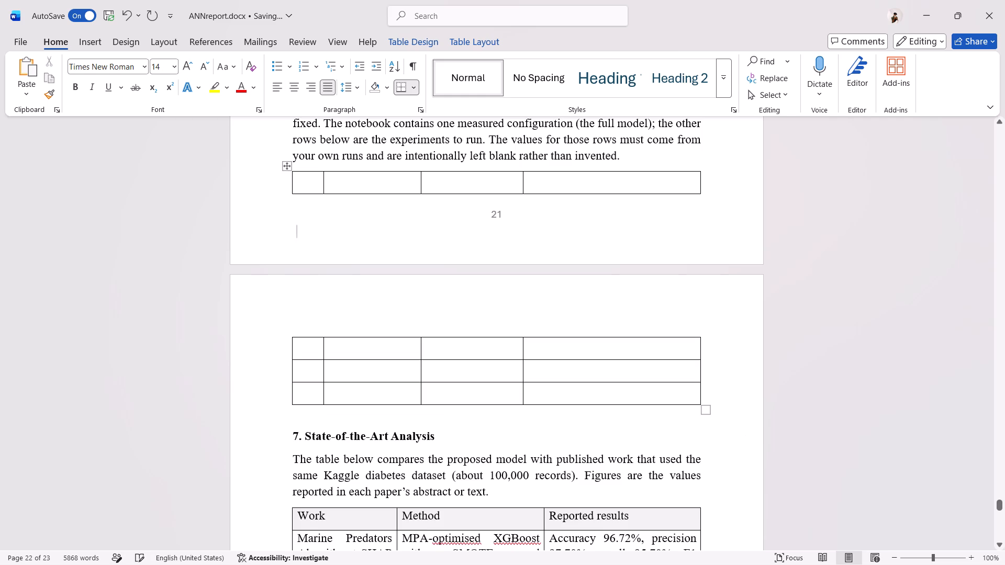
{"action": "left_click_drag", "start_coordinate": [714, 404], "coordinate": [264, 216]}
{"action": "key", "text": "Delete"}
{"action": "left_click", "coordinate": [286, 165]}
{"action": "key", "text": "Delete"}
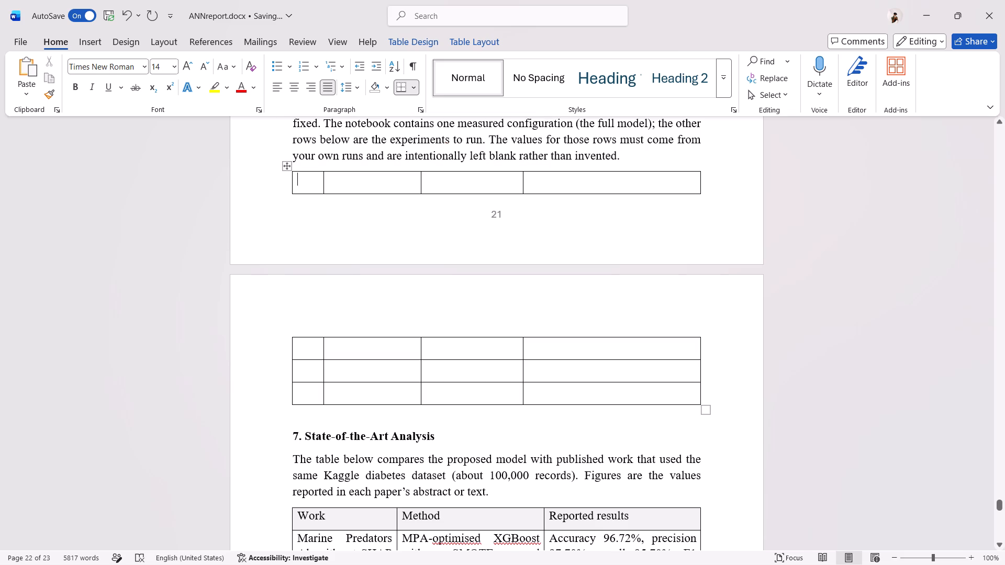
{"action": "left_click", "coordinate": [286, 165]}
{"action": "right_click", "coordinate": [286, 165]}
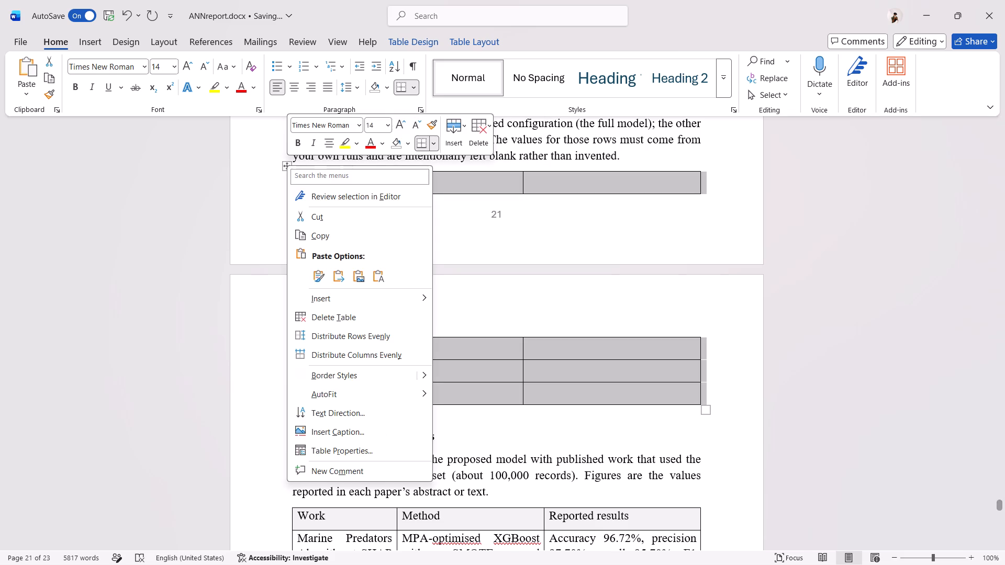
{"action": "left_click", "coordinate": [357, 319]}
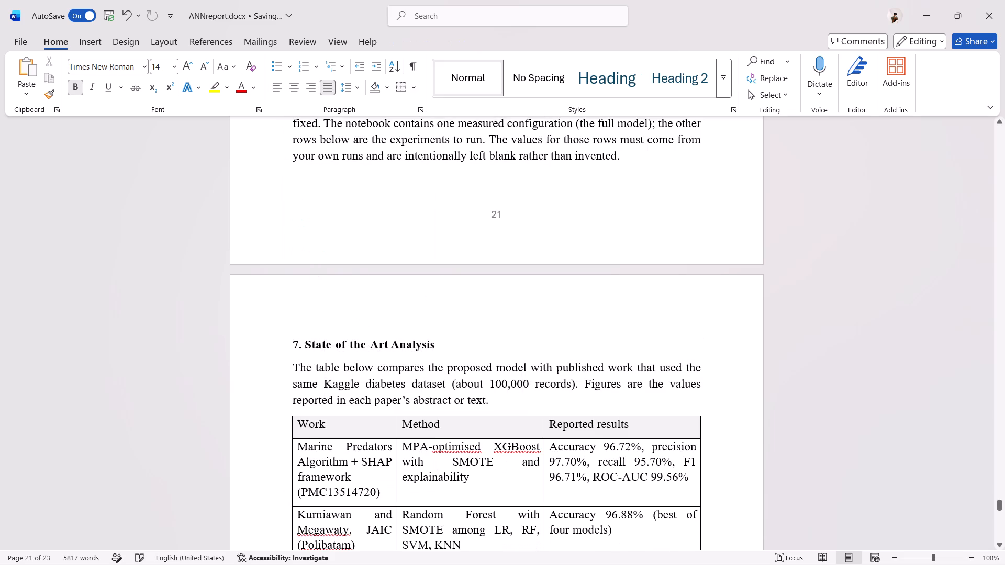
Renumber the "7. State-of-the-Art Analysis" heading as 5.9.
{"action": "scroll", "coordinate": [337, 249], "scroll_direction": "down", "scroll_amount": 1}
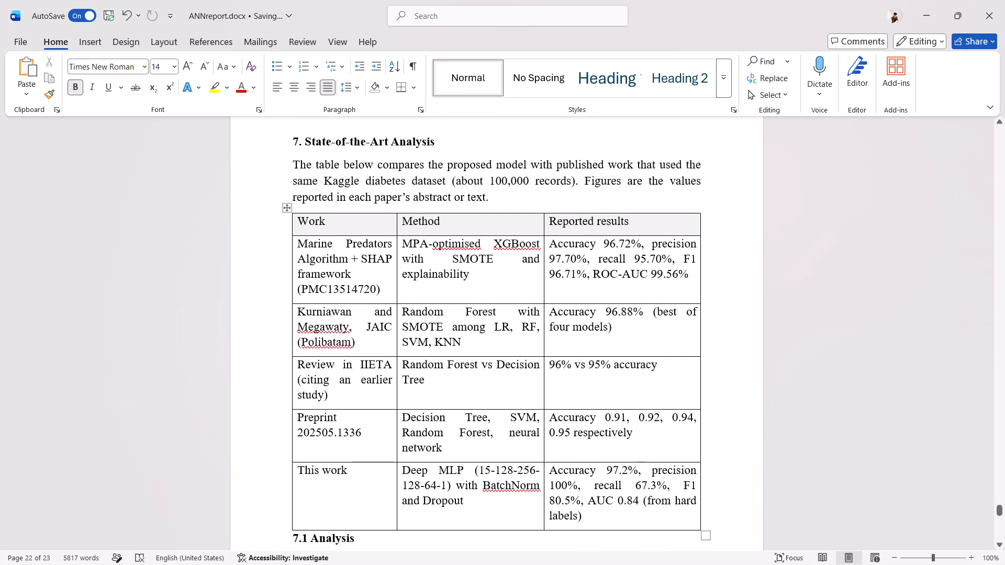
{"action": "scroll", "coordinate": [337, 249], "scroll_direction": "down", "scroll_amount": 2}
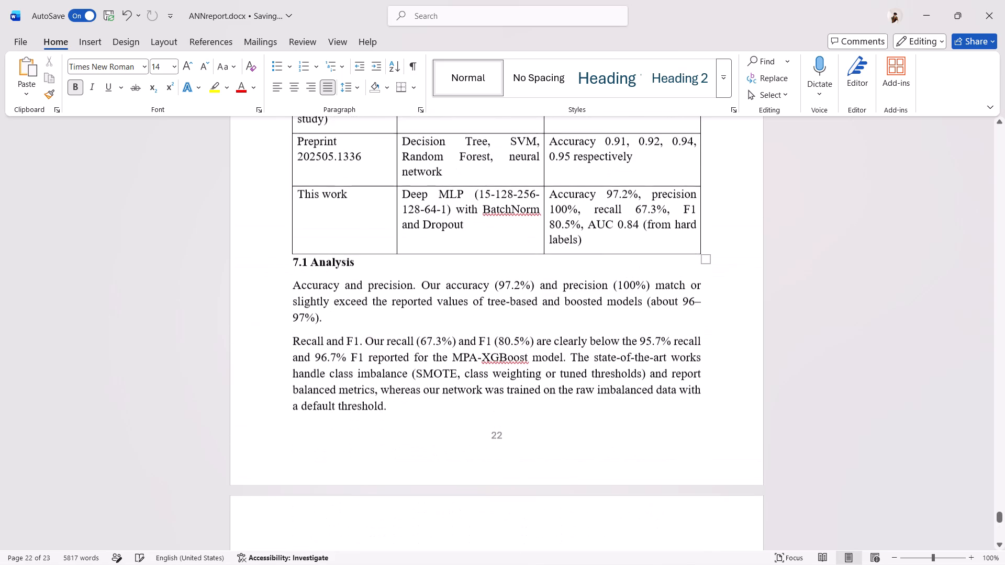
{"action": "scroll", "coordinate": [305, 269], "scroll_direction": "up", "scroll_amount": 6}
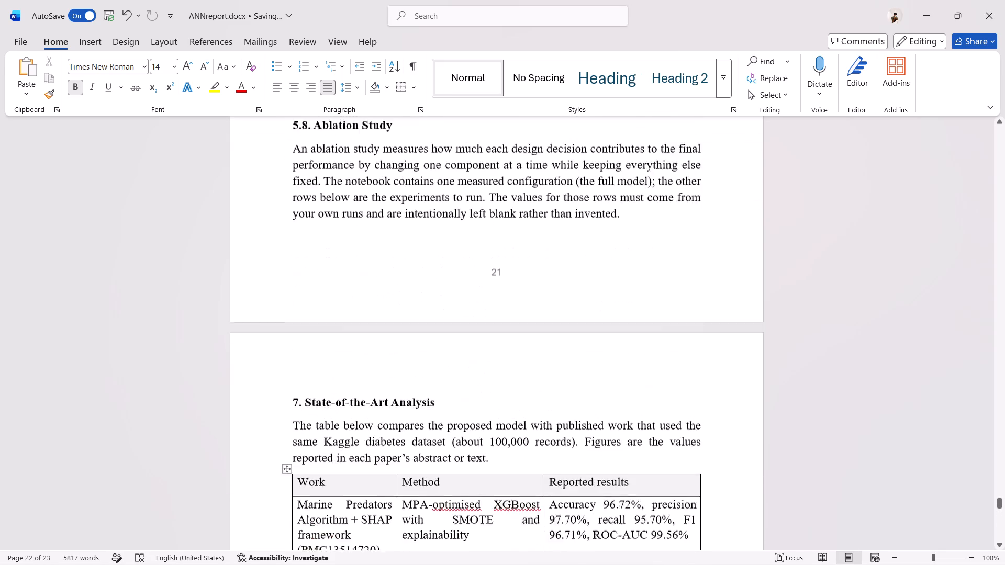
{"action": "scroll", "coordinate": [305, 269], "scroll_direction": "up", "scroll_amount": 2}
{"action": "scroll", "coordinate": [305, 269], "scroll_direction": "down", "scroll_amount": 3}
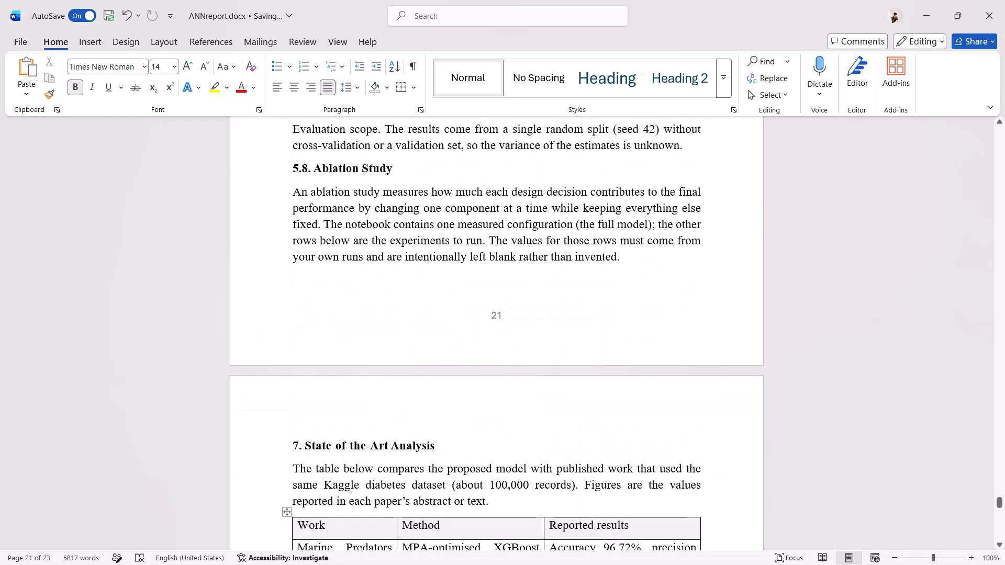
{"action": "left_click", "coordinate": [302, 448]}
{"action": "key", "text": "Left"}
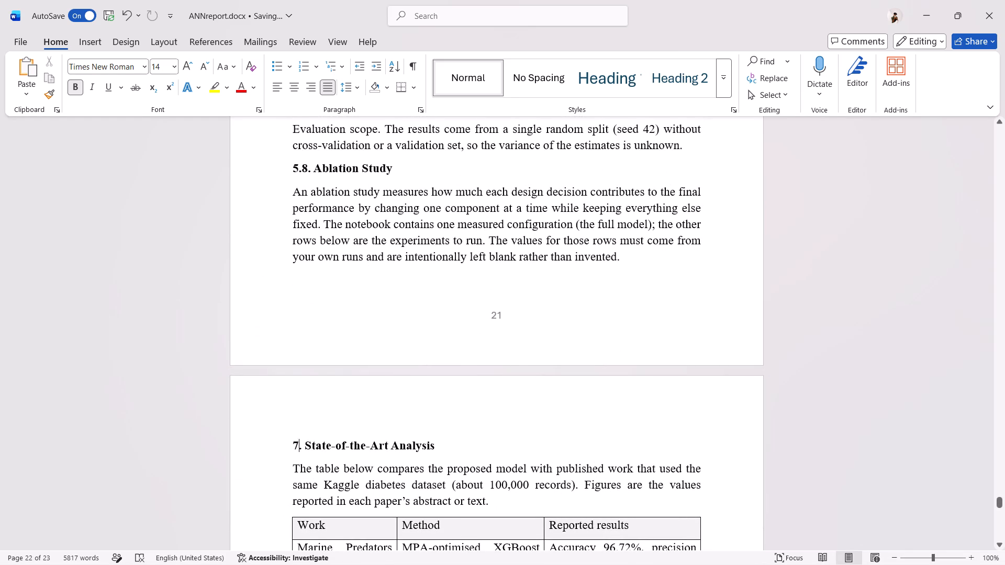
{"action": "key", "text": "BackSpace"}
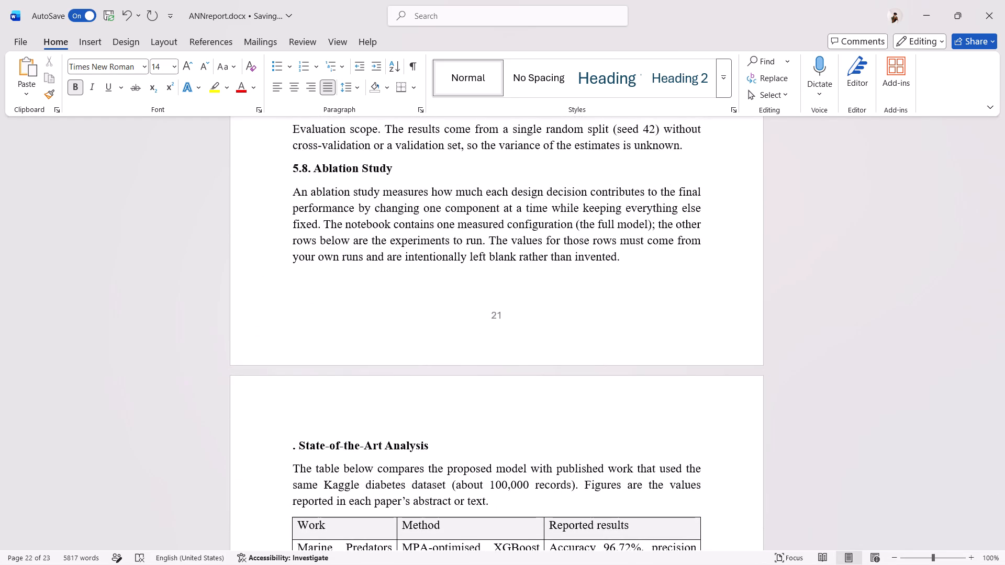
{"action": "key", "text": "5"}
{"action": "type", "text": ".9"}
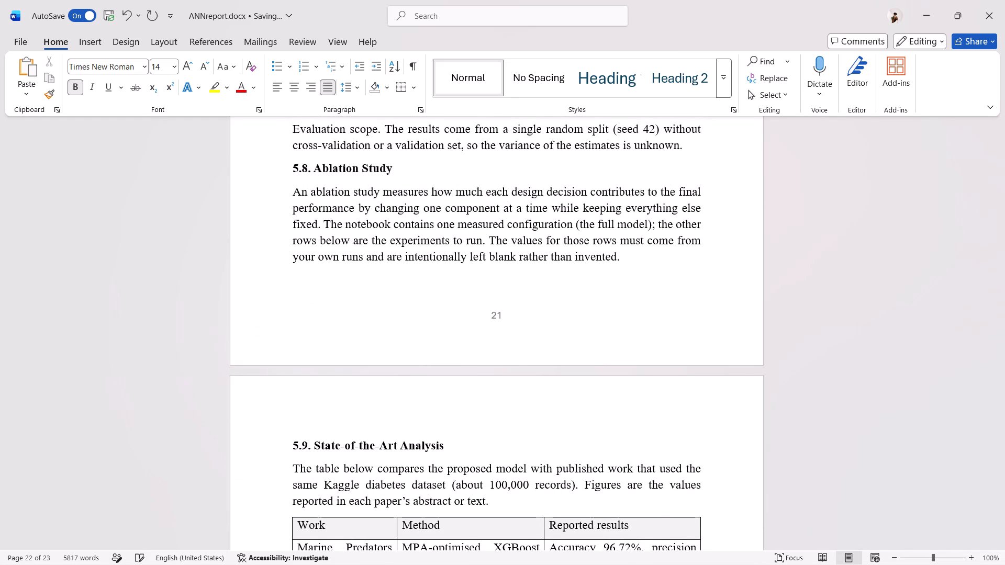
Renumber the "7.1 Analysis" heading below the comparison table as 5.10.
{"action": "scroll", "coordinate": [302, 448], "scroll_direction": "down", "scroll_amount": 7}
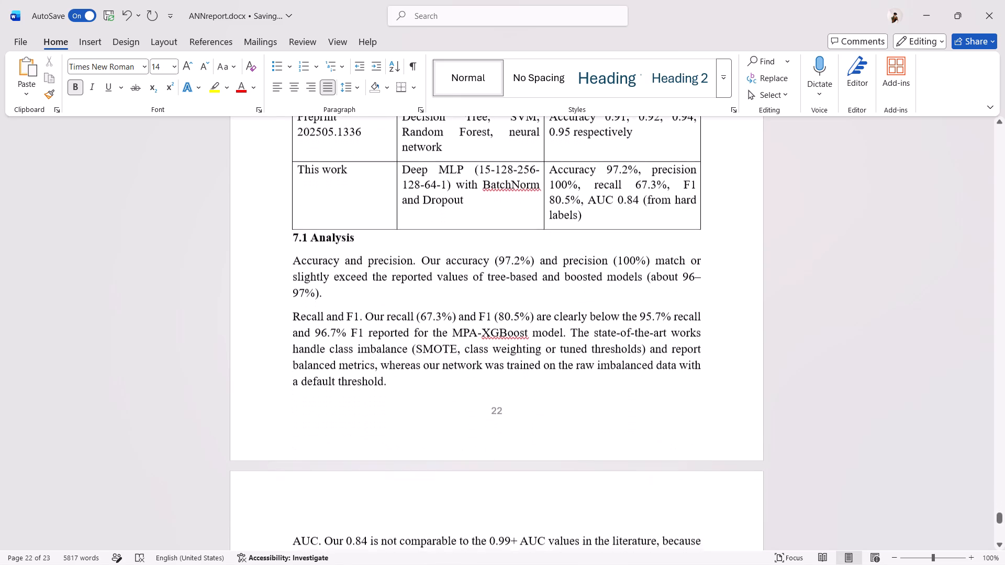
{"action": "left_click", "coordinate": [312, 237]}
{"action": "key", "text": "Left"}
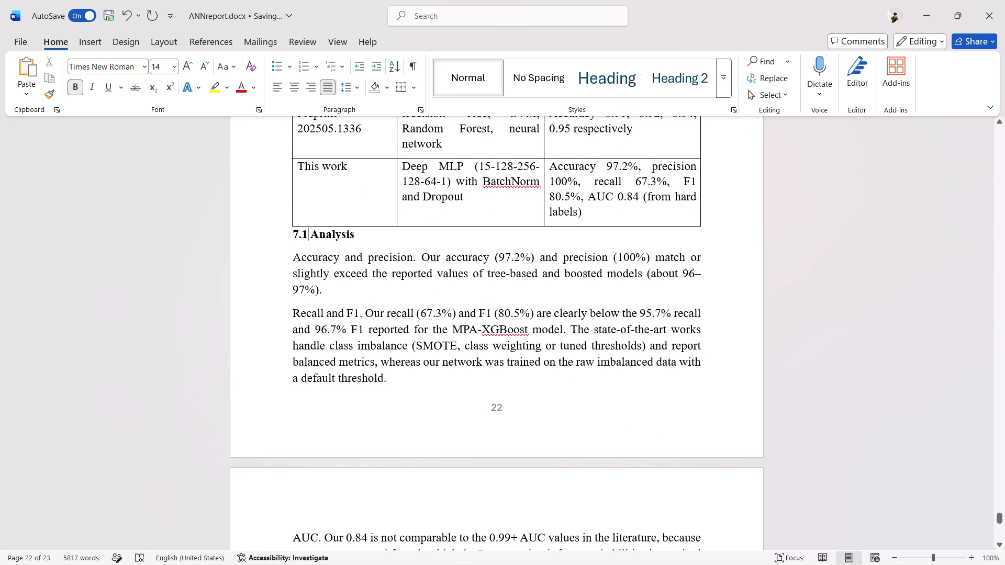
{"action": "key", "text": "BackSpace"}
{"action": "key", "text": "BackSpace"}
{"action": "key", "text": "BackSpace"}
{"action": "type", "text": "5."}
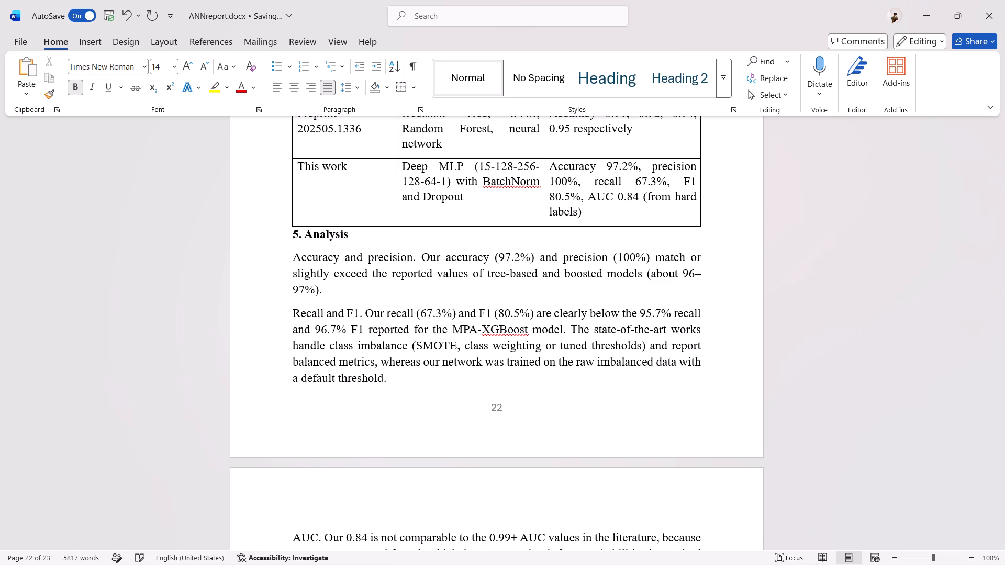
{"action": "type", "text": "10"}
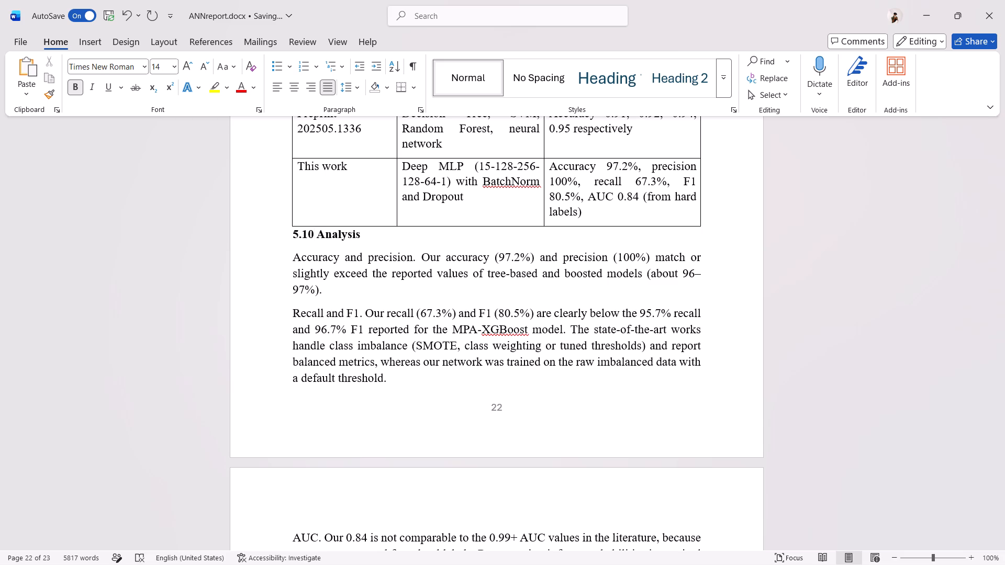
Insert blank lines before the "5.10 Analysis" heading to move it to the top of the following page.
{"action": "scroll", "coordinate": [312, 237], "scroll_direction": "down", "scroll_amount": 4}
{"action": "scroll", "coordinate": [312, 237], "scroll_direction": "up", "scroll_amount": 1}
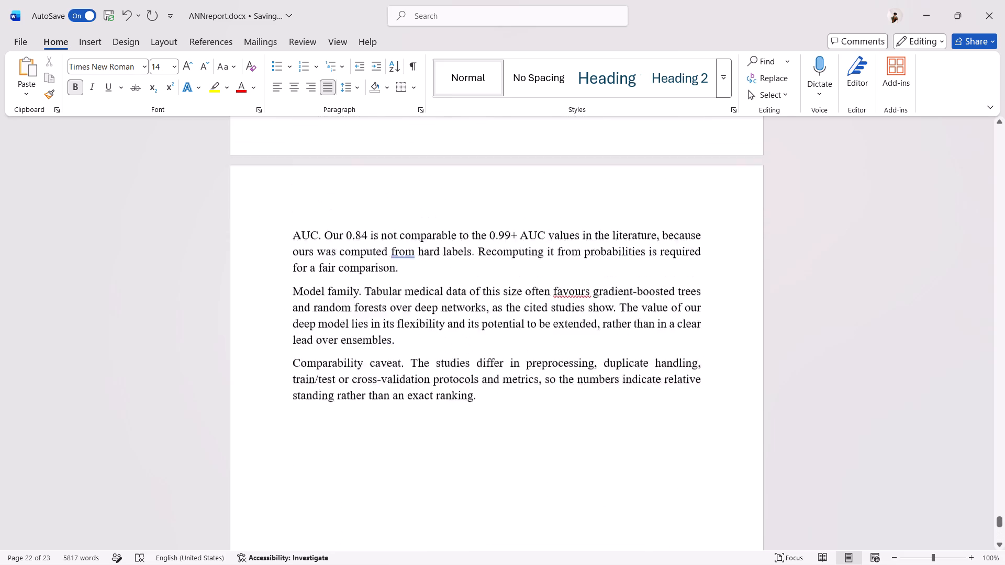
{"action": "scroll", "coordinate": [312, 237], "scroll_direction": "up", "scroll_amount": 1}
{"action": "key", "text": "Left"}
{"action": "key", "text": "Left"}
{"action": "key", "text": "Left"}
{"action": "key", "text": "Left"}
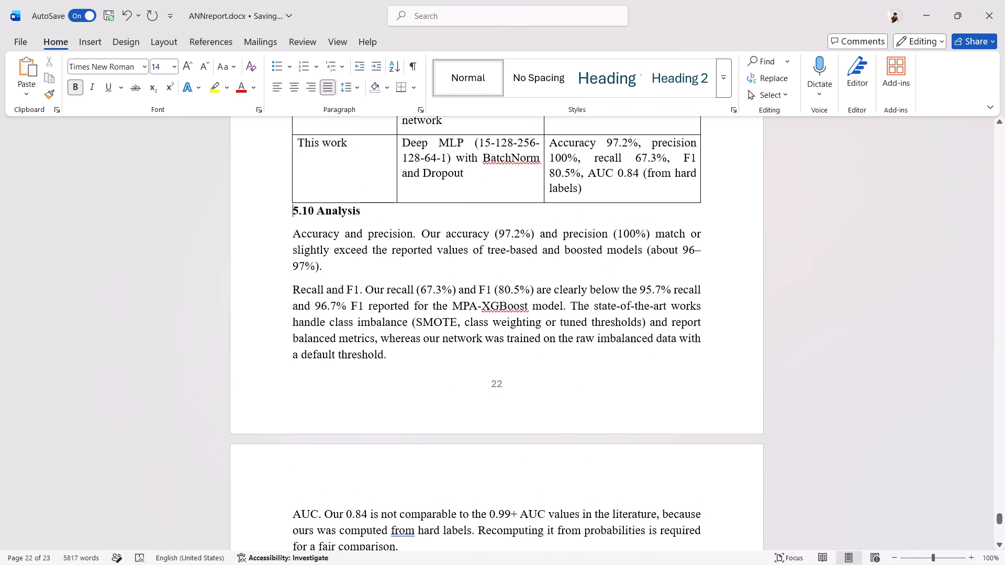
{"action": "key", "text": "Return"}
{"action": "key", "text": "Return"}
{"action": "key", "text": "Return"}
{"action": "key", "text": "Return"}
{"action": "key", "text": "Return"}
{"action": "key", "text": "Return"}
{"action": "key", "text": "Return"}
{"action": "key", "text": "Return"}
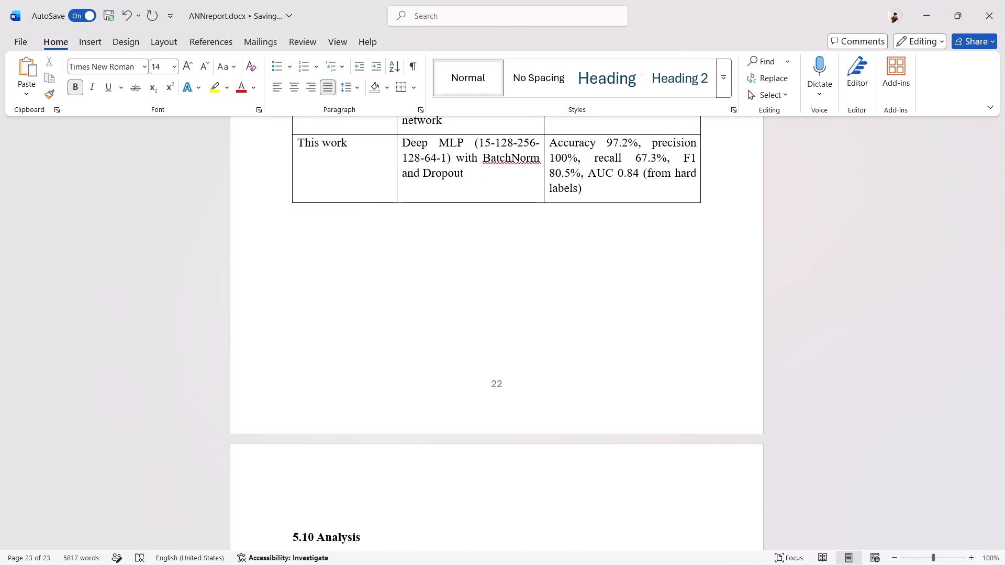
{"action": "key", "text": "BackSpace"}
{"action": "key", "text": "BackSpace"}
{"action": "key", "text": "Return"}
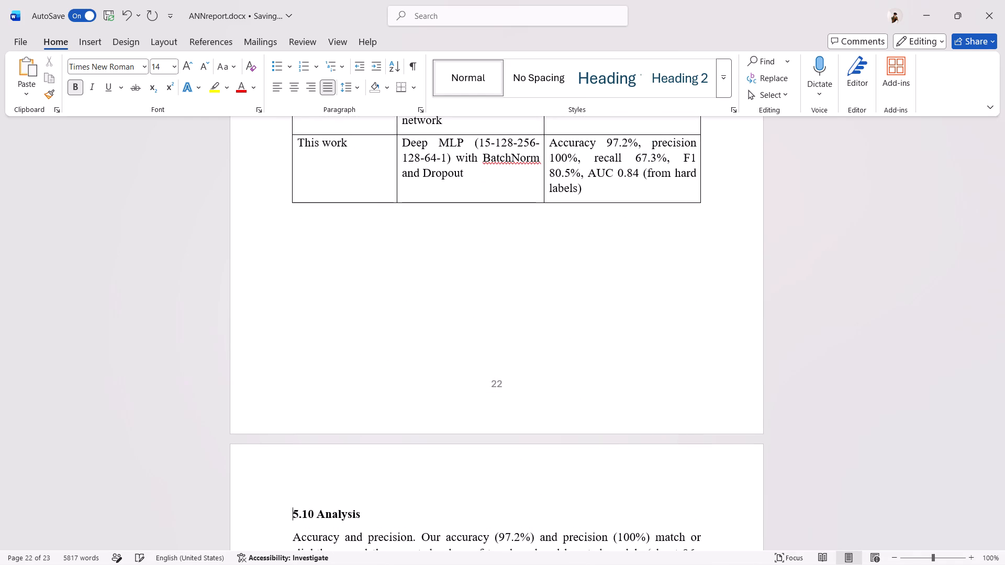
{"action": "scroll", "coordinate": [312, 237], "scroll_direction": "up", "scroll_amount": 1}
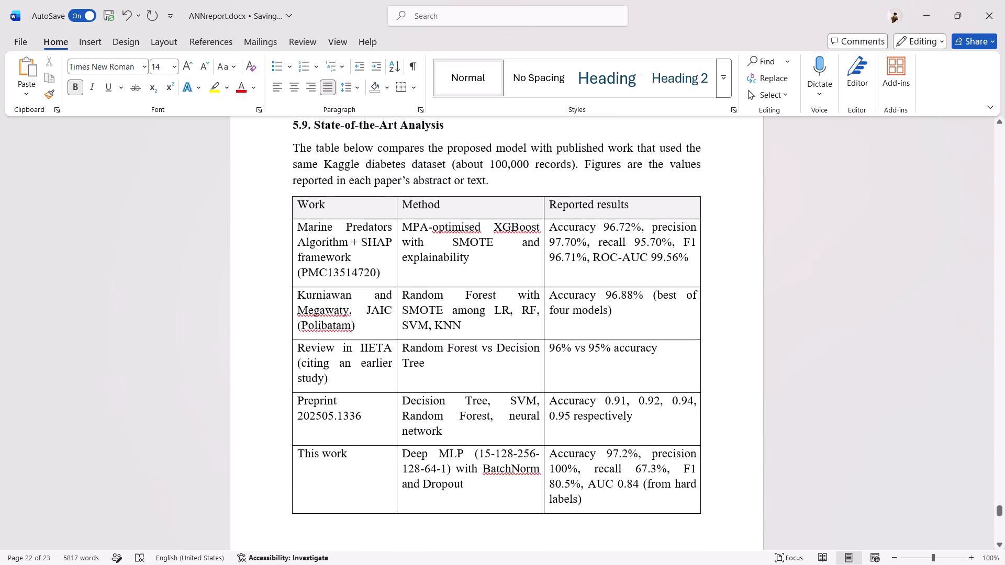
Check the report's State-of-the-Art section against the closing sections and references of the source results document in Word.
{"action": "scroll", "coordinate": [312, 237], "scroll_direction": "up", "scroll_amount": 1}
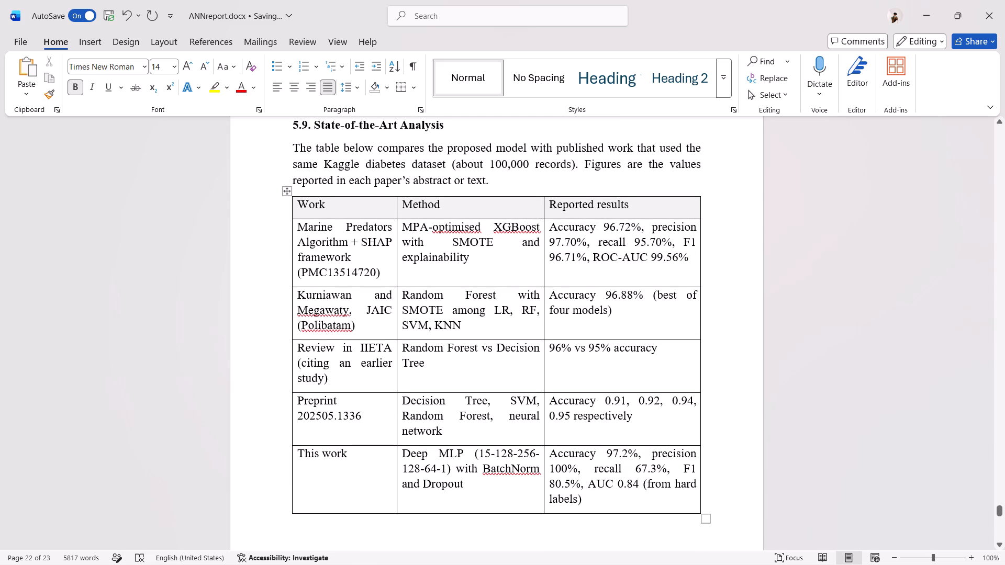
{"action": "left_click", "coordinate": [331, 206]}
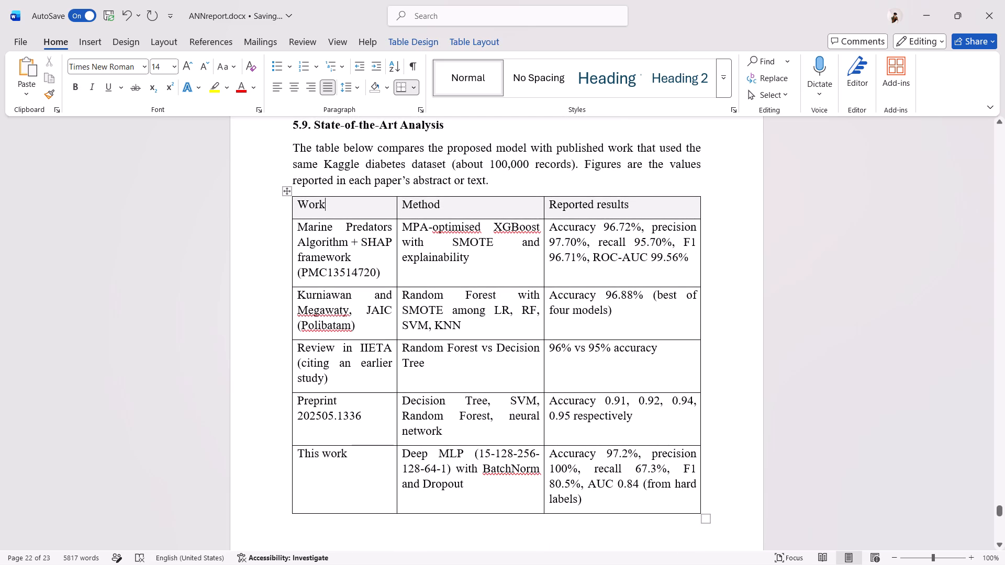
{"action": "key", "text": "alt+Tab"}
{"action": "scroll", "coordinate": [544, 404], "scroll_direction": "down", "scroll_amount": 5}
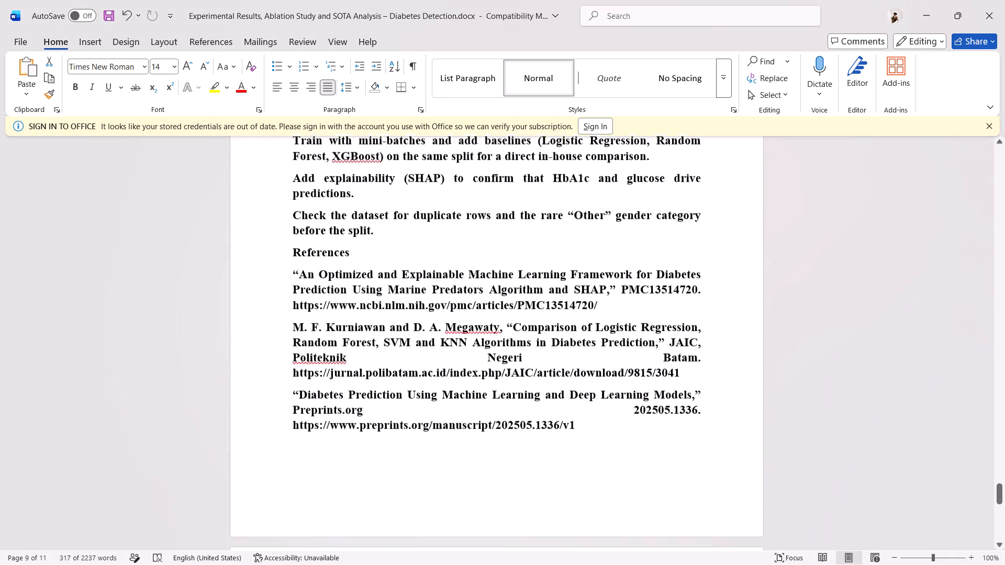
{"action": "scroll", "coordinate": [544, 404], "scroll_direction": "up", "scroll_amount": 4}
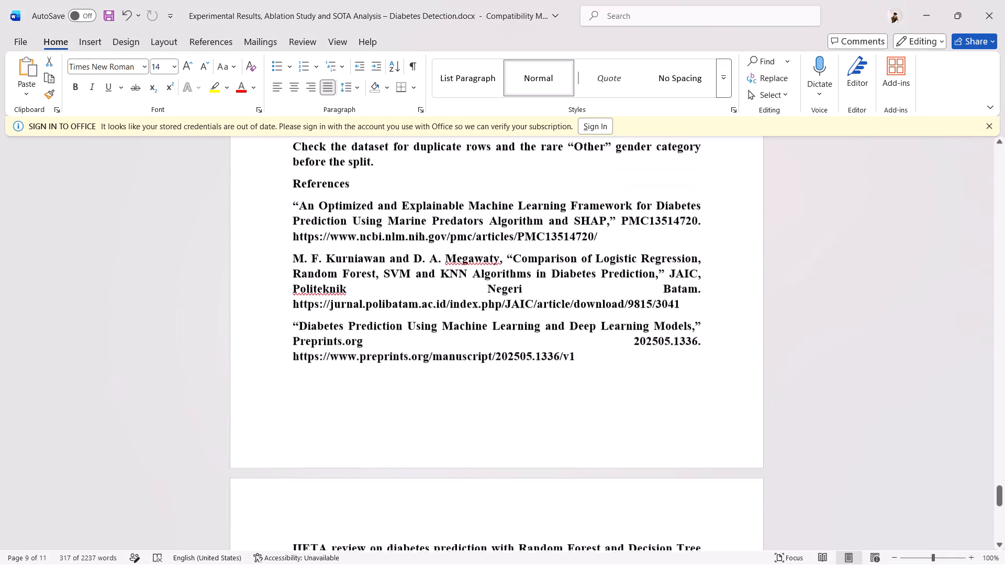
{"action": "scroll", "coordinate": [544, 404], "scroll_direction": "up", "scroll_amount": 3}
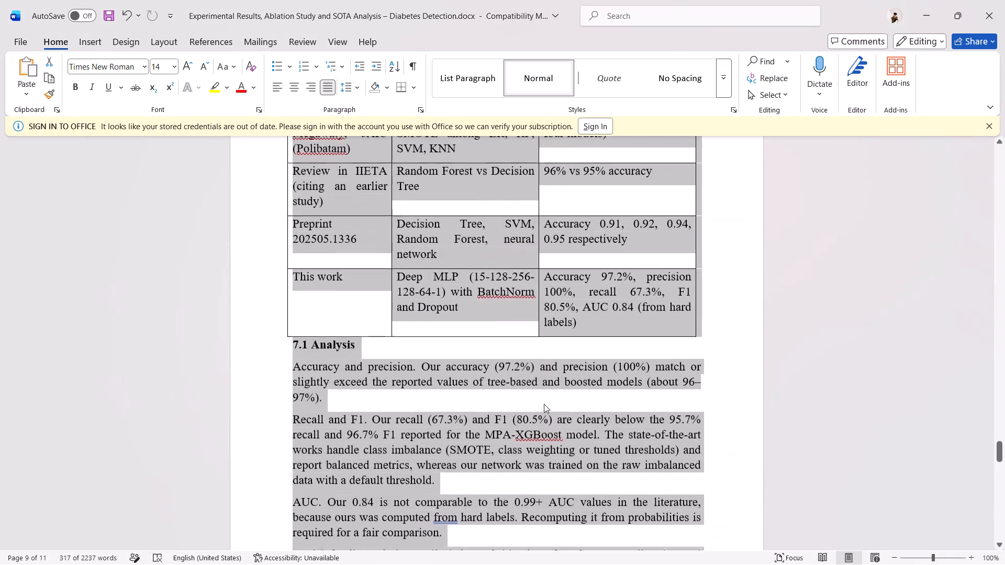
{"action": "scroll", "coordinate": [544, 404], "scroll_direction": "up", "scroll_amount": 6}
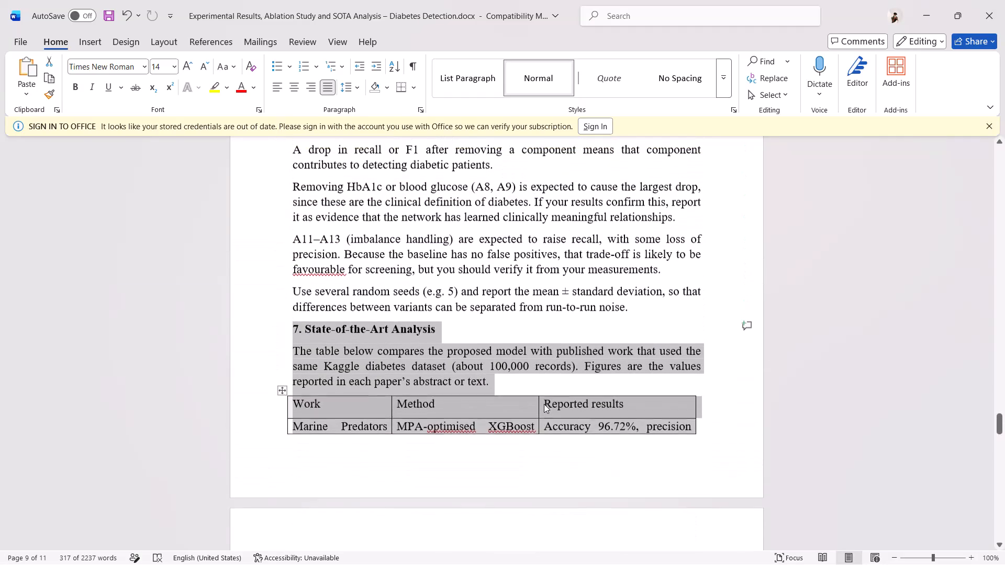
{"action": "key", "text": "alt+Tab"}
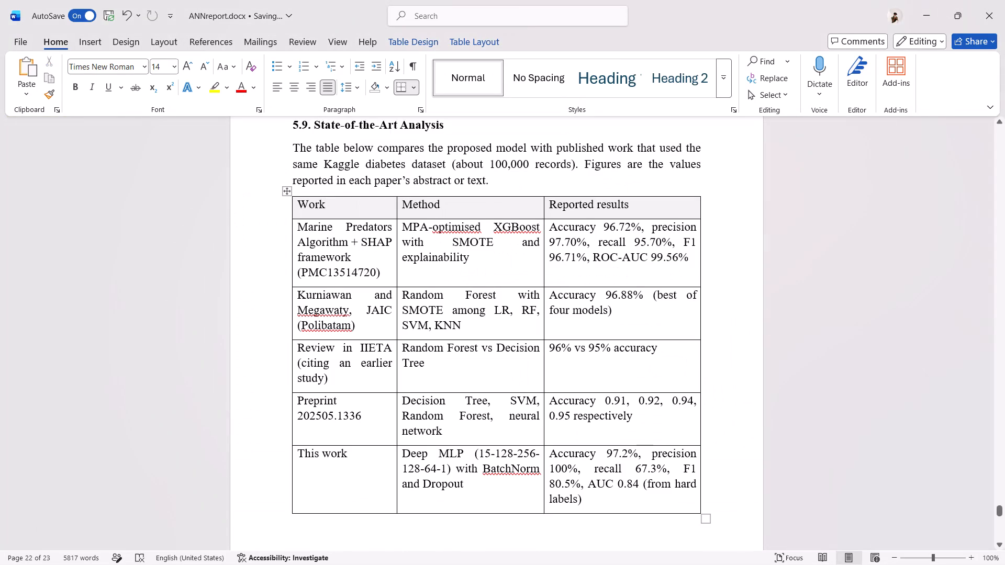
Review the results sections of ANNreport.docx, from the ROC curve analysis back to the performance metrics table and Figure 5.3 placeholder.
{"action": "scroll", "coordinate": [544, 404], "scroll_direction": "up", "scroll_amount": 9}
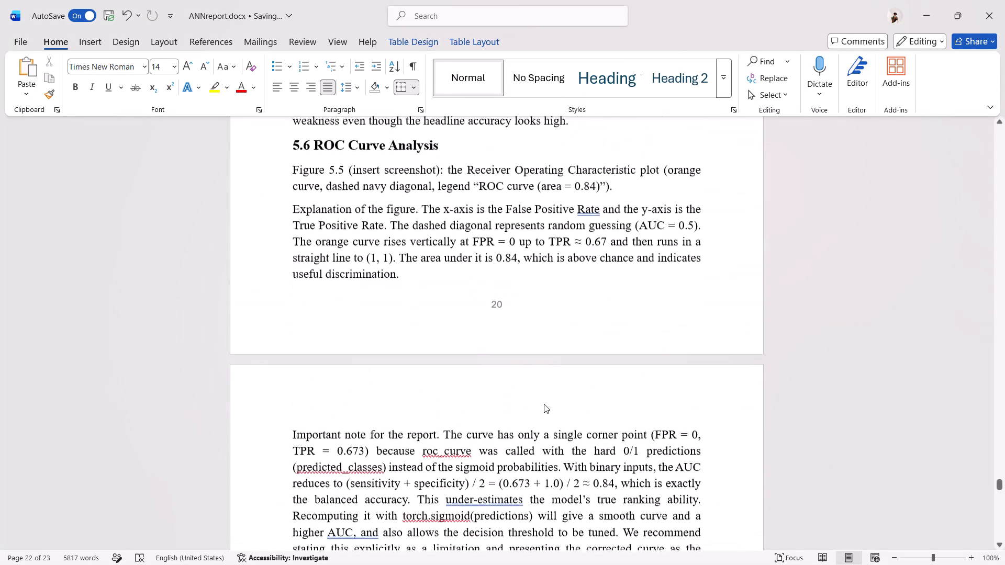
{"action": "scroll", "coordinate": [544, 404], "scroll_direction": "up", "scroll_amount": 5}
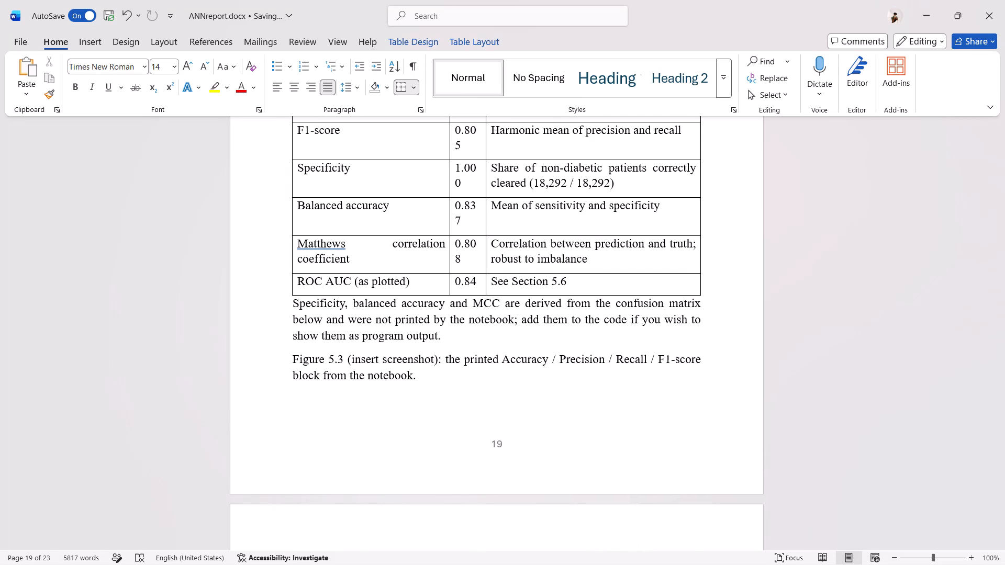
{"action": "scroll", "coordinate": [596, 391], "scroll_direction": "right", "scroll_amount": 1}
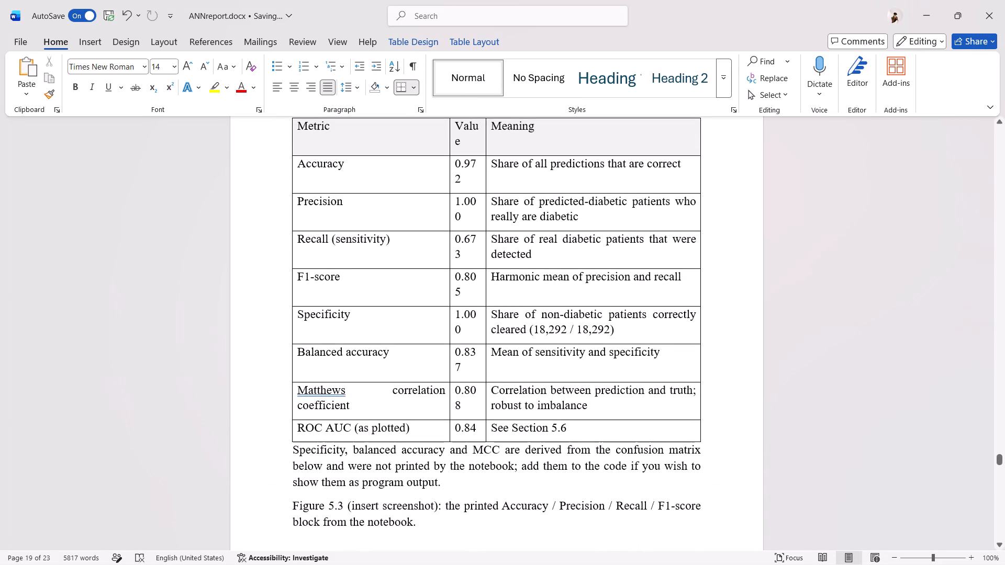
{"action": "scroll", "coordinate": [596, 391], "scroll_direction": "right", "scroll_amount": 1}
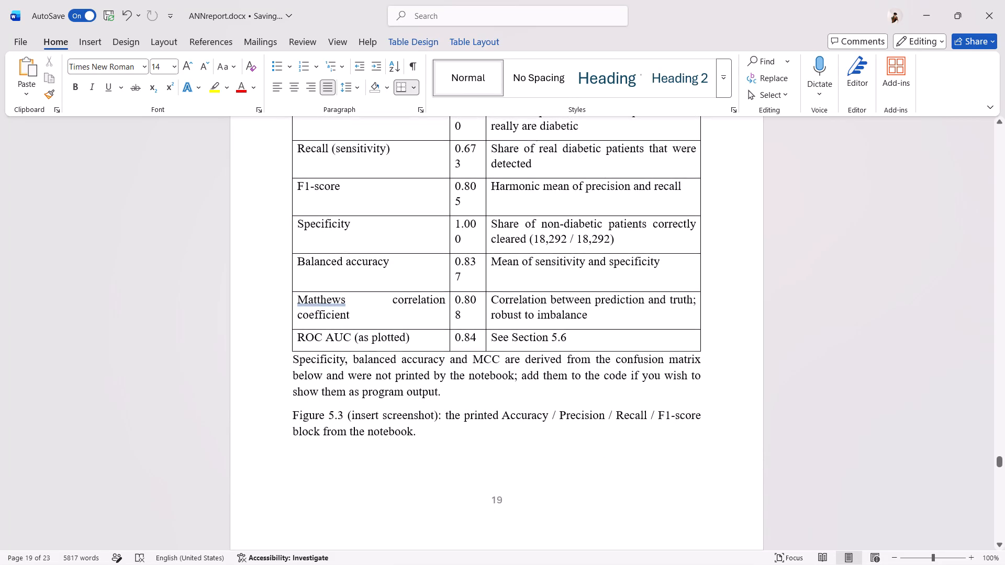
{"action": "scroll", "coordinate": [596, 391], "scroll_direction": "right", "scroll_amount": 1}
Open diabetes_detection.ipynb from the Downloads folder in Visual Studio Code and maximize its window.
{"action": "key", "text": "alt+Tab"}
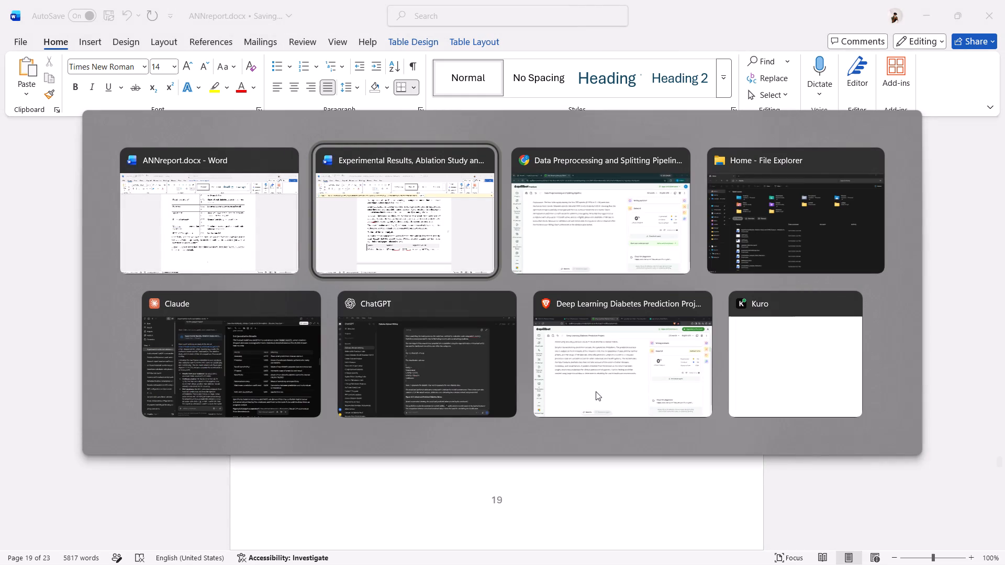
{"action": "key", "text": "alt+Tab"}
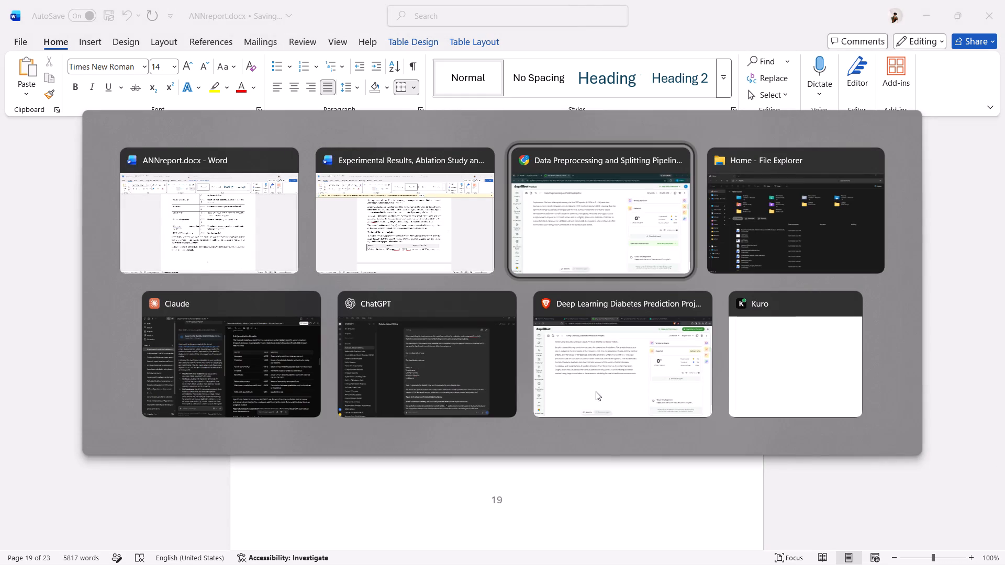
{"action": "key", "text": "alt+Tab"}
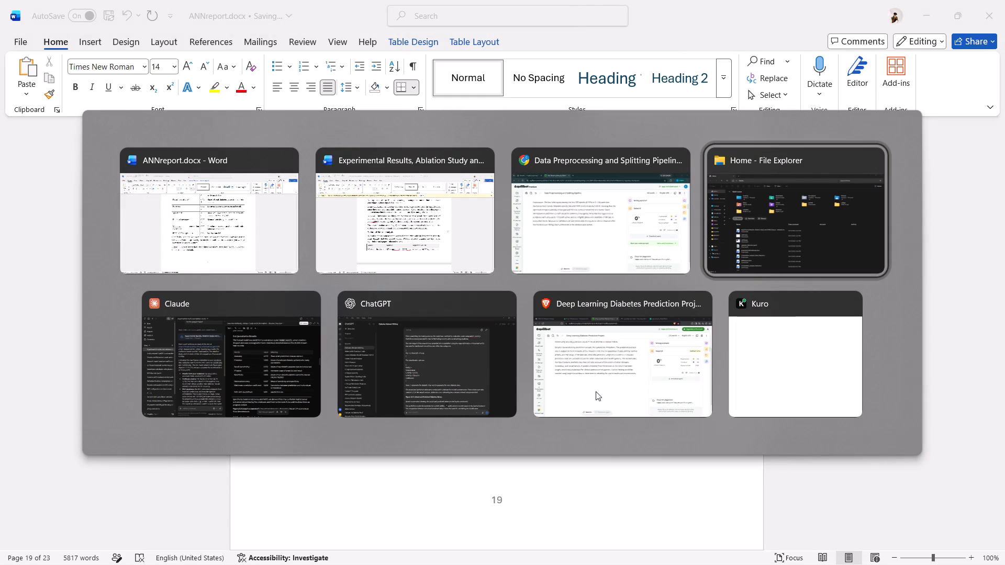
{"action": "left_click", "coordinate": [24, 209]}
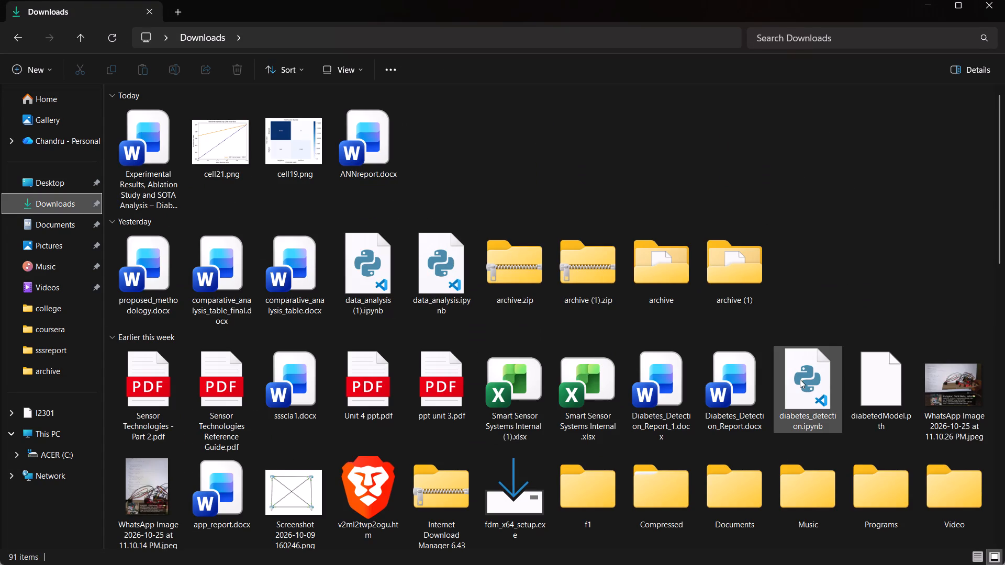
{"action": "double_click", "coordinate": [800, 379]}
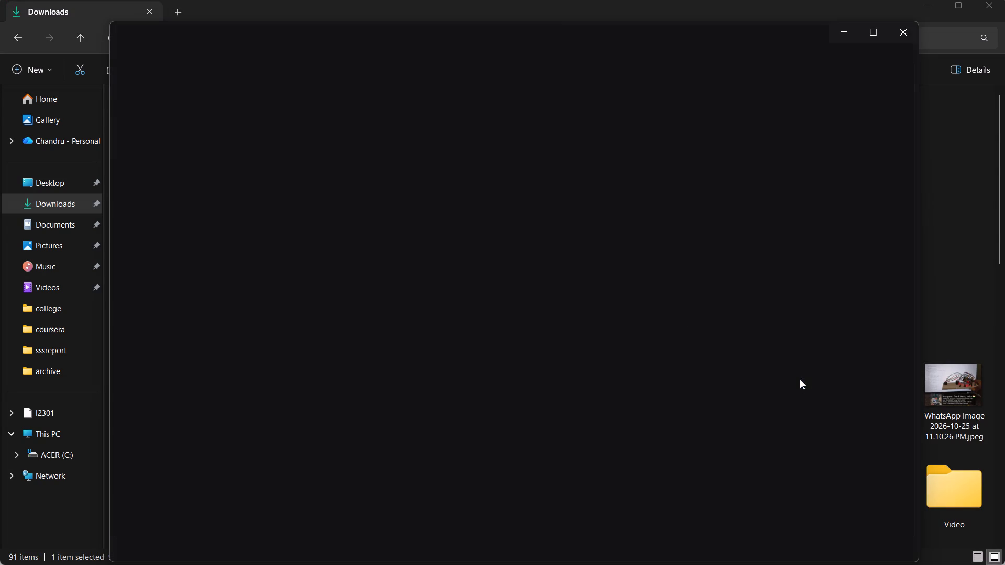
{"action": "left_click", "coordinate": [875, 35]}
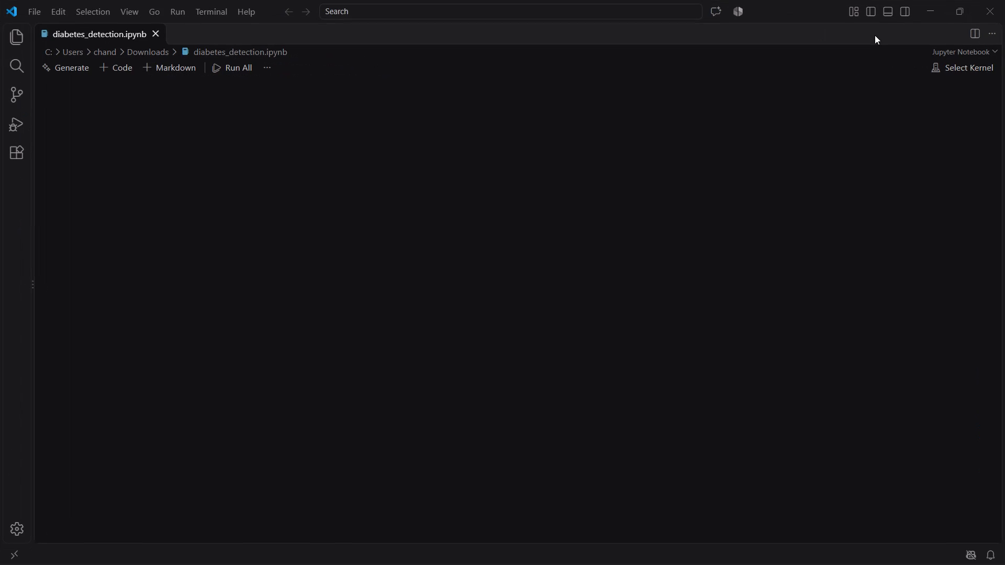
Examine the notebook's cells and outputs from the library imports through data preprocessing to the model definition.
{"action": "scroll", "coordinate": [582, 279], "scroll_direction": "down", "scroll_amount": 3}
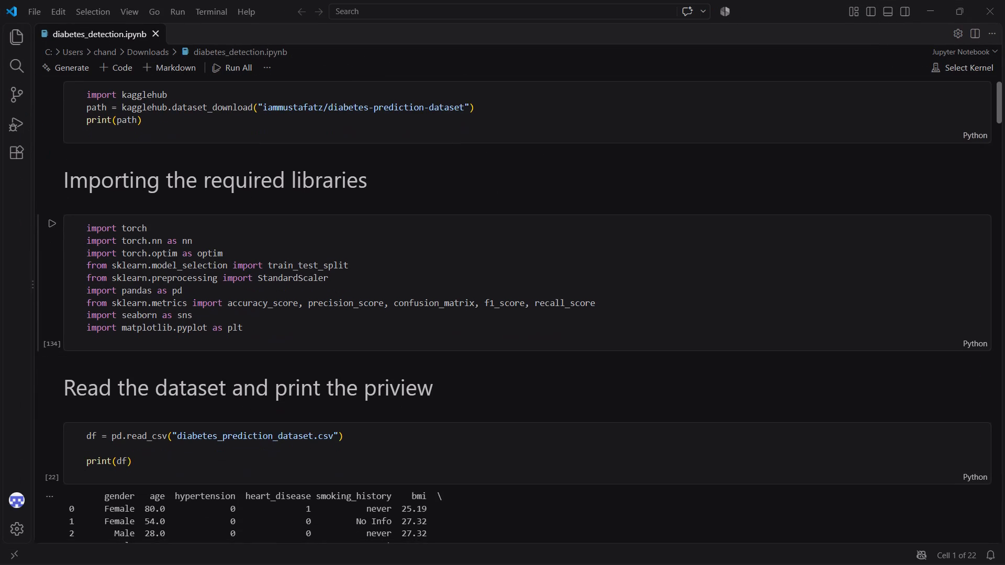
{"action": "scroll", "coordinate": [582, 279], "scroll_direction": "down", "scroll_amount": 6}
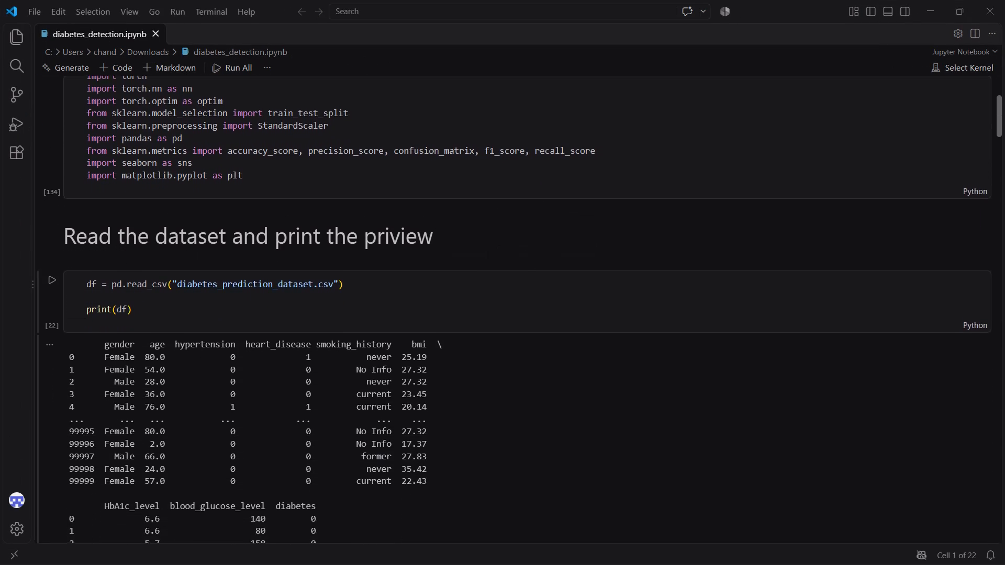
{"action": "scroll", "coordinate": [582, 279], "scroll_direction": "down", "scroll_amount": 5}
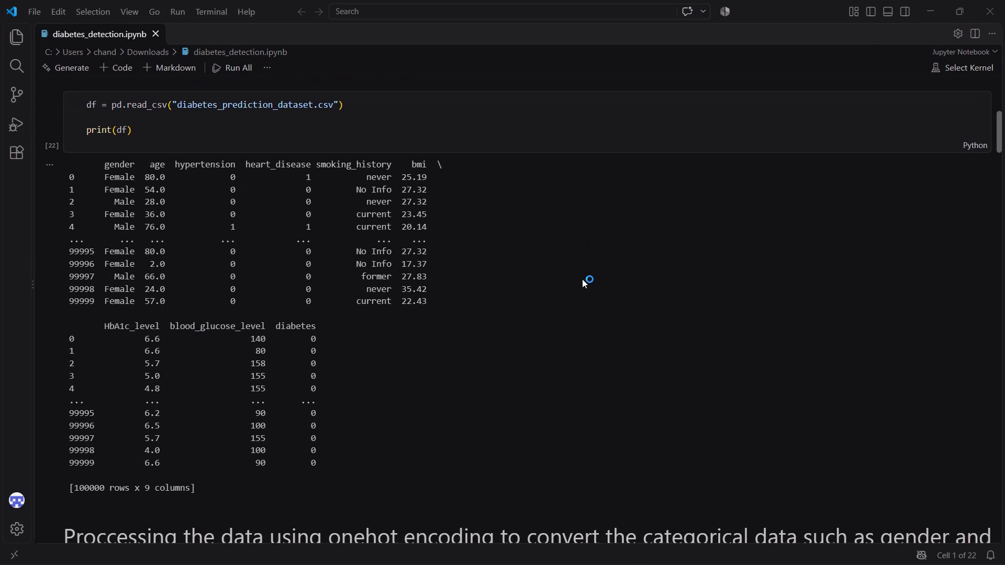
{"action": "scroll", "coordinate": [582, 279], "scroll_direction": "down", "scroll_amount": 5}
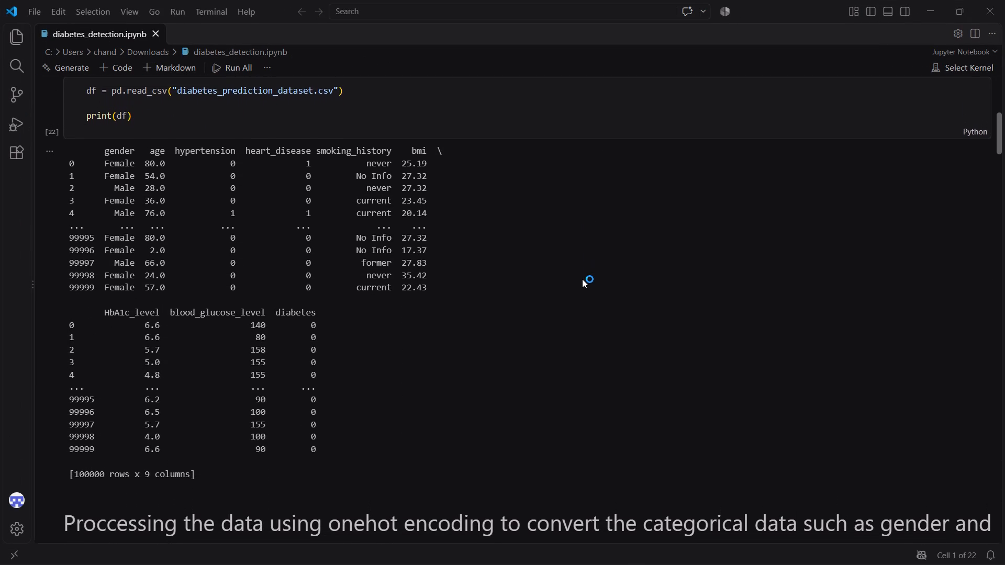
{"action": "scroll", "coordinate": [582, 279], "scroll_direction": "down", "scroll_amount": 5}
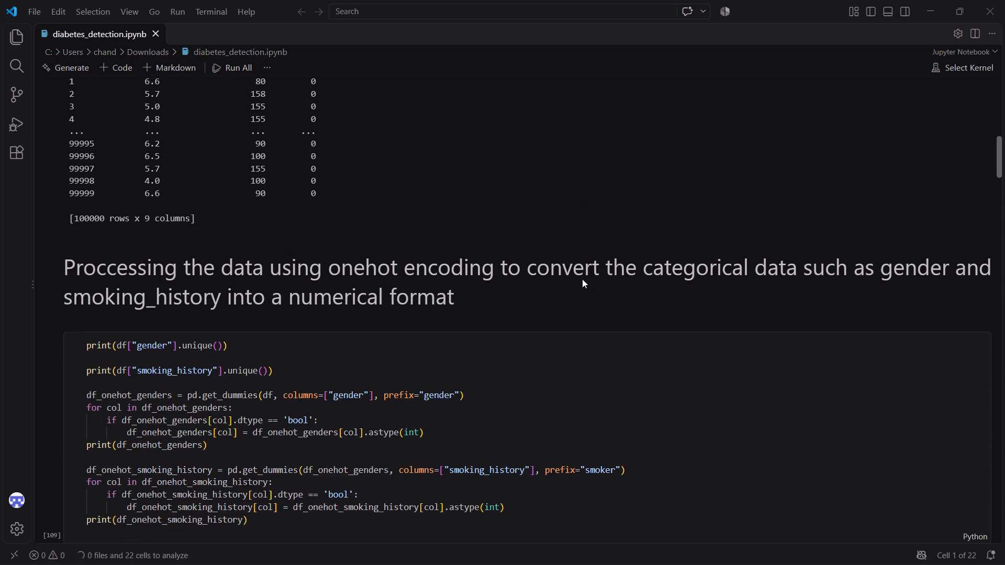
{"action": "scroll", "coordinate": [582, 279], "scroll_direction": "down", "scroll_amount": 5}
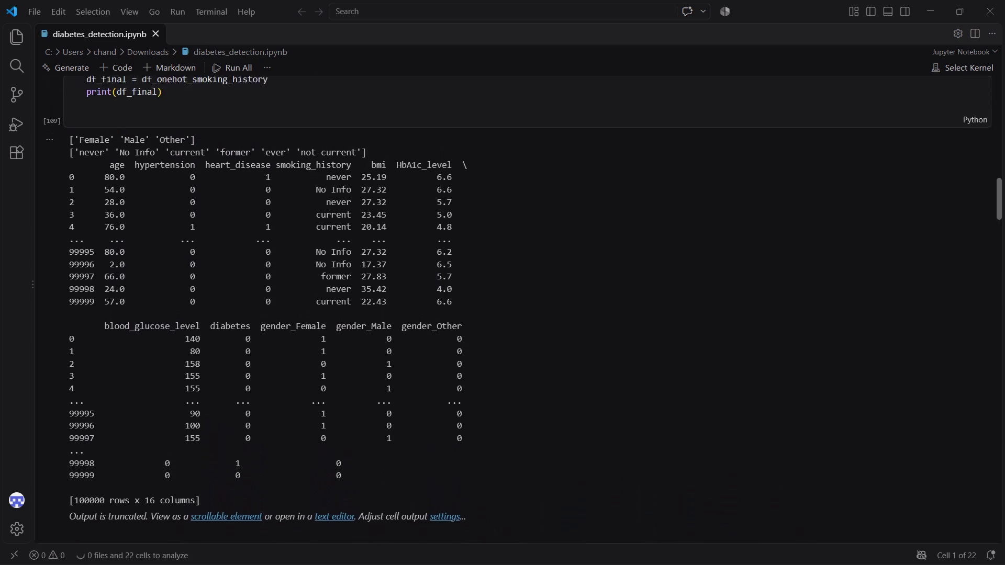
{"action": "scroll", "coordinate": [582, 279], "scroll_direction": "down", "scroll_amount": 5}
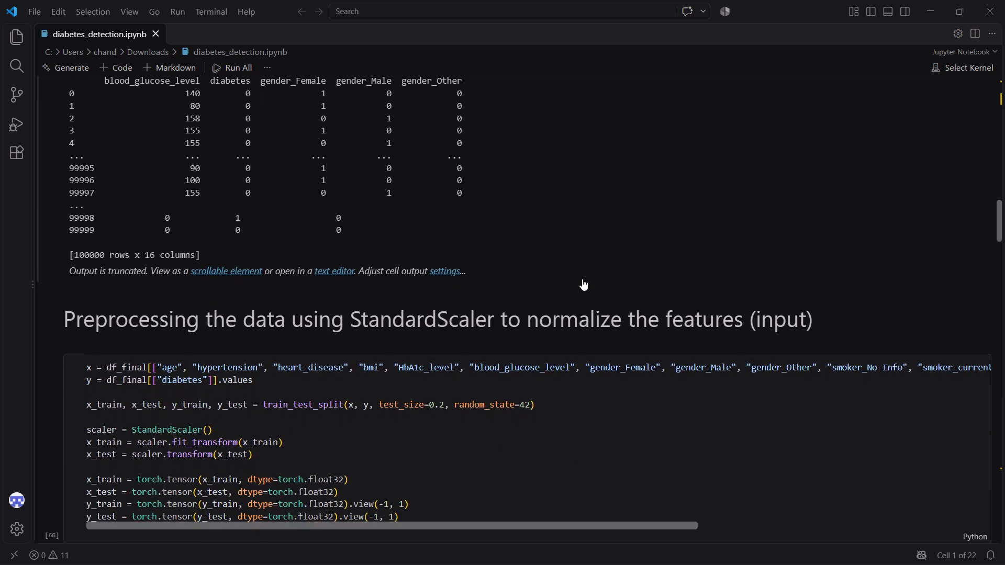
{"action": "scroll", "coordinate": [582, 279], "scroll_direction": "down", "scroll_amount": 5}
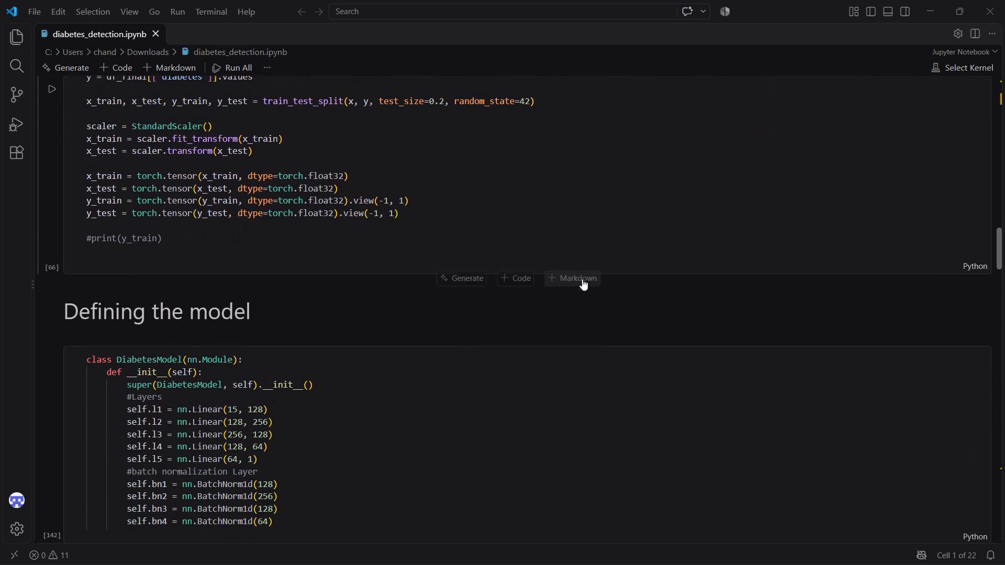
Switch back to ANNreport.docx in Word, place the cursor after the training loss sentence in section 5.3, and save the document.
{"action": "key", "text": "alt+Tab"}
{"action": "key", "text": "alt+Tab"}
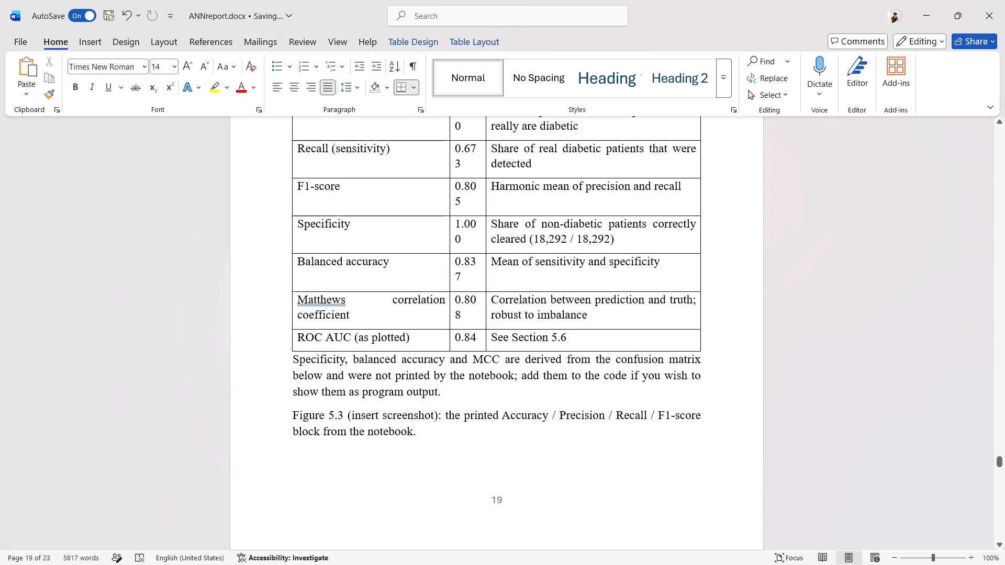
{"action": "scroll", "coordinate": [567, 389], "scroll_direction": "up", "scroll_amount": 4}
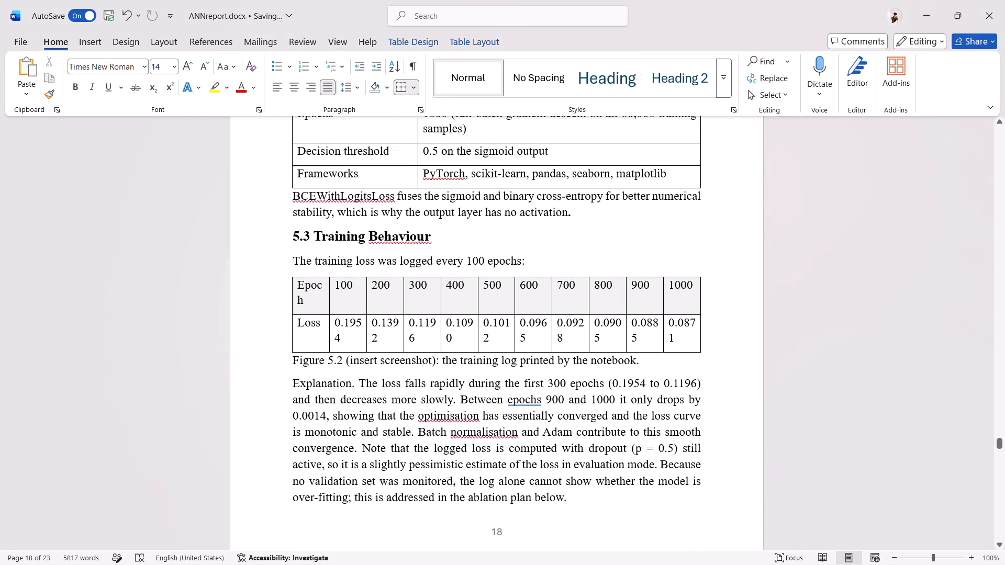
{"action": "left_click", "coordinate": [565, 263]}
{"action": "key", "text": "ctrl+a"}
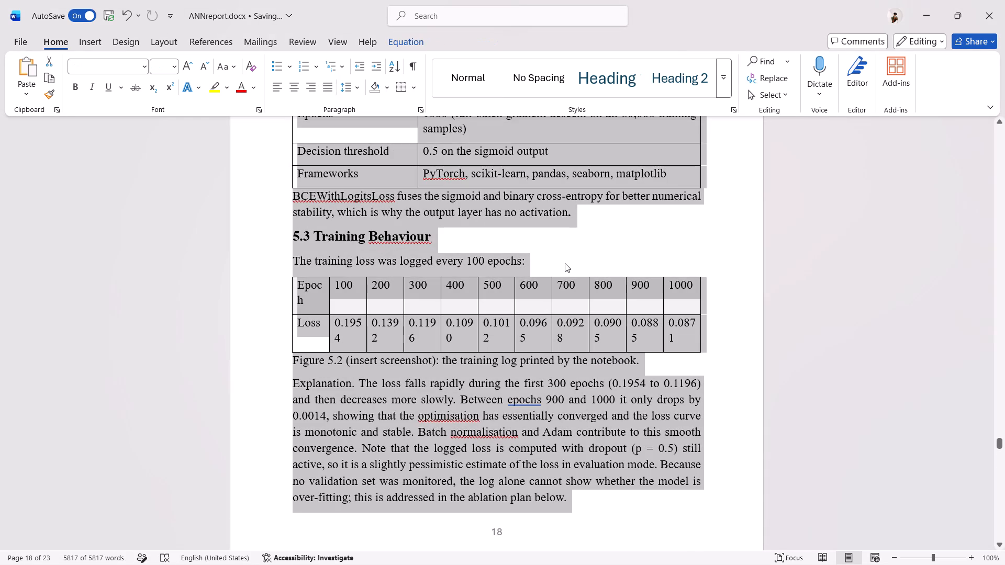
{"action": "left_click", "coordinate": [549, 265]}
{"action": "key", "text": "ctrl+s"}
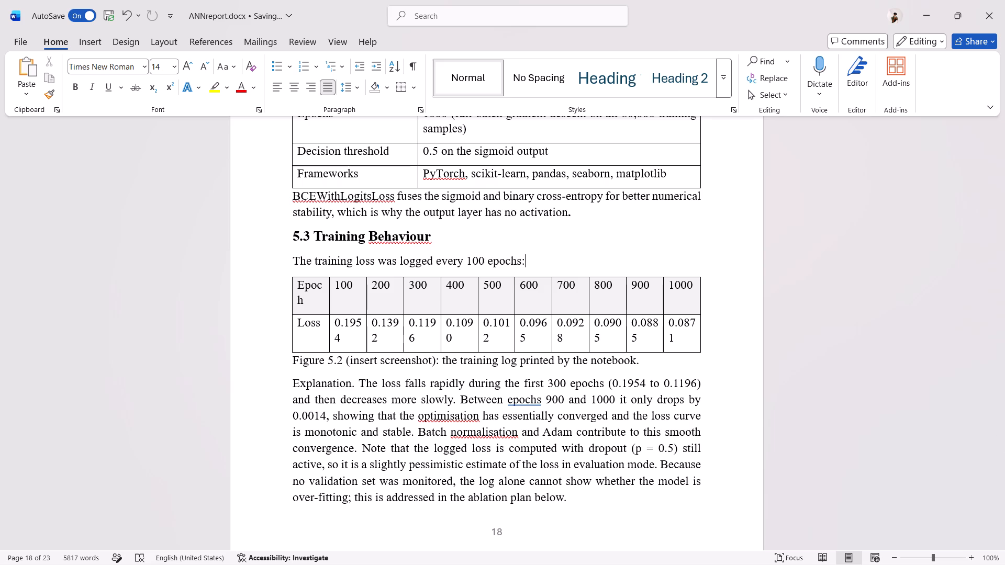
Review the report from section 5.3 Training Behaviour through to the end of the state-of-the-art analysis.
{"action": "scroll", "coordinate": [549, 265], "scroll_direction": "down", "scroll_amount": 1}
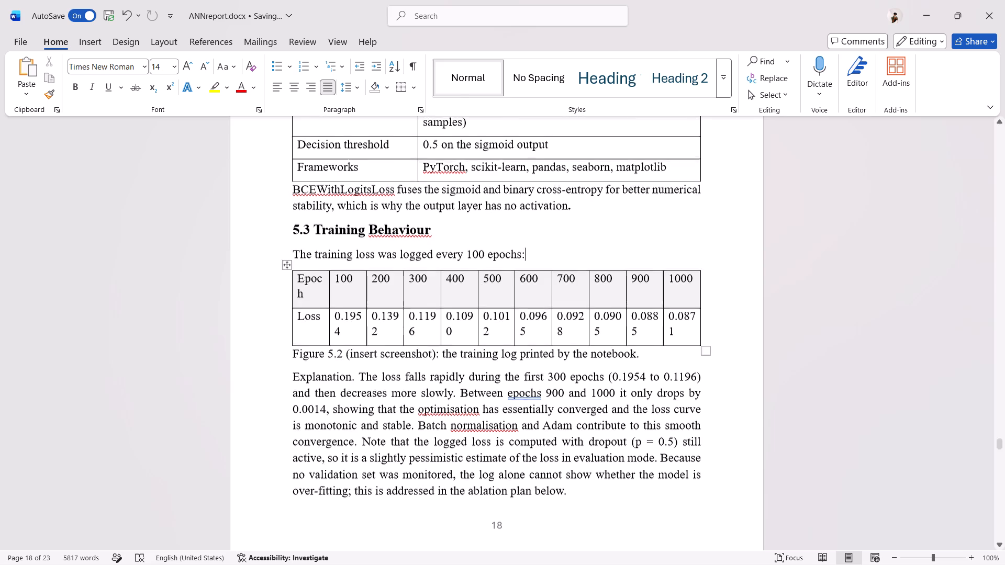
{"action": "scroll", "coordinate": [549, 265], "scroll_direction": "down", "scroll_amount": 8}
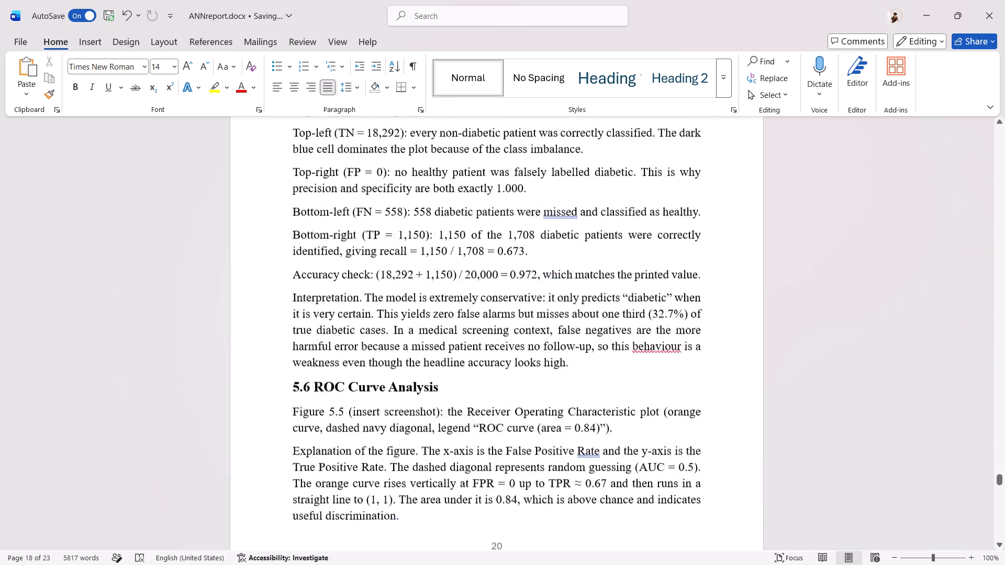
{"action": "scroll", "coordinate": [549, 265], "scroll_direction": "down", "scroll_amount": 6}
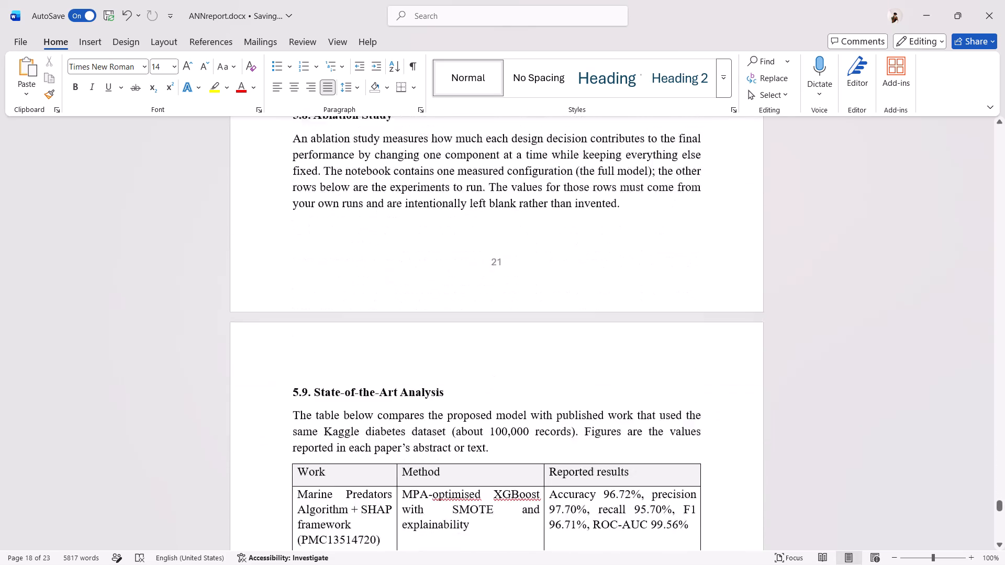
{"action": "scroll", "coordinate": [549, 265], "scroll_direction": "down", "scroll_amount": 6}
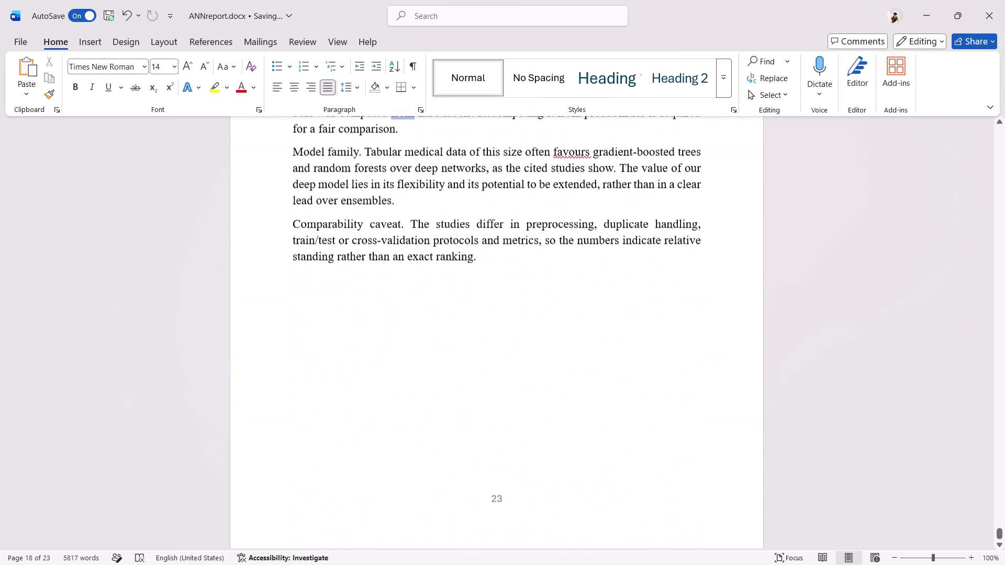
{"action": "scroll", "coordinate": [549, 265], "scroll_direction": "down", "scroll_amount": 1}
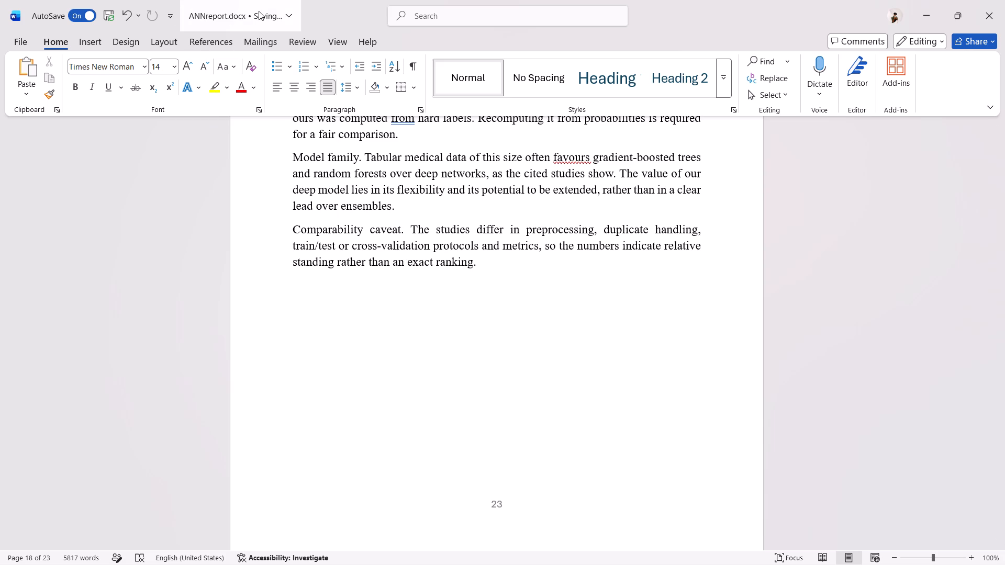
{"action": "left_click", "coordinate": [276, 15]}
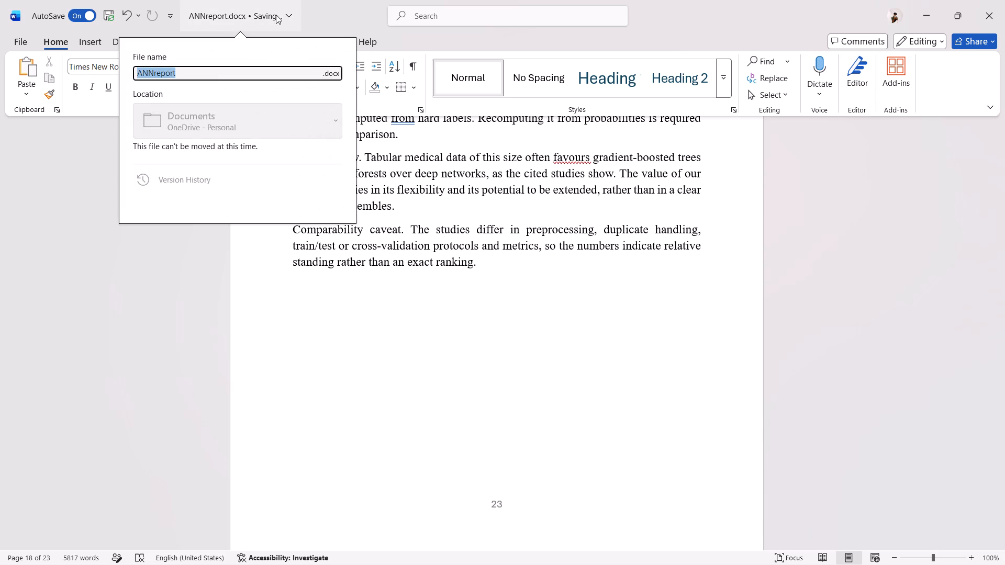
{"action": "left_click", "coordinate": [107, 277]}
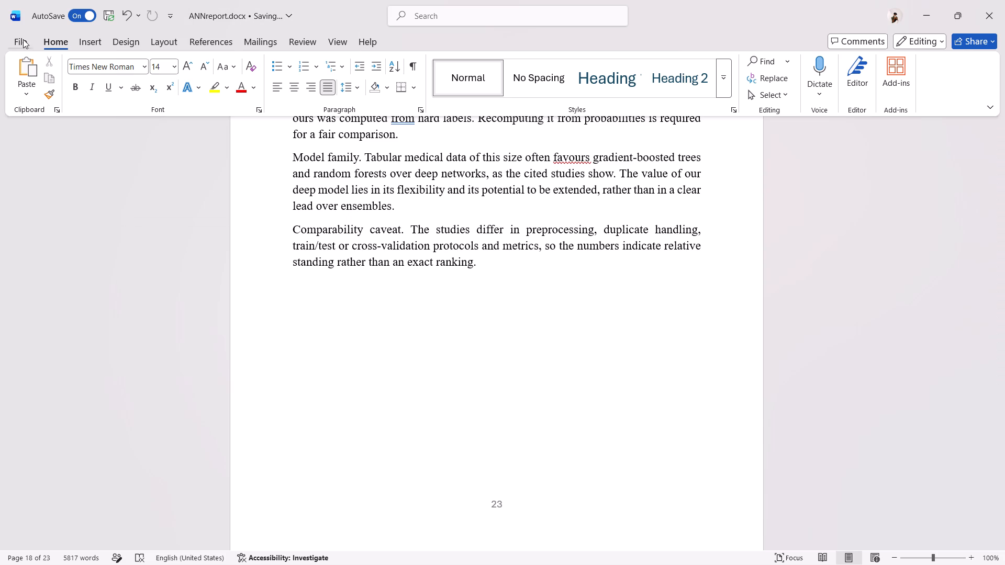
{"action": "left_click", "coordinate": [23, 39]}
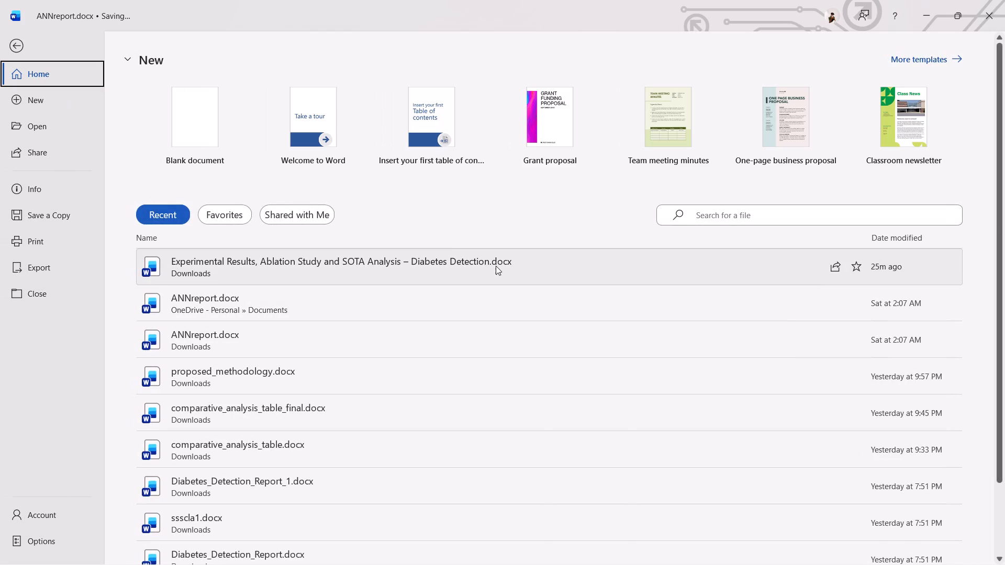
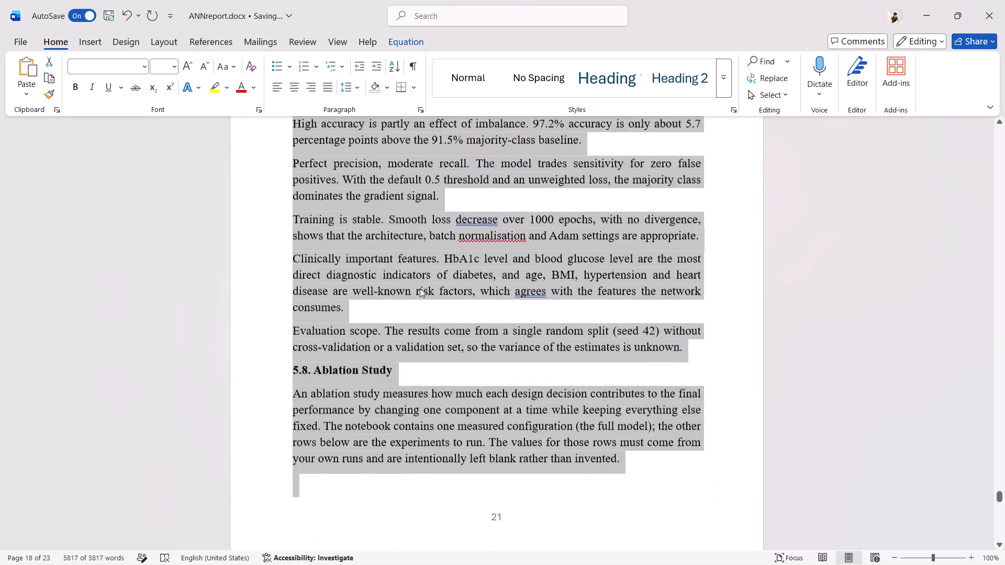
{"action": "scroll", "coordinate": [420, 288], "scroll_direction": "up", "scroll_amount": 8}
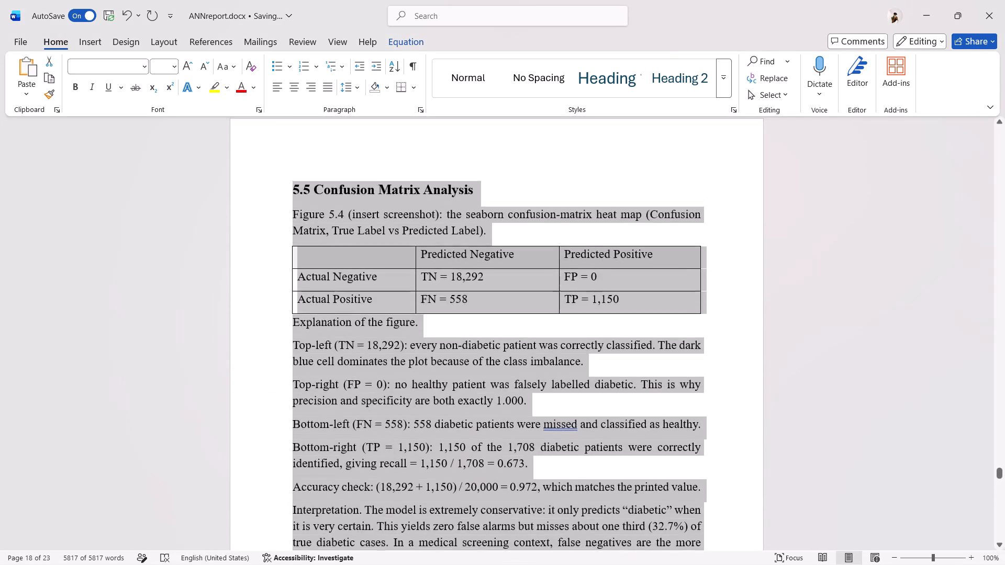
{"action": "scroll", "coordinate": [420, 288], "scroll_direction": "up", "scroll_amount": 9}
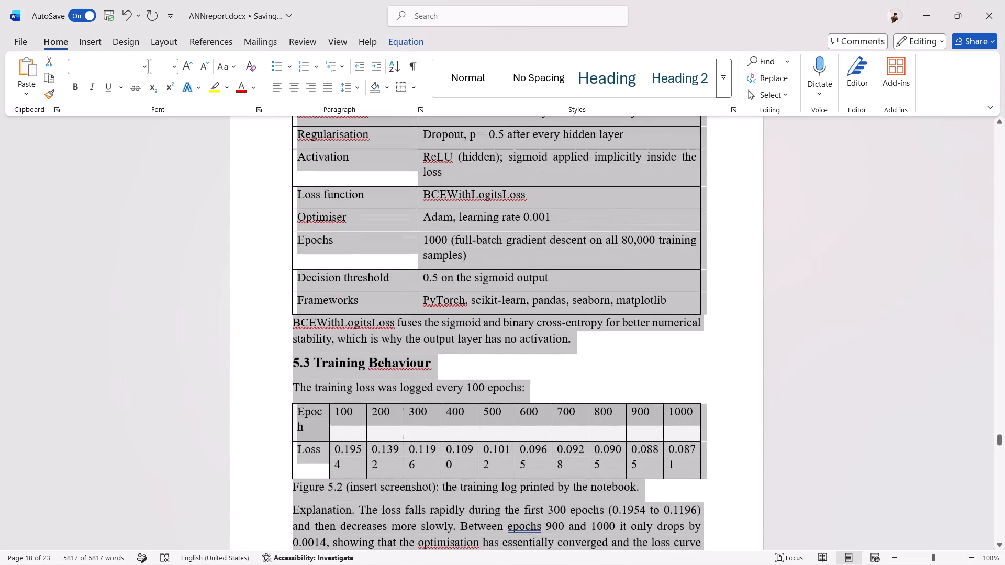
{"action": "scroll", "coordinate": [420, 288], "scroll_direction": "up", "scroll_amount": 7}
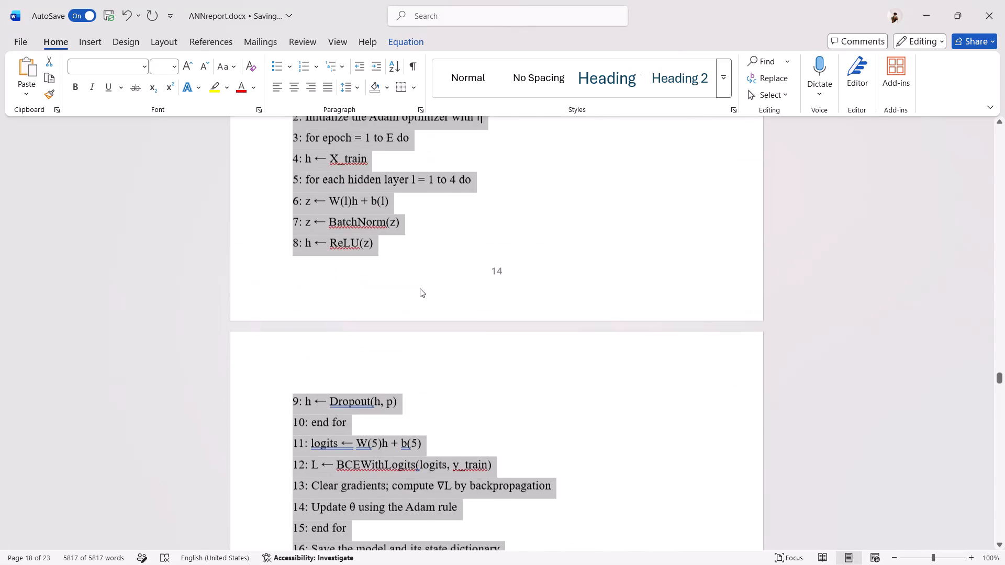
{"action": "scroll", "coordinate": [420, 288], "scroll_direction": "down", "scroll_amount": 2}
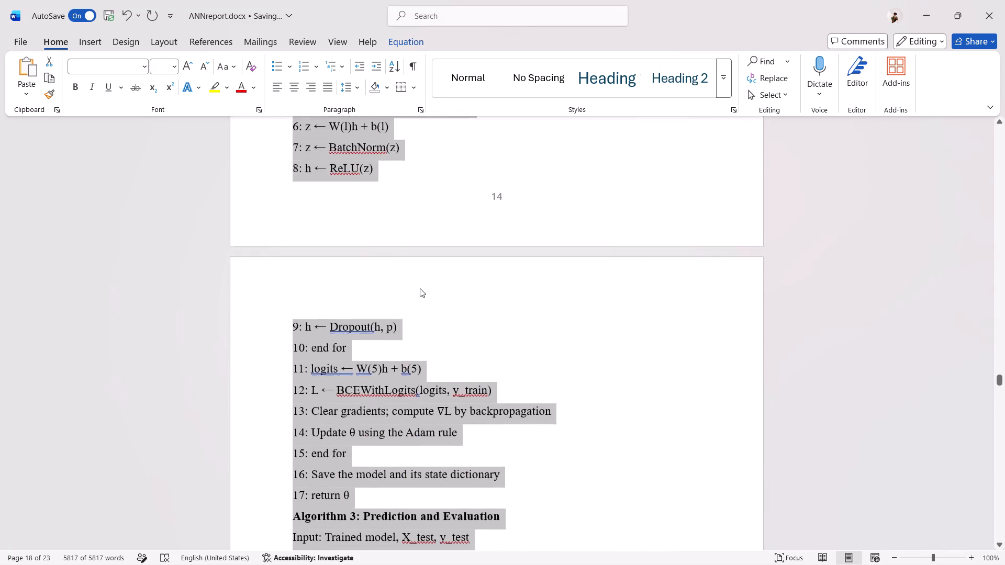
{"action": "scroll", "coordinate": [420, 288], "scroll_direction": "down", "scroll_amount": 3}
{"action": "left_click", "coordinate": [428, 337]}
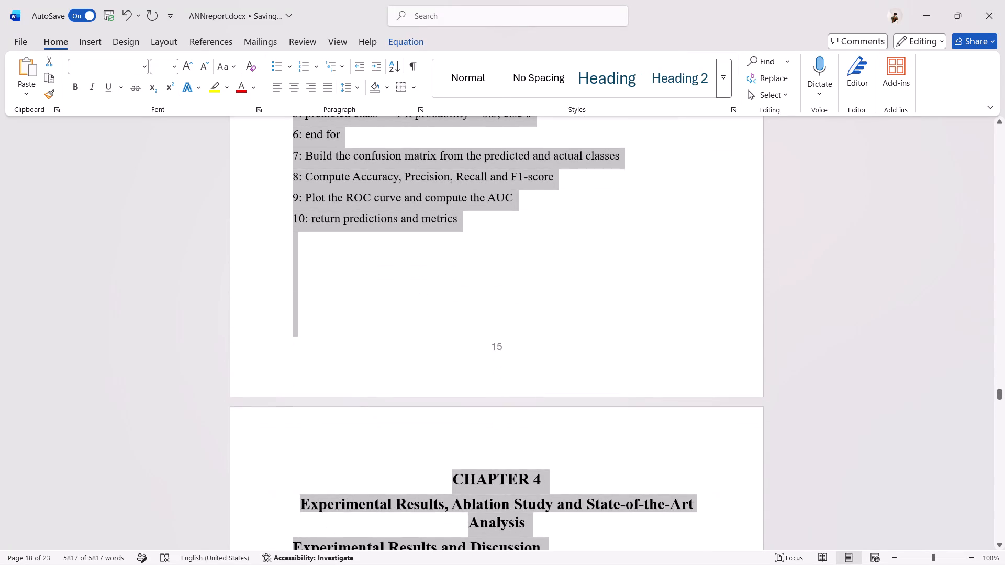
{"action": "scroll", "coordinate": [473, 423], "scroll_direction": "down", "scroll_amount": 1}
{"action": "scroll", "coordinate": [449, 349], "scroll_direction": "down", "scroll_amount": 1}
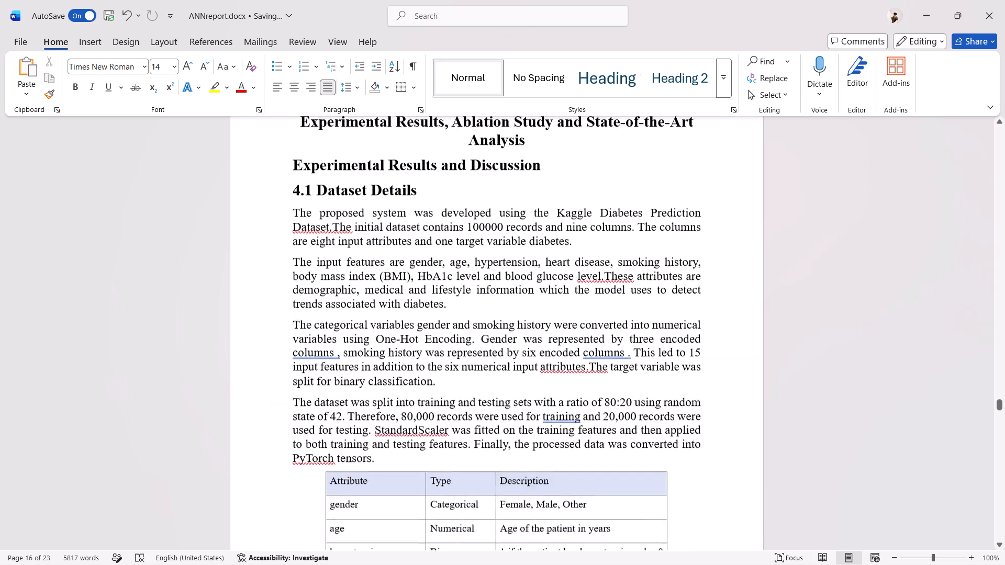
{"action": "scroll", "coordinate": [449, 349], "scroll_direction": "down", "scroll_amount": 5}
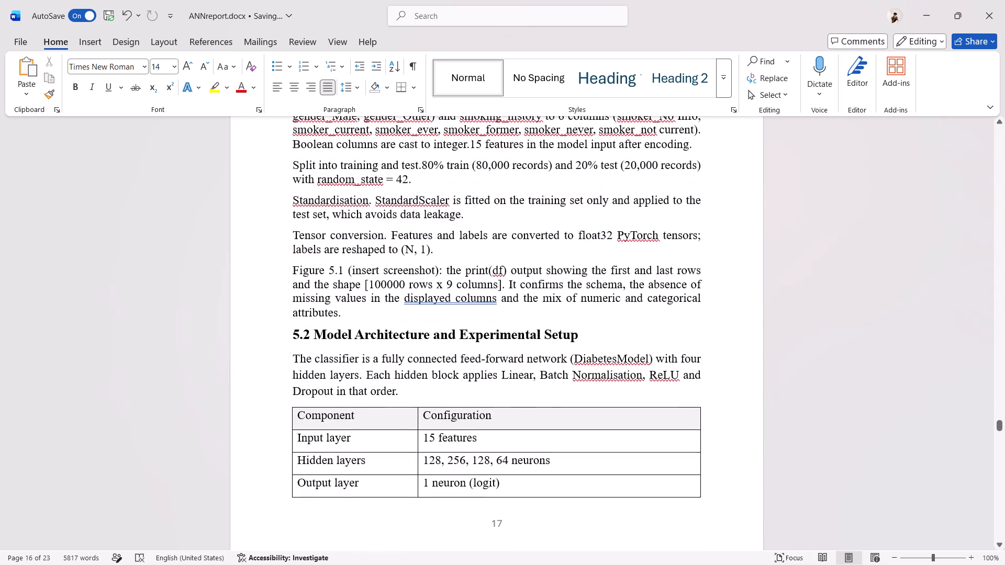
{"action": "left_click", "coordinate": [438, 241]}
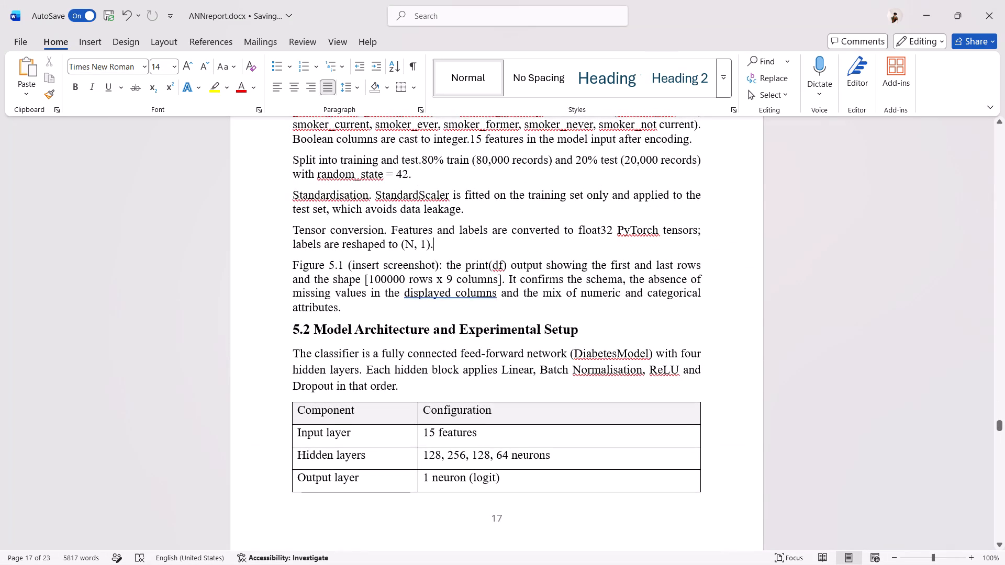
{"action": "key", "text": "Return"}
{"action": "key", "text": "ctrl+v"}
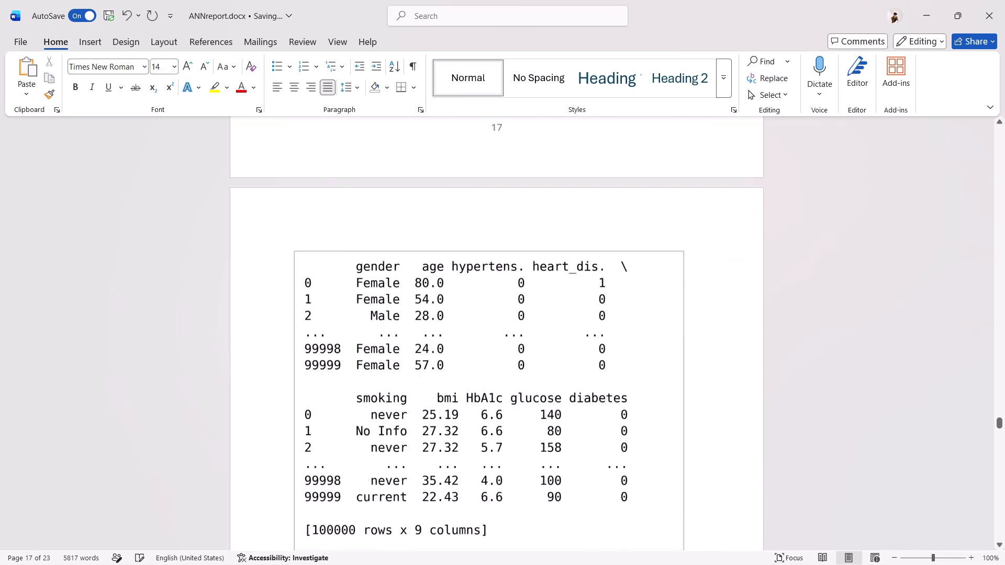
Reduce only the height of the pasted dataset preview image so it fits on page 17 together with its caption.
{"action": "scroll", "coordinate": [438, 241], "scroll_direction": "up", "scroll_amount": 5}
{"action": "scroll", "coordinate": [438, 241], "scroll_direction": "down", "scroll_amount": 2}
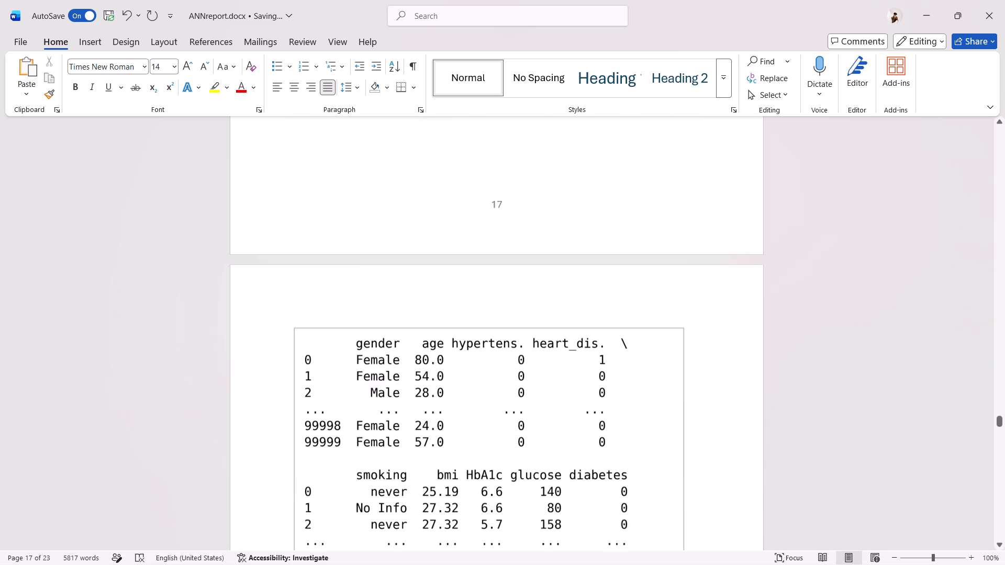
{"action": "scroll", "coordinate": [438, 241], "scroll_direction": "down", "scroll_amount": 2}
{"action": "left_click", "coordinate": [438, 241]}
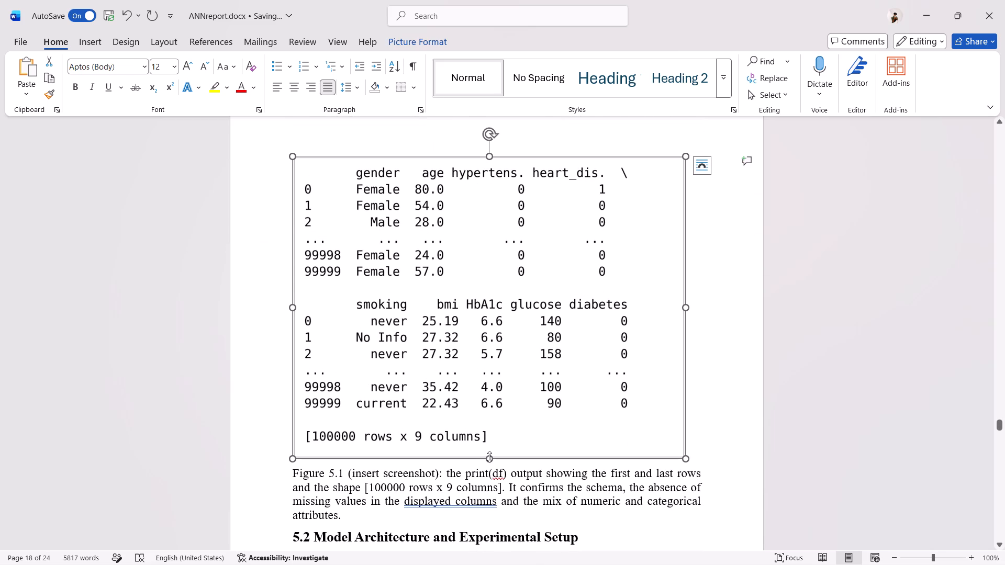
{"action": "left_click_drag", "start_coordinate": [489, 458], "coordinate": [489, 454]}
{"action": "left_click_drag", "start_coordinate": [489, 454], "coordinate": [484, 334]}
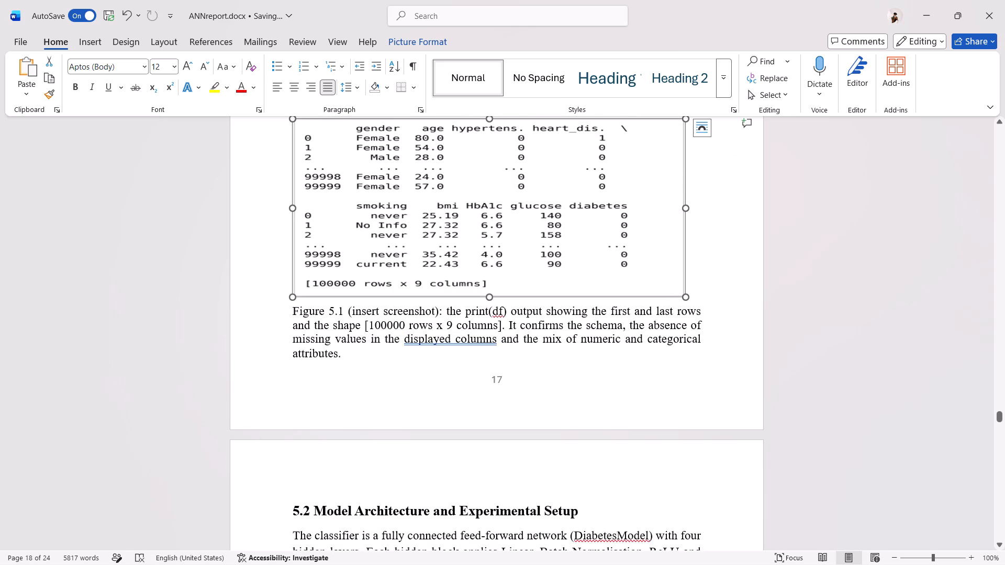
{"action": "scroll", "coordinate": [554, 365], "scroll_direction": "up", "scroll_amount": 6}
{"action": "scroll", "coordinate": [554, 365], "scroll_direction": "down", "scroll_amount": 1}
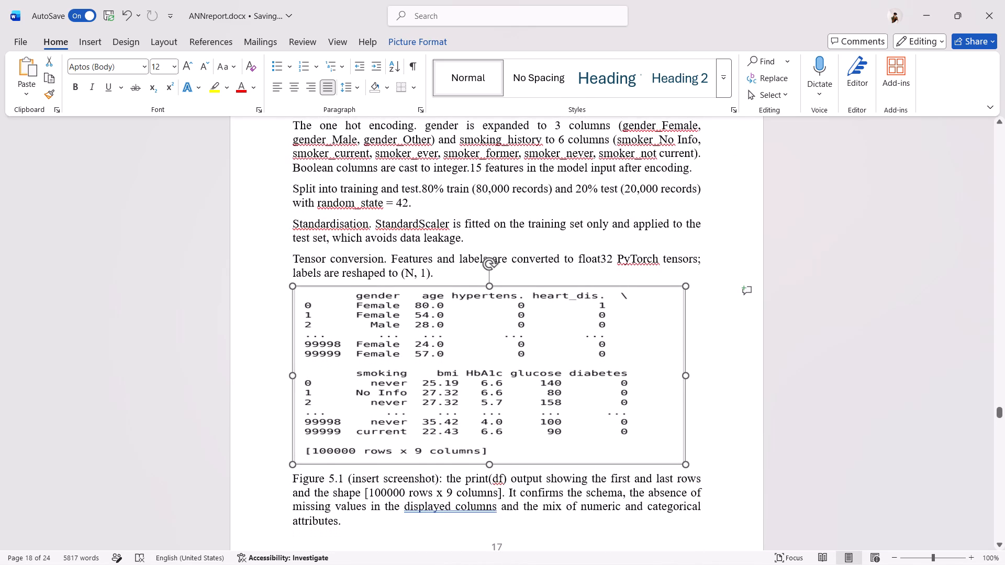
Renumber the dataset preview caption as Figure 4.1 and delete its "(insert screenshot):" placeholder.
{"action": "left_click", "coordinate": [332, 481]}
{"action": "key", "text": "BackSpace"}
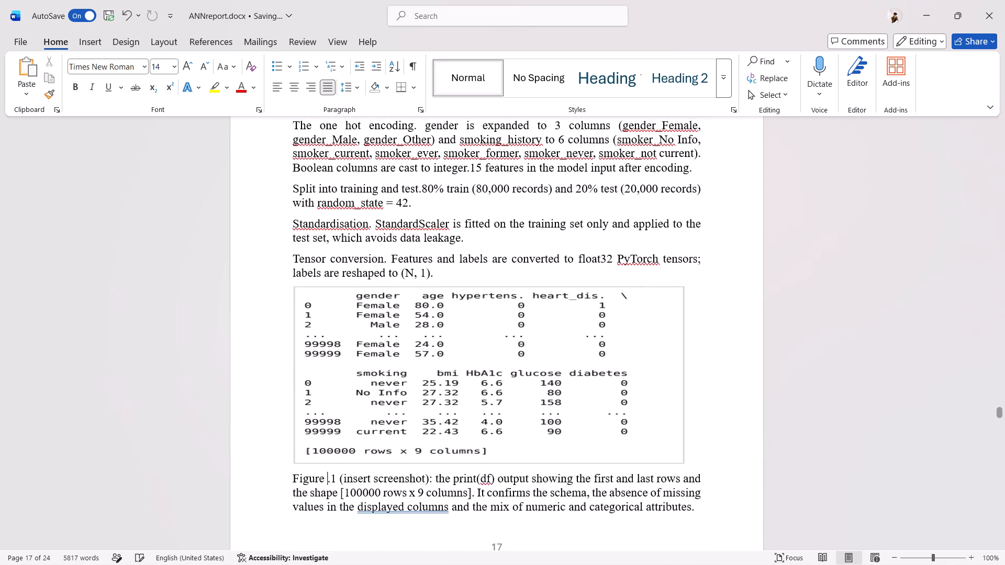
{"action": "key", "text": "4"}
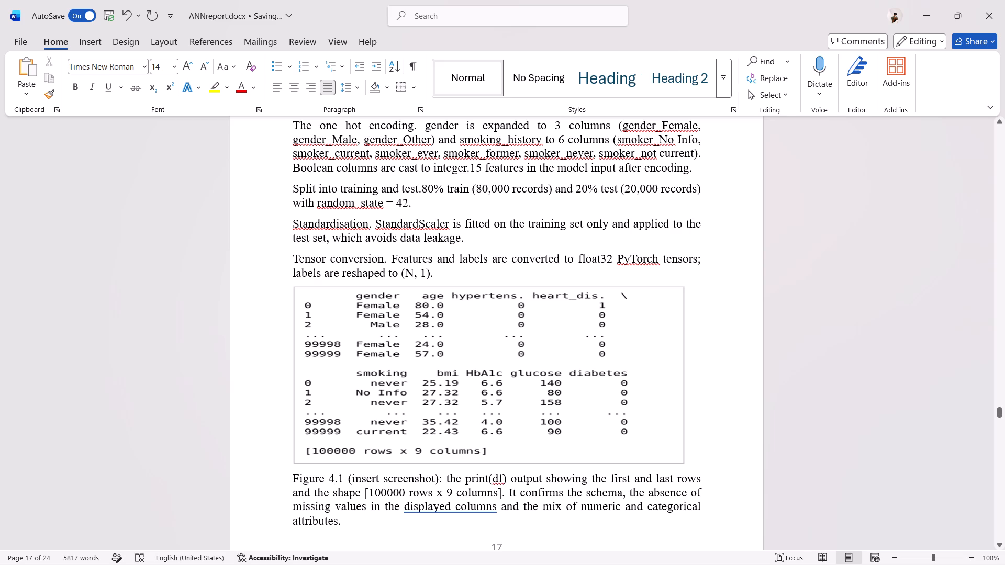
{"action": "left_click", "coordinate": [293, 478]}
{"action": "left_click_drag", "start_coordinate": [443, 481], "coordinate": [349, 482]}
{"action": "key", "text": "BackSpace"}
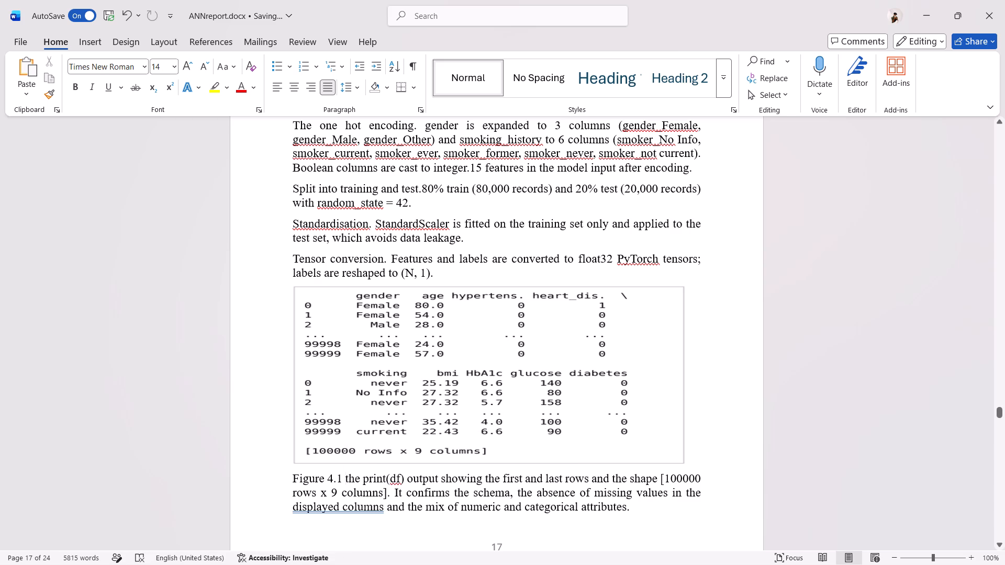
Add a colon and a space after "Figure 4.1" in the dataset preview caption.
{"action": "key", "text": "BackSpace"}
{"action": "type", "text": ":"}
{"action": "key", "text": "space"}
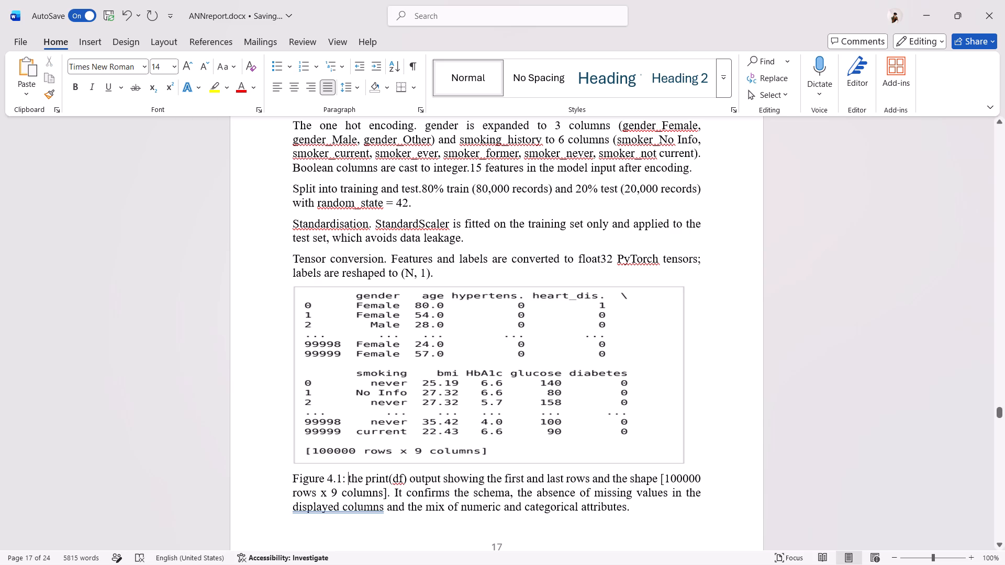
Renumber the "Model Architecture and Experimental Setup" heading as 4.2.
{"action": "scroll", "coordinate": [538, 506], "scroll_direction": "down", "scroll_amount": 1}
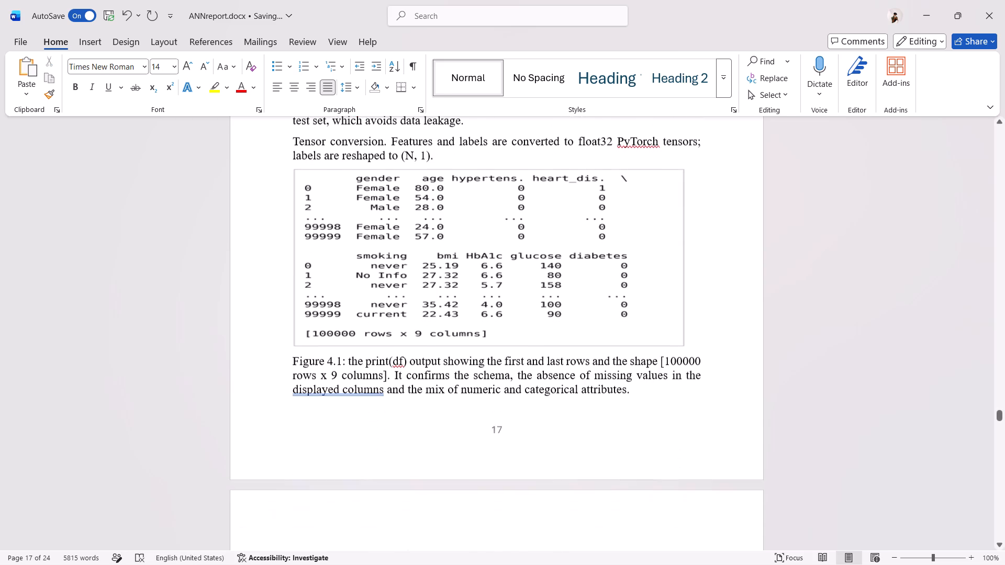
{"action": "scroll", "coordinate": [538, 506], "scroll_direction": "down", "scroll_amount": 1}
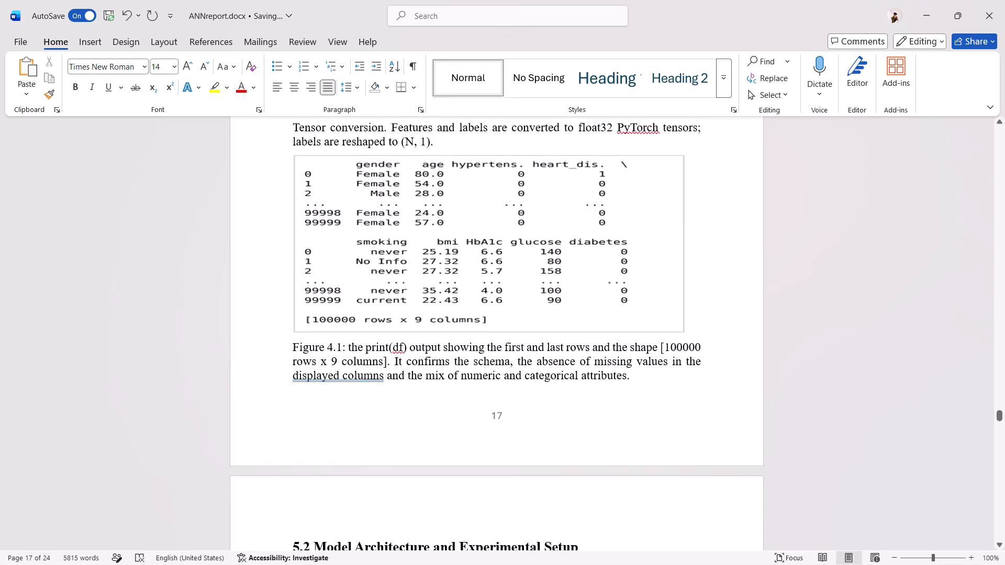
{"action": "scroll", "coordinate": [538, 506], "scroll_direction": "down", "scroll_amount": 1}
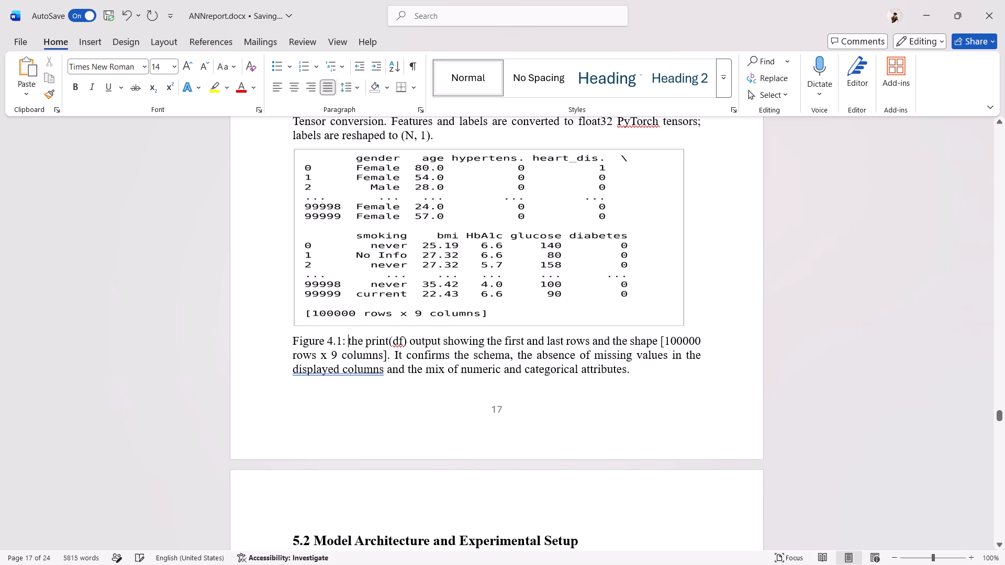
{"action": "scroll", "coordinate": [538, 506], "scroll_direction": "down", "scroll_amount": 1}
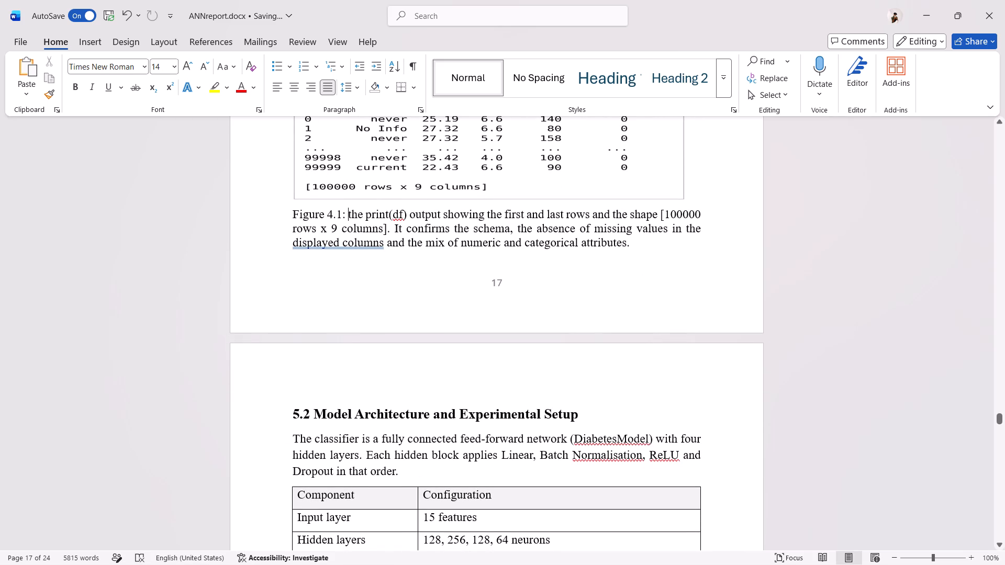
{"action": "left_click", "coordinate": [298, 417]}
{"action": "key", "text": "BackSpace"}
{"action": "key", "text": "4"}
Find the training log caption in section 5.3, then copy Fig2_training_log.png from the files folder in File Explorer.
{"action": "scroll", "coordinate": [372, 456], "scroll_direction": "down", "scroll_amount": 3}
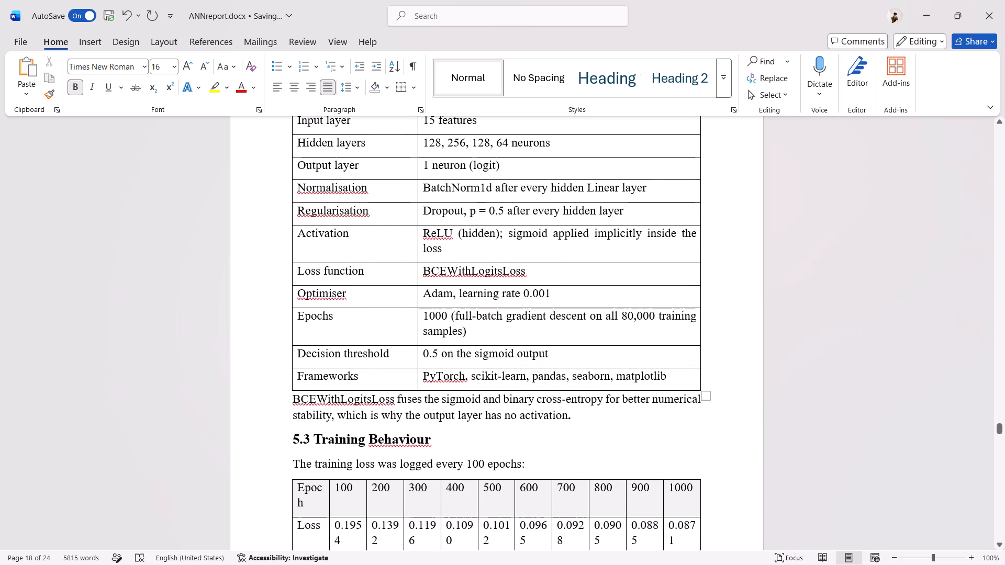
{"action": "scroll", "coordinate": [372, 456], "scroll_direction": "down", "scroll_amount": 2}
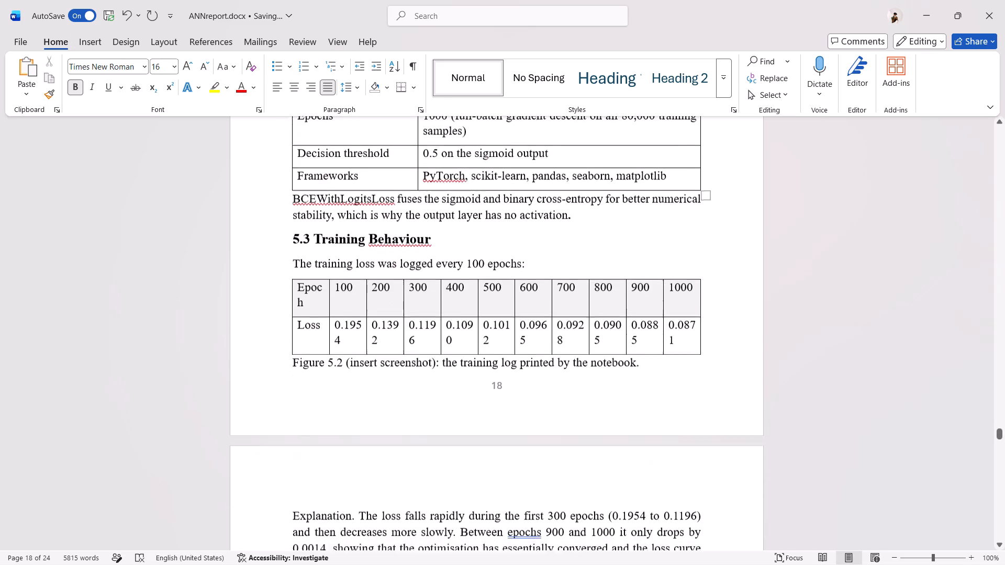
{"action": "scroll", "coordinate": [372, 456], "scroll_direction": "down", "scroll_amount": 1}
{"action": "key", "text": "alt+Tab"}
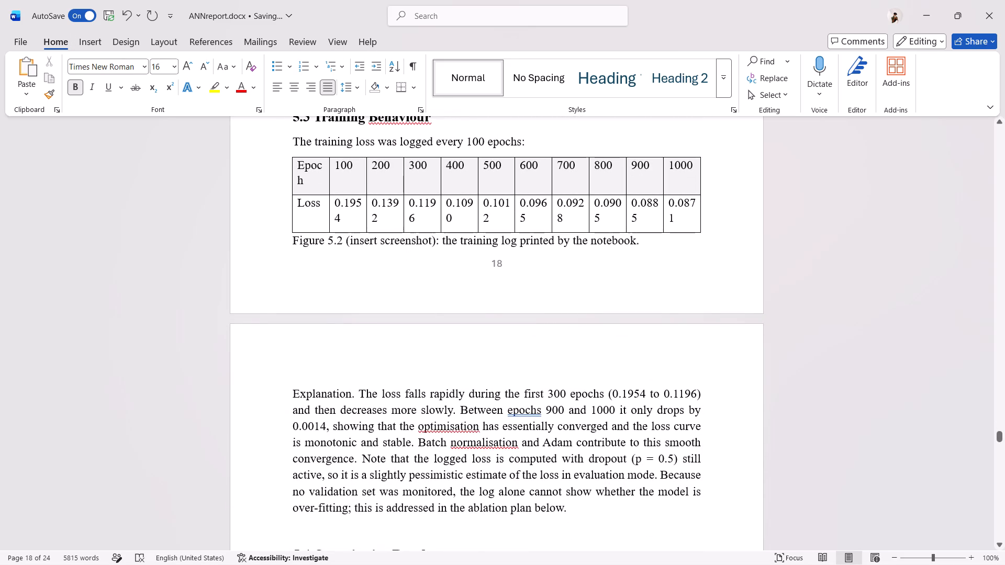
{"action": "key", "text": "alt+Tab"}
{"action": "key", "text": "alt+Tab"}
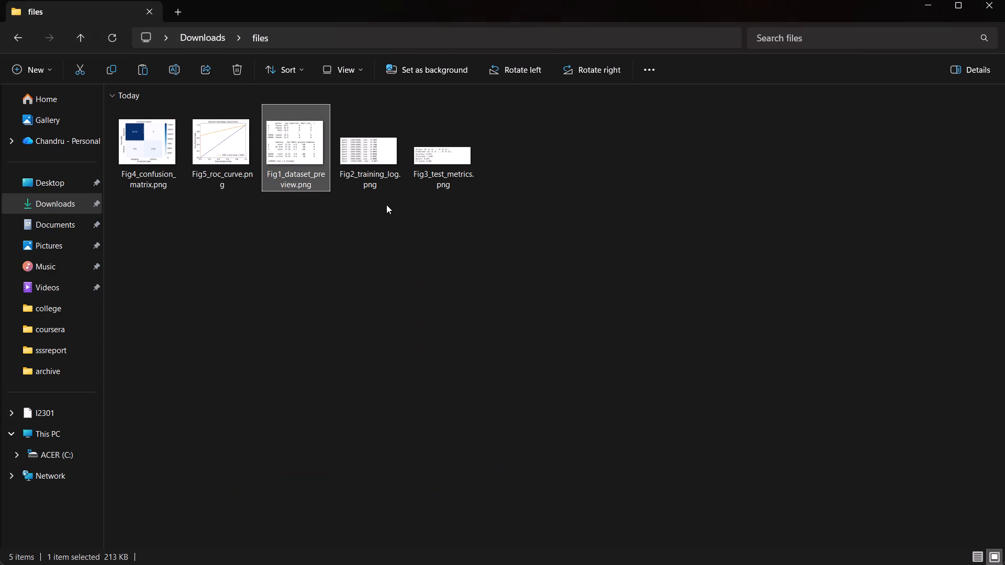
{"action": "left_click", "coordinate": [393, 157]}
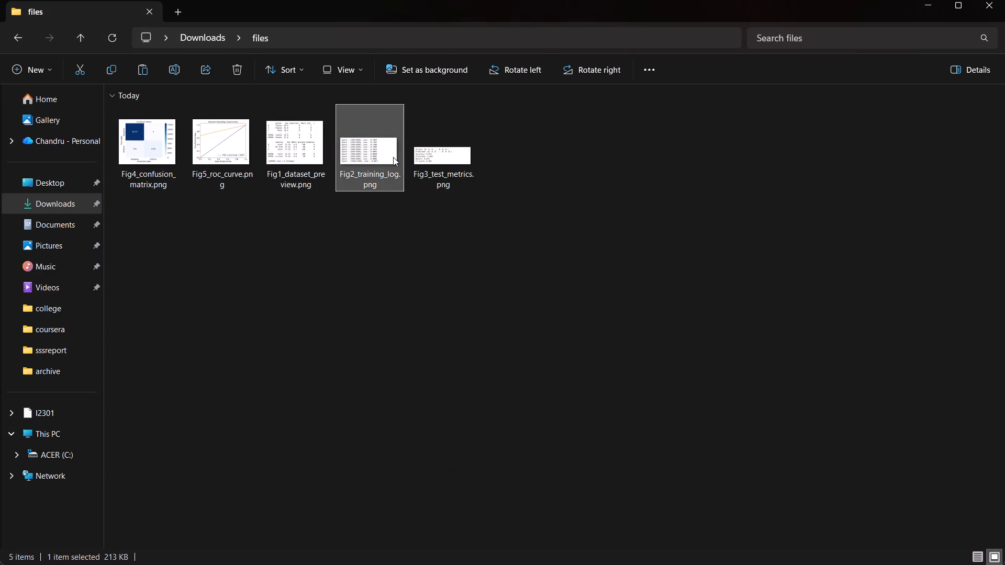
{"action": "key", "text": "ctrl+c"}
{"action": "key", "text": "alt+Tab"}
{"action": "key", "text": "alt+Tab"}
{"action": "key", "text": "alt+Tab"}
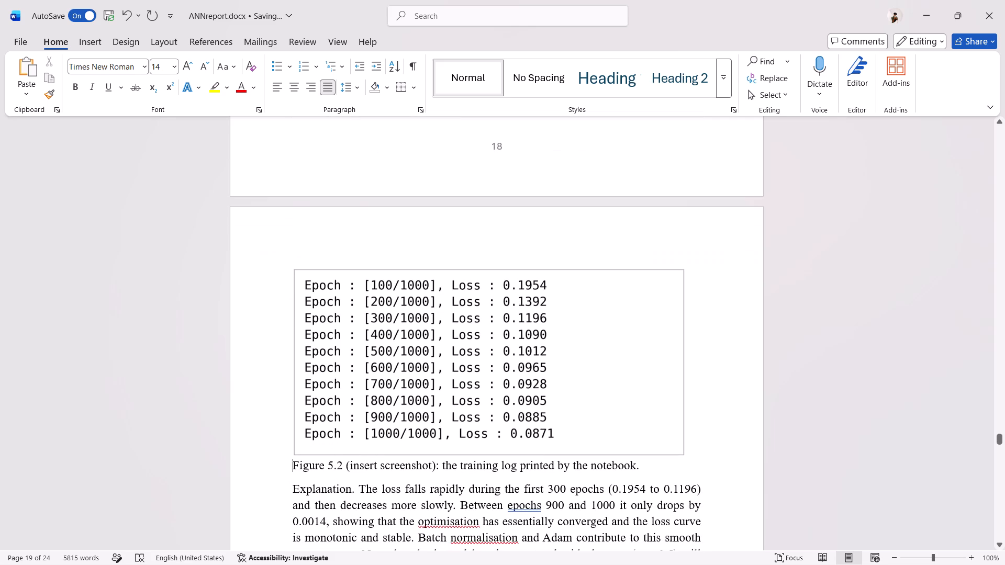
{"action": "left_click", "coordinate": [438, 468]}
{"action": "key", "text": "Left"}
{"action": "key", "text": "BackSpace"}
{"action": "key", "text": "BackSpace"}
{"action": "key", "text": "BackSpace"}
{"action": "key", "text": "BackSpace"}
{"action": "key", "text": "BackSpace"}
{"action": "key", "text": "BackSpace"}
{"action": "key", "text": "BackSpace"}
{"action": "key", "text": "BackSpace"}
{"action": "key", "text": "BackSpace"}
{"action": "key", "text": "BackSpace"}
{"action": "key", "text": "BackSpace"}
{"action": "key", "text": "BackSpace"}
{"action": "key", "text": "BackSpace"}
{"action": "key", "text": "BackSpace"}
{"action": "key", "text": "BackSpace"}
{"action": "key", "text": "BackSpace"}
{"action": "key", "text": "BackSpace"}
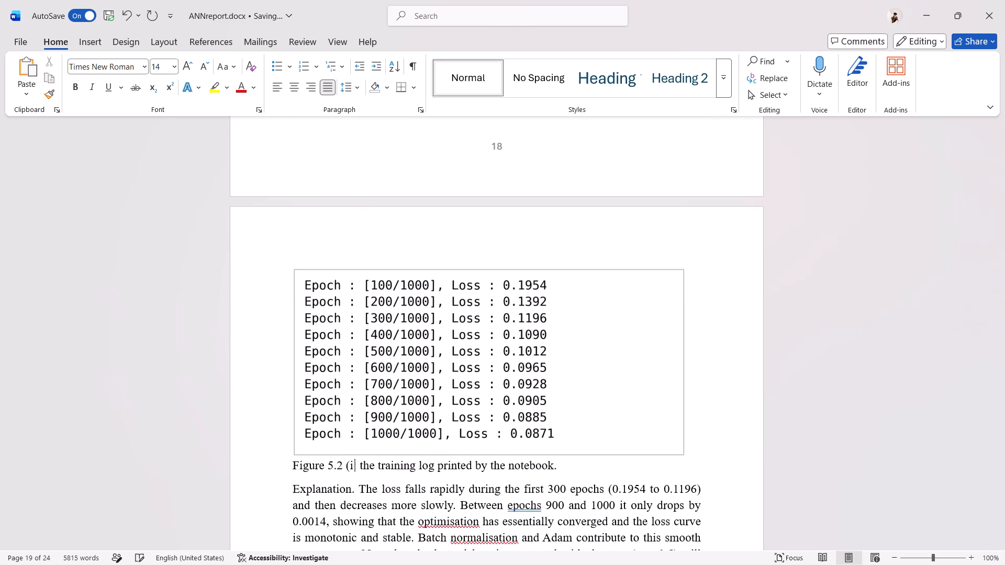
{"action": "key", "text": "BackSpace"}
{"action": "key", "text": "BackSpace"}
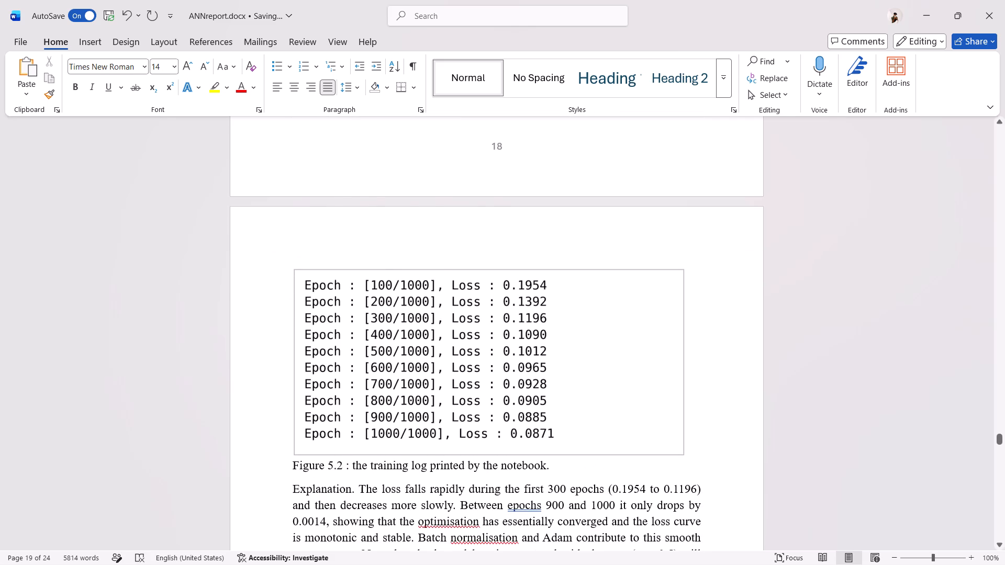
Scale the training log image down proportionally to a little over four fifths of its width.
{"action": "scroll", "coordinate": [604, 401], "scroll_direction": "up", "scroll_amount": 1}
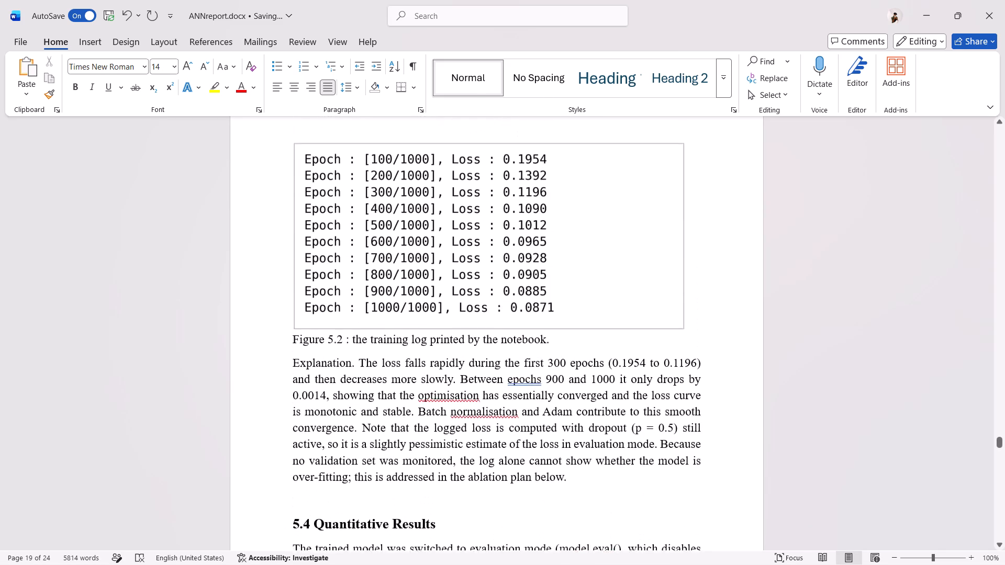
{"action": "scroll", "coordinate": [604, 401], "scroll_direction": "up", "scroll_amount": 1}
{"action": "left_click", "coordinate": [654, 383]}
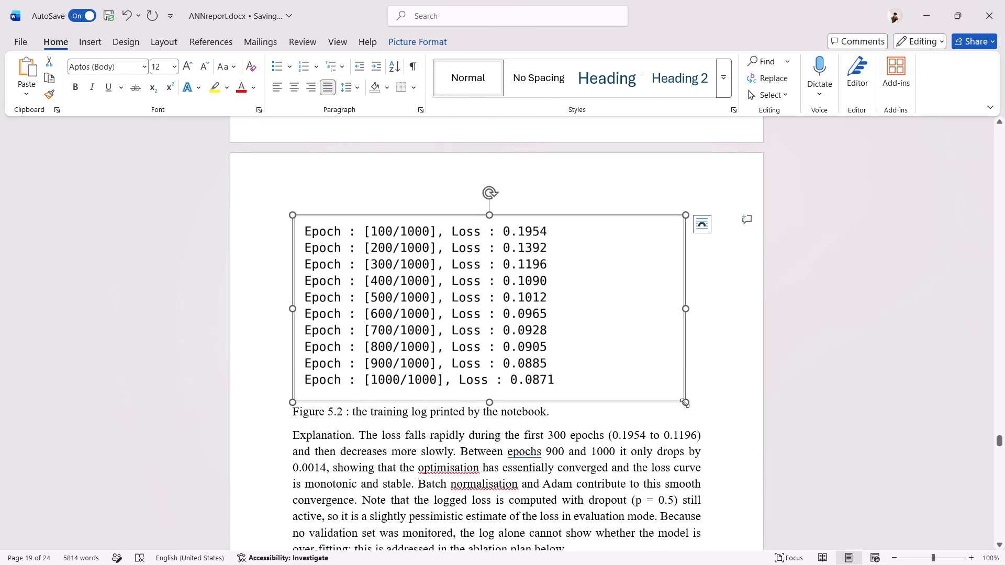
{"action": "left_click_drag", "start_coordinate": [685, 403], "coordinate": [657, 352]}
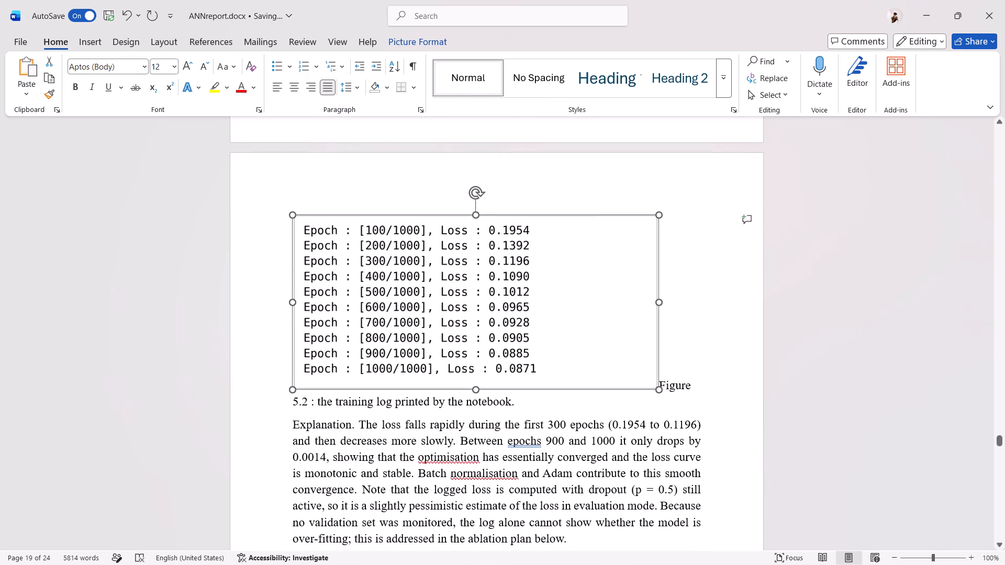
{"action": "left_click_drag", "start_coordinate": [657, 352], "coordinate": [617, 317]}
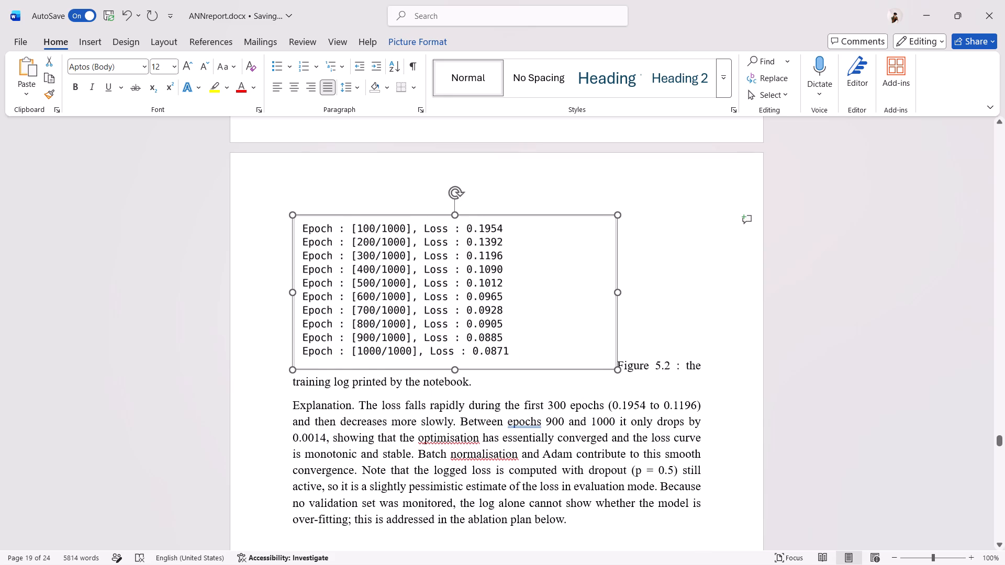
{"action": "left_click_drag", "start_coordinate": [617, 317], "coordinate": [621, 320]}
Move the Figure 5.2 caption onto its own line below the training log image.
{"action": "left_click", "coordinate": [667, 321]}
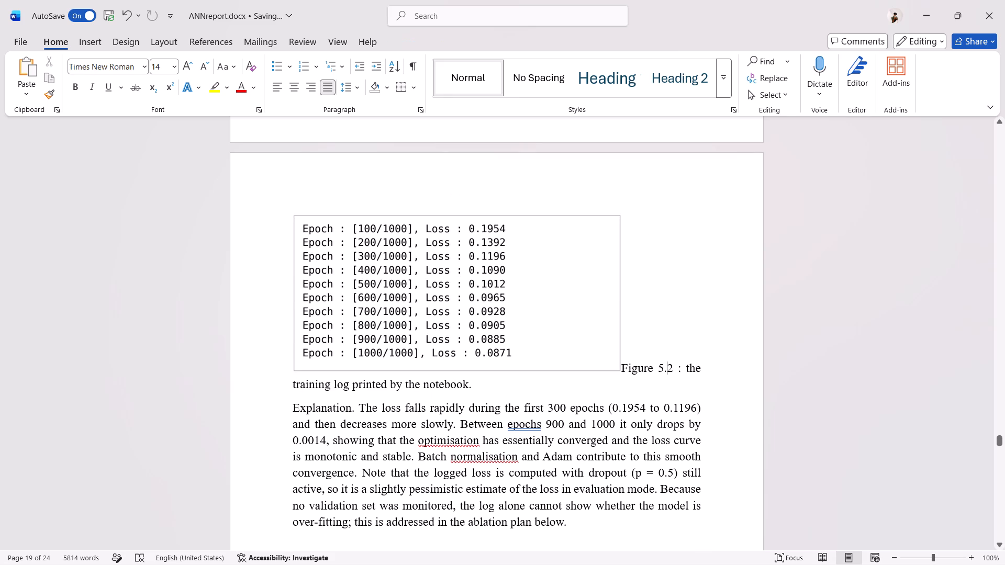
{"action": "scroll", "coordinate": [684, 386], "scroll_direction": "down", "scroll_amount": 1}
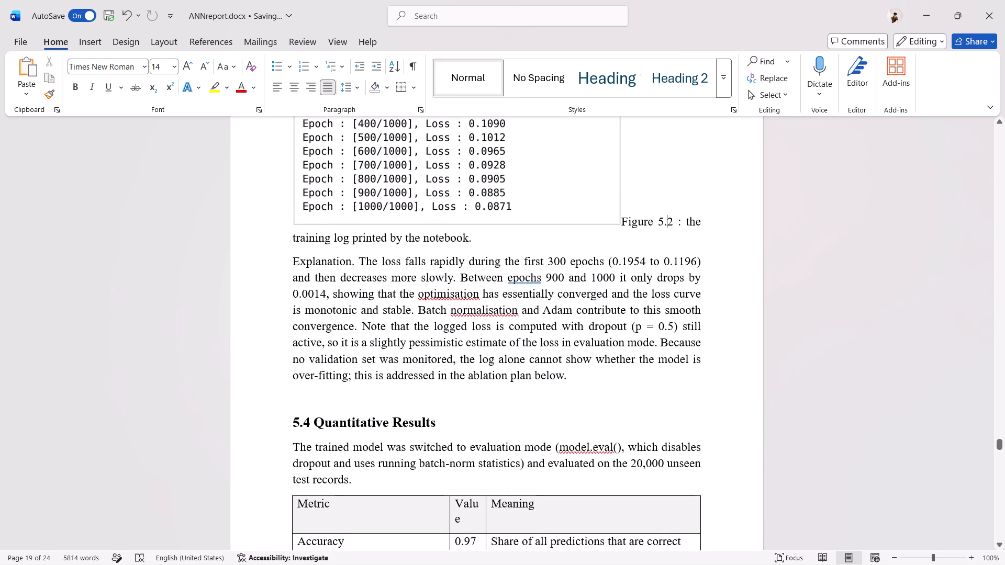
{"action": "key", "text": "Left"}
{"action": "key", "text": "Left"}
{"action": "key", "text": "Left"}
{"action": "key", "text": "Left"}
{"action": "key", "text": "Left"}
{"action": "key", "text": "Left"}
{"action": "key", "text": "Left"}
{"action": "key", "text": "Left"}
{"action": "key", "text": "Left"}
{"action": "key", "text": "Return"}
Find the Figure 5.3 caption in section 5.4, then copy Fig3_test_metrics.png from the files folder in File Explorer.
{"action": "scroll", "coordinate": [651, 301], "scroll_direction": "down", "scroll_amount": 2}
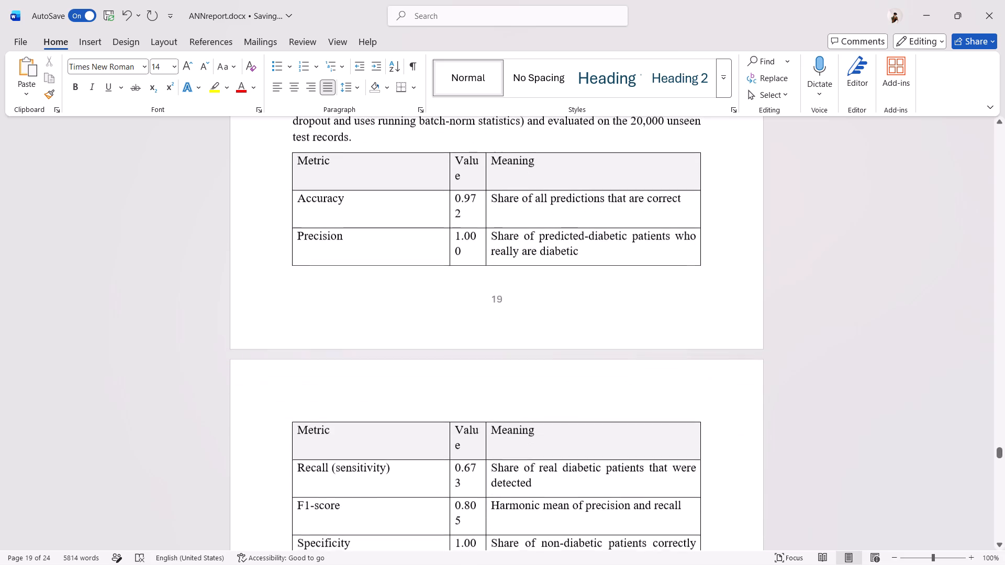
{"action": "scroll", "coordinate": [651, 301], "scroll_direction": "down", "scroll_amount": 2}
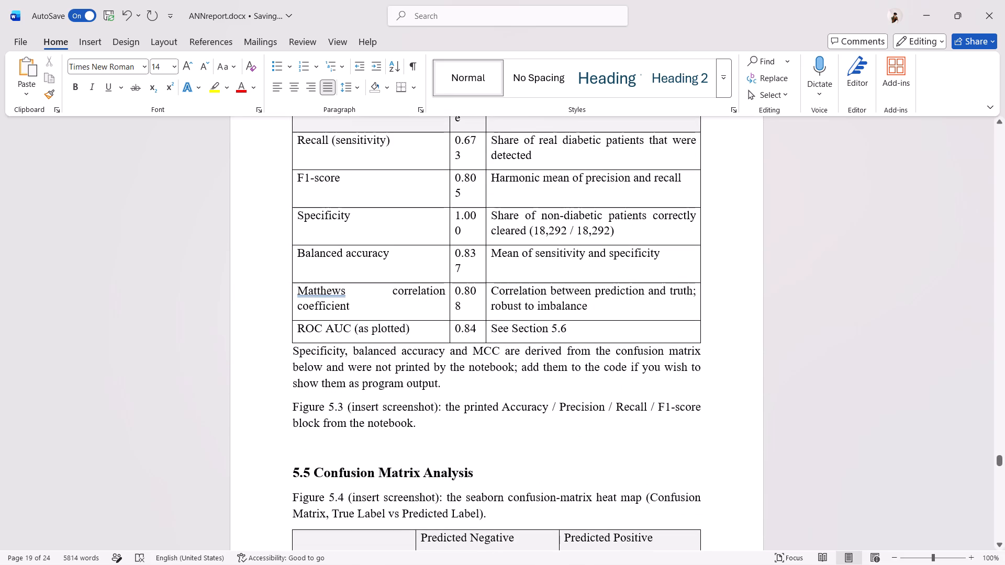
{"action": "scroll", "coordinate": [651, 301], "scroll_direction": "down", "scroll_amount": 2}
{"action": "key", "text": "alt+Tab"}
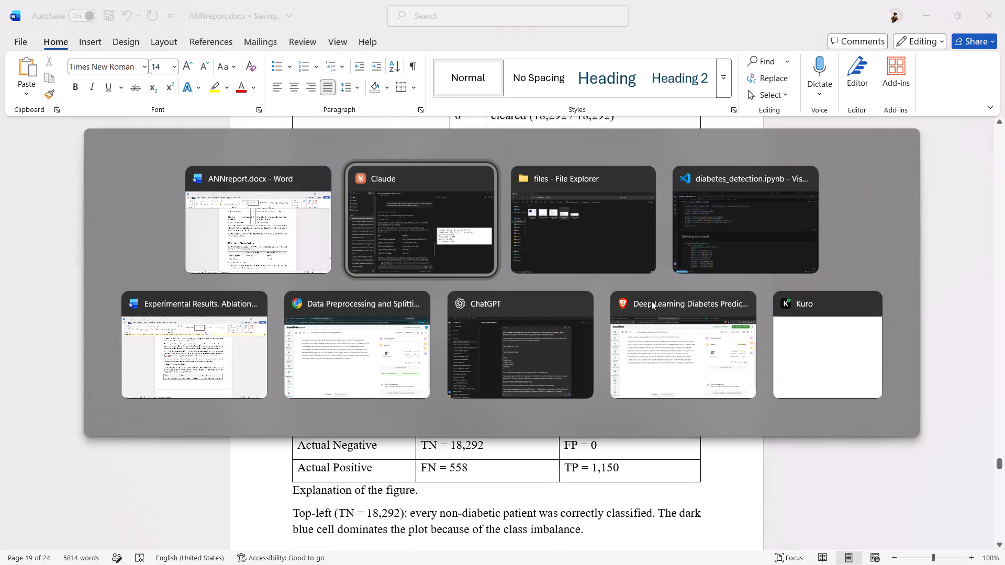
{"action": "key", "text": "alt+Tab"}
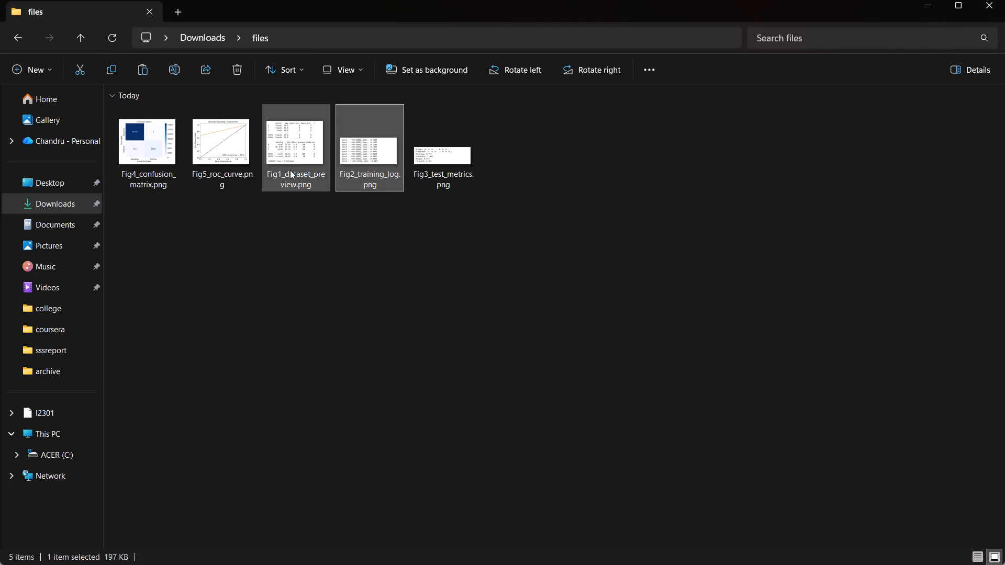
{"action": "left_click", "coordinate": [445, 160]}
{"action": "key", "text": "ctrl+c"}
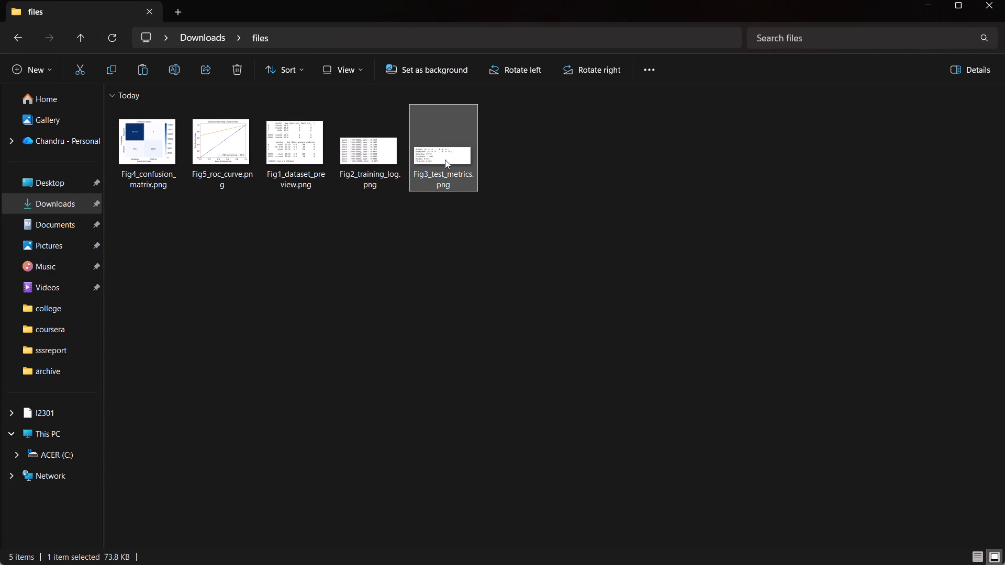
Switch back to Word and paste the test metrics image on a new line above the Figure 5.3 caption.
{"action": "key", "text": "alt+Tab"}
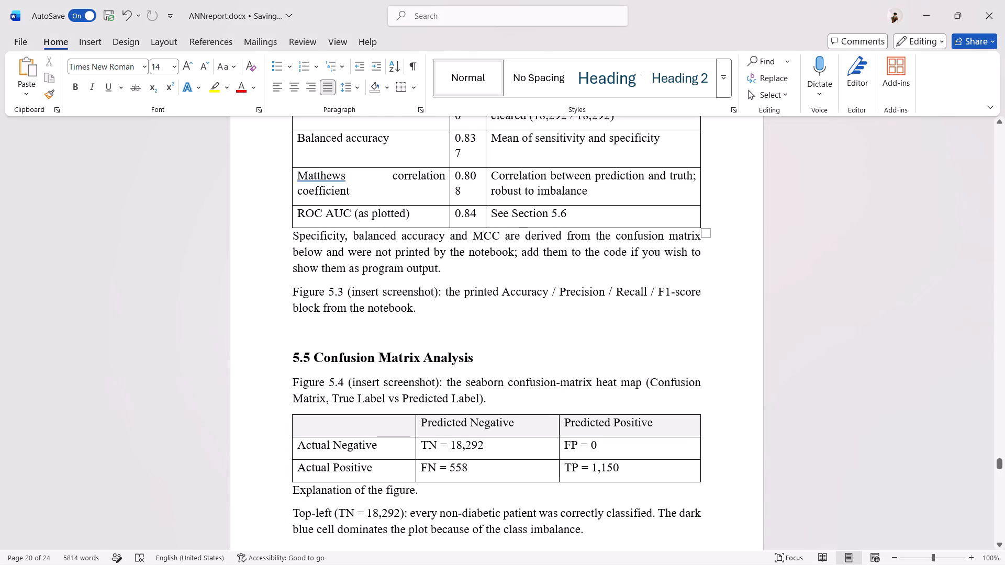
{"action": "left_click", "coordinate": [450, 266]}
{"action": "key", "text": "Down"}
{"action": "key", "text": "Up"}
{"action": "key", "text": "Right"}
{"action": "key", "text": "Return"}
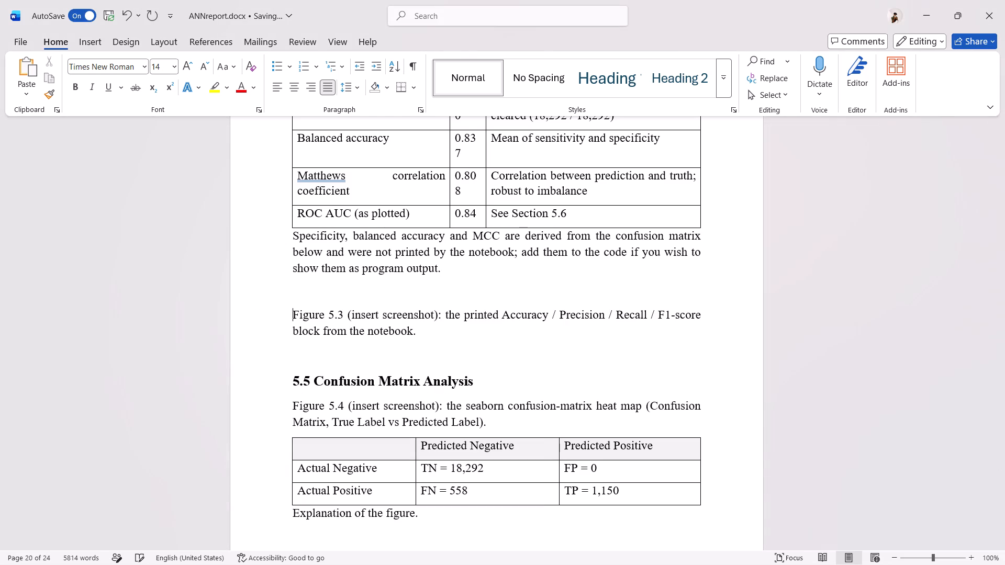
{"action": "key", "text": "Up"}
{"action": "key", "text": "ctrl+v"}
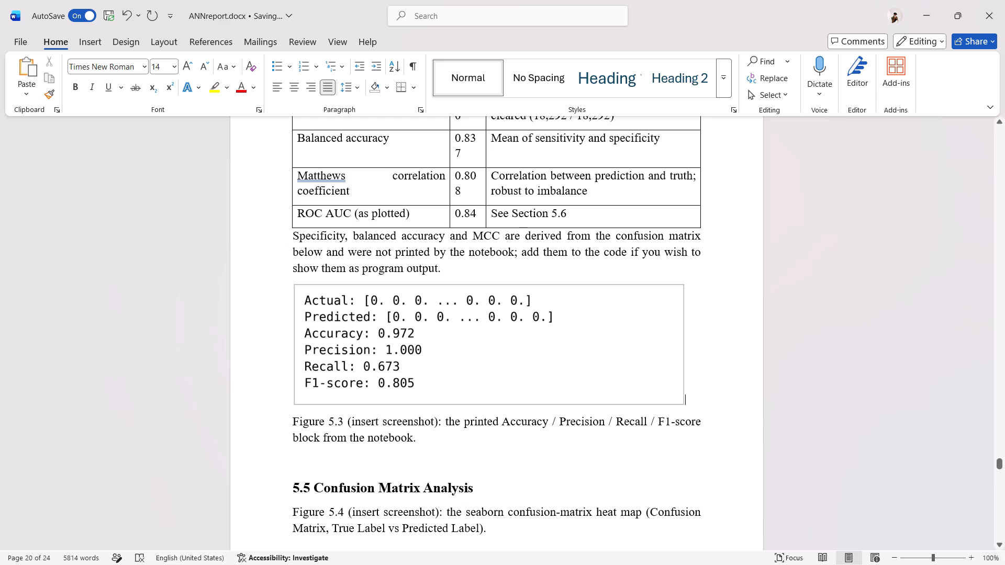
Remove the "(insert screenshot)" placeholder from the Figure 5.3 caption so that it begins "Figure 5.3: The printed".
{"action": "left_click", "coordinate": [443, 425]}
{"action": "key", "text": "BackSpace"}
{"action": "key", "text": "BackSpace"}
{"action": "key", "text": "BackSpace"}
{"action": "key", "text": "BackSpace"}
{"action": "key", "text": "BackSpace"}
{"action": "key", "text": "BackSpace"}
{"action": "key", "text": "BackSpace"}
{"action": "key", "text": "BackSpace"}
{"action": "key", "text": "BackSpace"}
{"action": "key", "text": "BackSpace"}
{"action": "key", "text": "BackSpace"}
{"action": "key", "text": "BackSpace"}
{"action": "key", "text": "BackSpace"}
{"action": "key", "text": "BackSpace"}
{"action": "key", "text": "BackSpace"}
{"action": "key", "text": "BackSpace"}
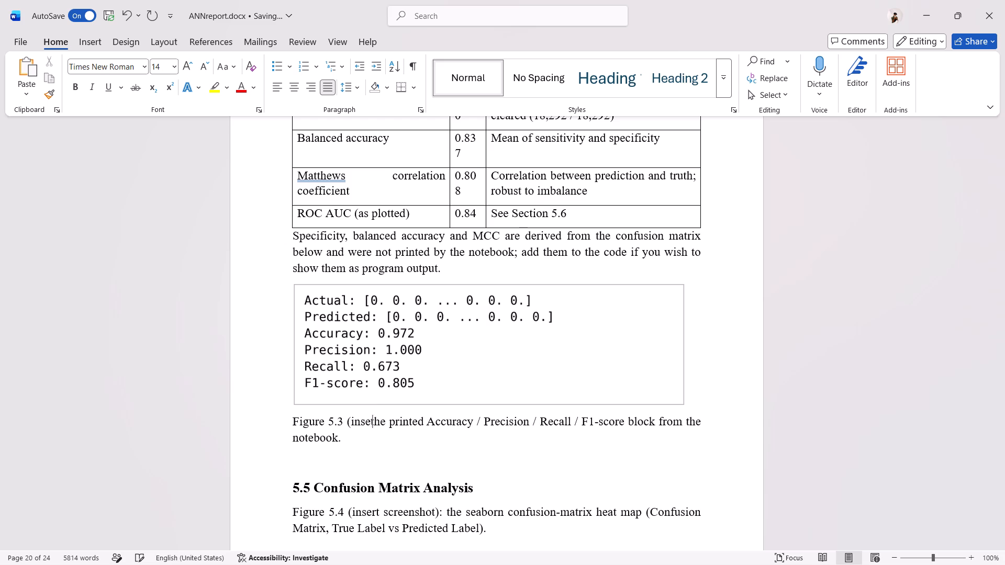
{"action": "key", "text": "BackSpace"}
{"action": "key", "text": "BackSpace"}
{"action": "key", "text": "BackSpace"}
{"action": "key", "text": "BackSpace"}
{"action": "key", "text": "BackSpace"}
{"action": "key", "text": "BackSpace"}
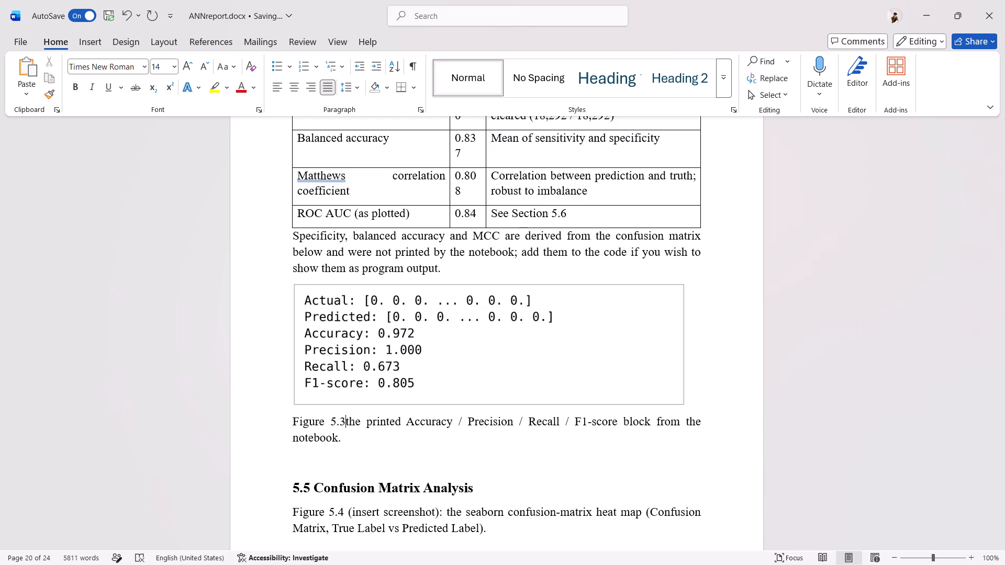
{"action": "key", "text": "shift+colon"}
{"action": "key", "text": "space"}
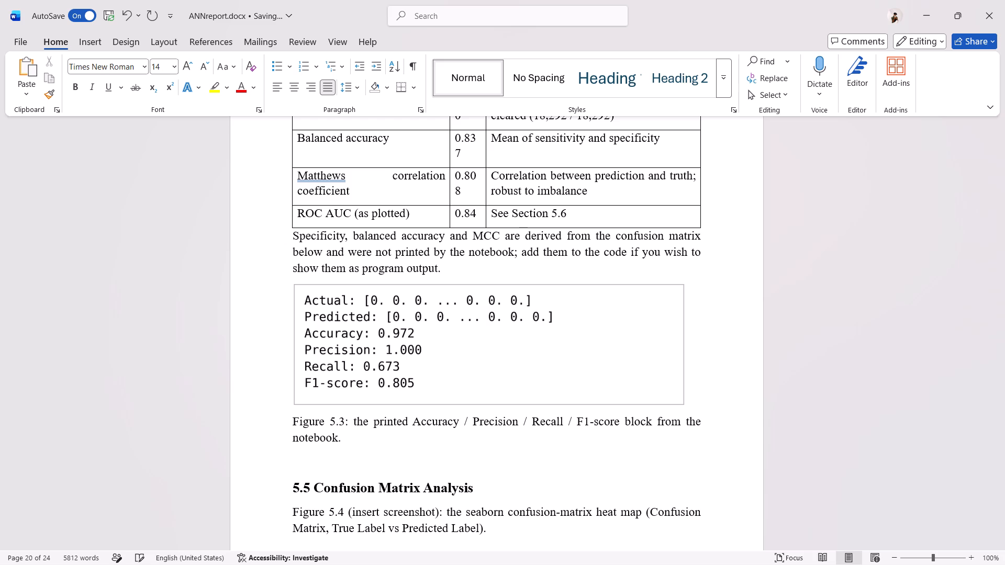
{"action": "key", "text": "Right"}
{"action": "key", "text": "BackSpace"}
{"action": "key", "text": "shift+t"}
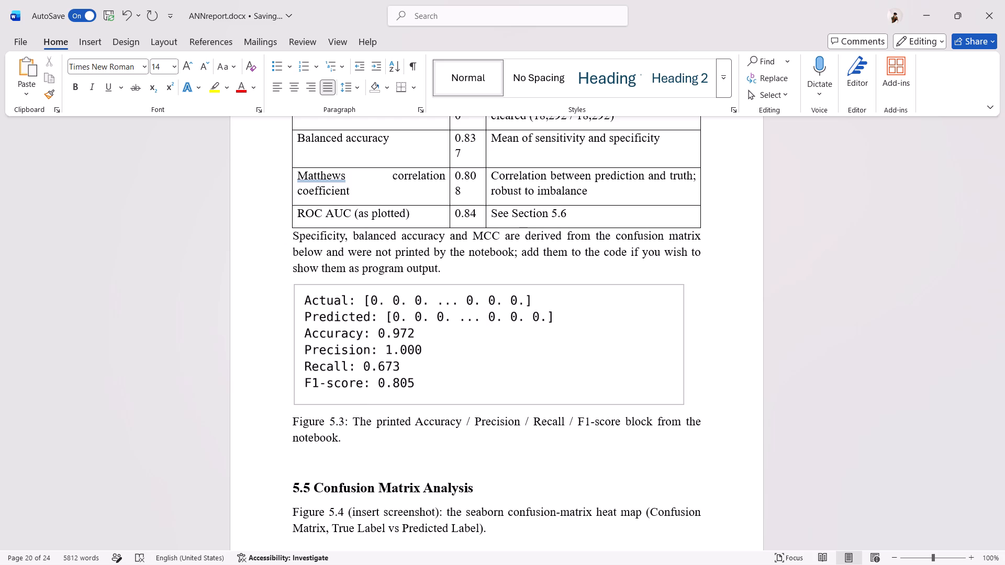
Add two blank lines before the "5.5 Confusion Matrix Analysis" heading to move it onto the next page.
{"action": "scroll", "coordinate": [372, 435], "scroll_direction": "down", "scroll_amount": 1}
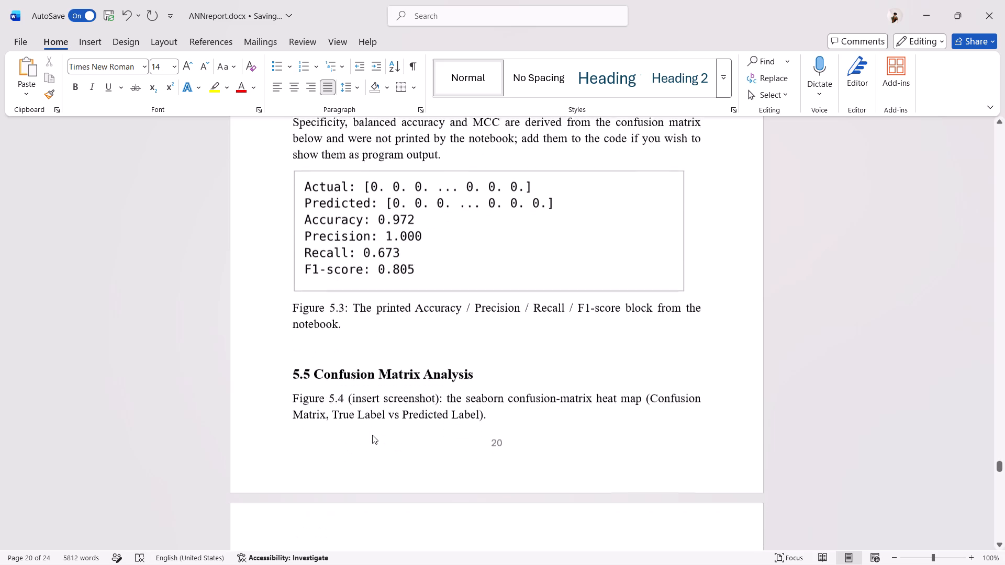
{"action": "scroll", "coordinate": [372, 435], "scroll_direction": "down", "scroll_amount": 1}
{"action": "left_click", "coordinate": [290, 300]}
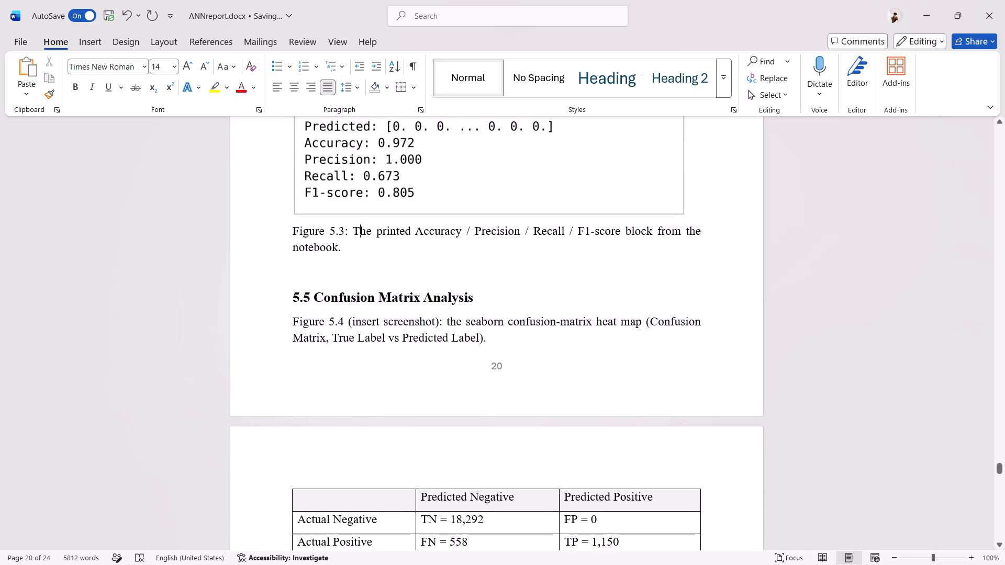
{"action": "key", "text": "Return"}
{"action": "key", "text": "Return"}
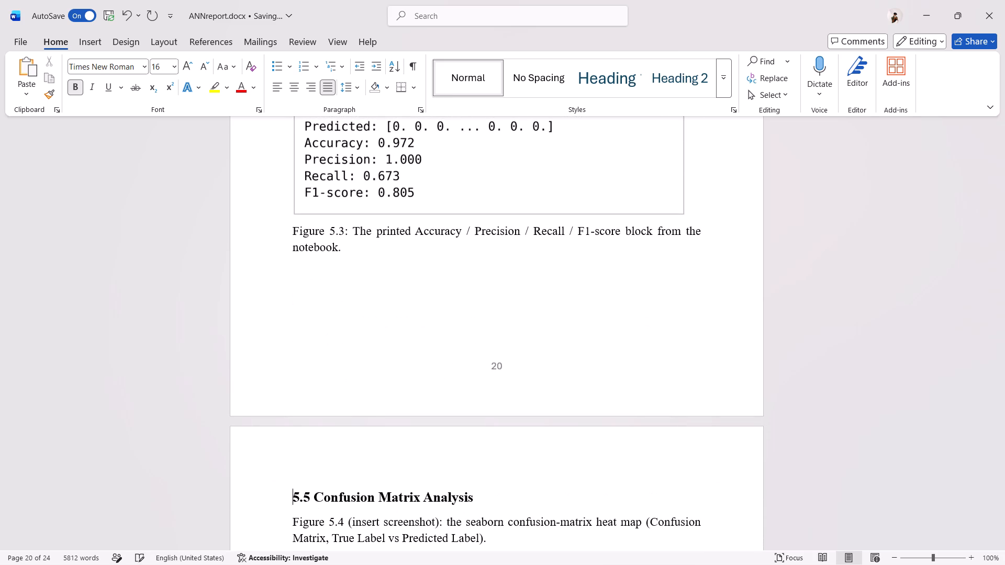
Switch to File Explorer and copy Fig4_confusion_matrix.png from the files folder.
{"action": "scroll", "coordinate": [290, 300], "scroll_direction": "down", "scroll_amount": 1}
{"action": "key", "text": "alt+Tab"}
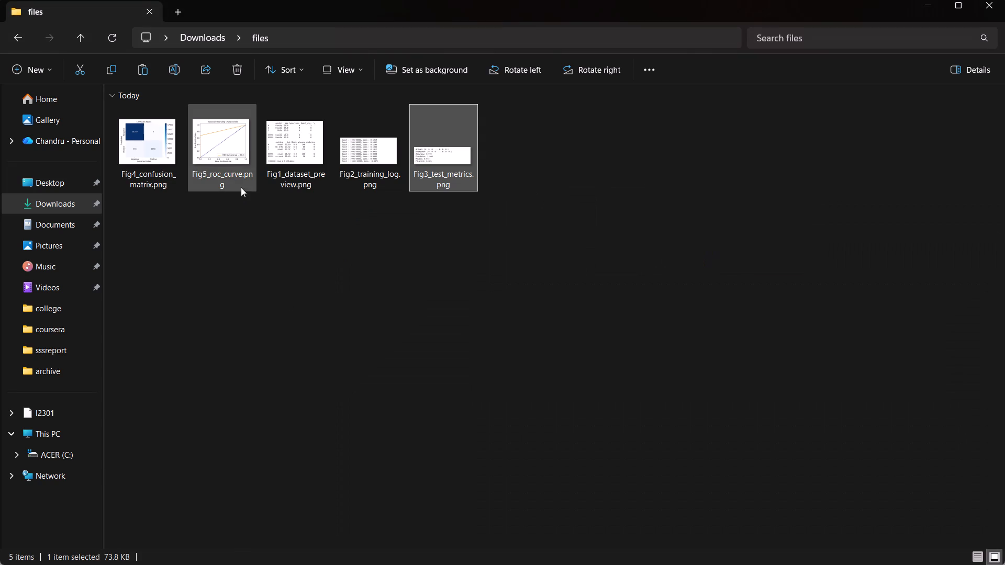
{"action": "left_click", "coordinate": [165, 153]}
{"action": "key", "text": "ctrl+c"}
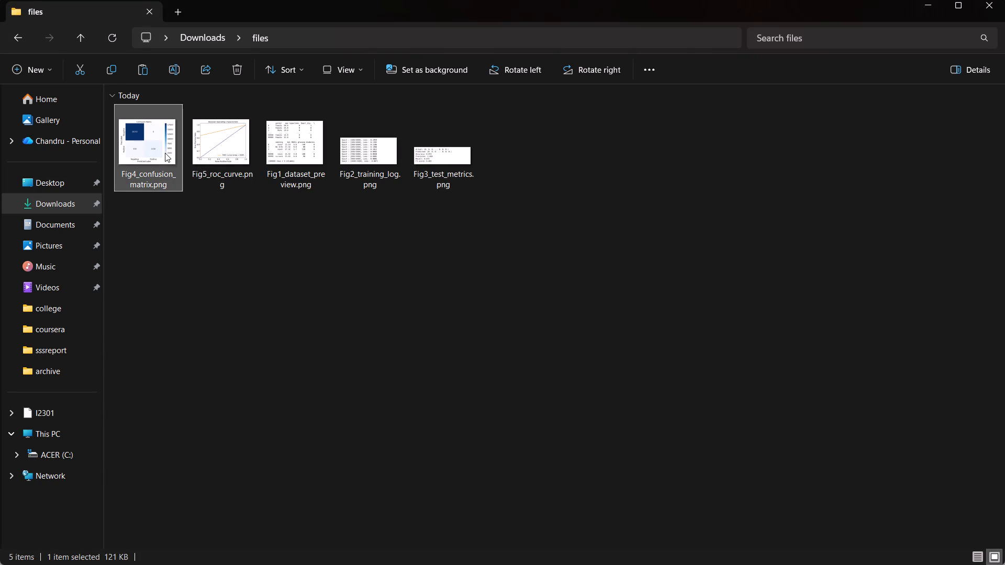
Back in Word, delete the "(insert screenshot)" placeholder from the Figure 5.4 caption, keeping the colon.
{"action": "key", "text": "alt+Tab"}
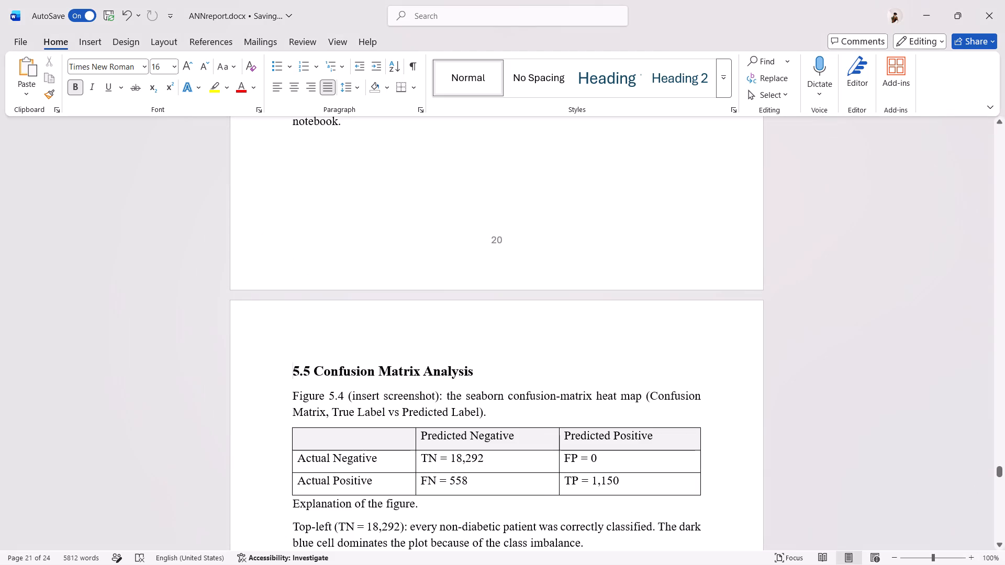
{"action": "left_click", "coordinate": [439, 394]}
{"action": "key", "text": "BackSpace"}
{"action": "key", "text": "BackSpace"}
{"action": "key", "text": "BackSpace"}
{"action": "key", "text": "BackSpace"}
{"action": "key", "text": "BackSpace"}
{"action": "key", "text": "BackSpace"}
{"action": "key", "text": "BackSpace"}
{"action": "key", "text": "BackSpace"}
{"action": "key", "text": "BackSpace"}
{"action": "key", "text": "BackSpace"}
{"action": "key", "text": "BackSpace"}
{"action": "key", "text": "BackSpace"}
{"action": "key", "text": "BackSpace"}
{"action": "key", "text": "BackSpace"}
{"action": "key", "text": "BackSpace"}
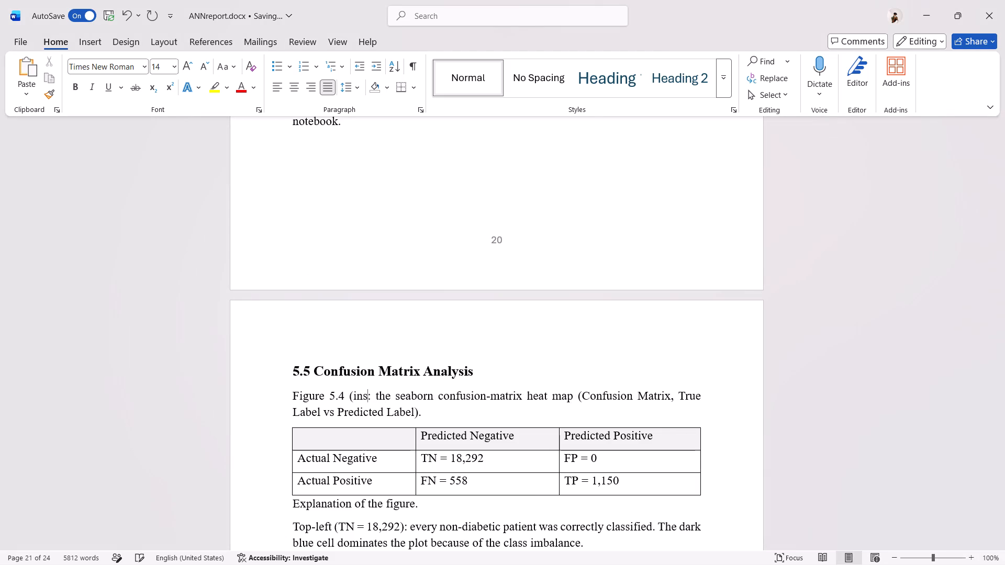
{"action": "key", "text": "BackSpace"}
{"action": "key", "text": "BackSpace"}
{"action": "key", "text": "BackSpace"}
{"action": "key", "text": "BackSpace"}
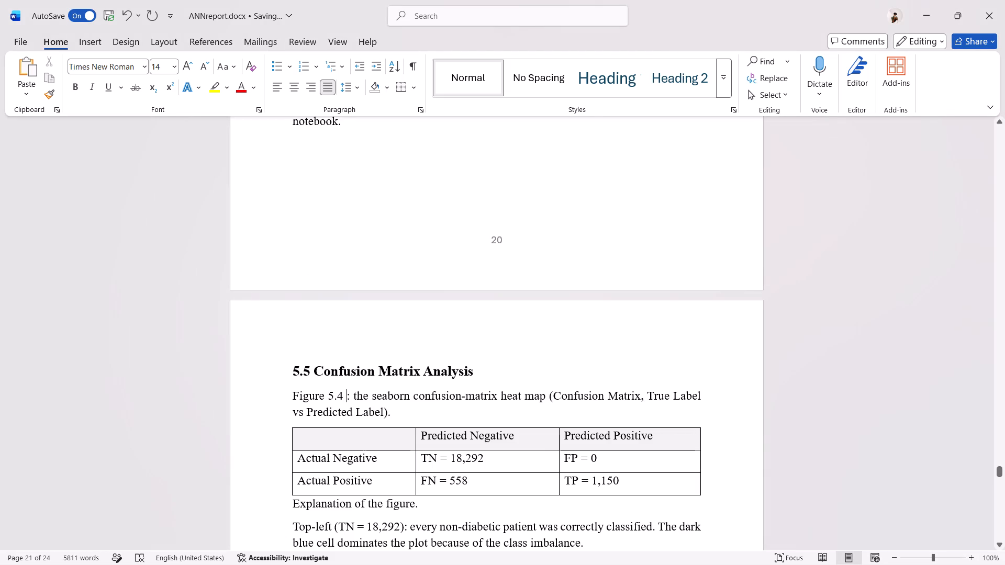
Paste the confusion matrix image on a new line below the "5.5 Confusion Matrix Analysis" heading.
{"action": "left_click", "coordinate": [486, 366]}
{"action": "key", "text": "Return"}
{"action": "key", "text": "ctrl+v"}
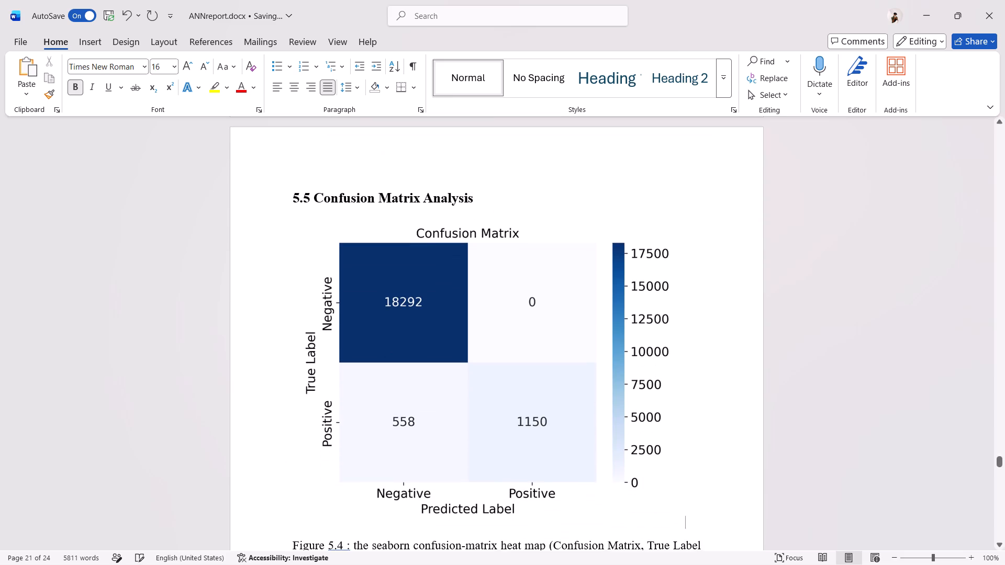
Make the line "Explanation of the figure." below the confusion matrix table bold.
{"action": "scroll", "coordinate": [486, 366], "scroll_direction": "down", "scroll_amount": 5}
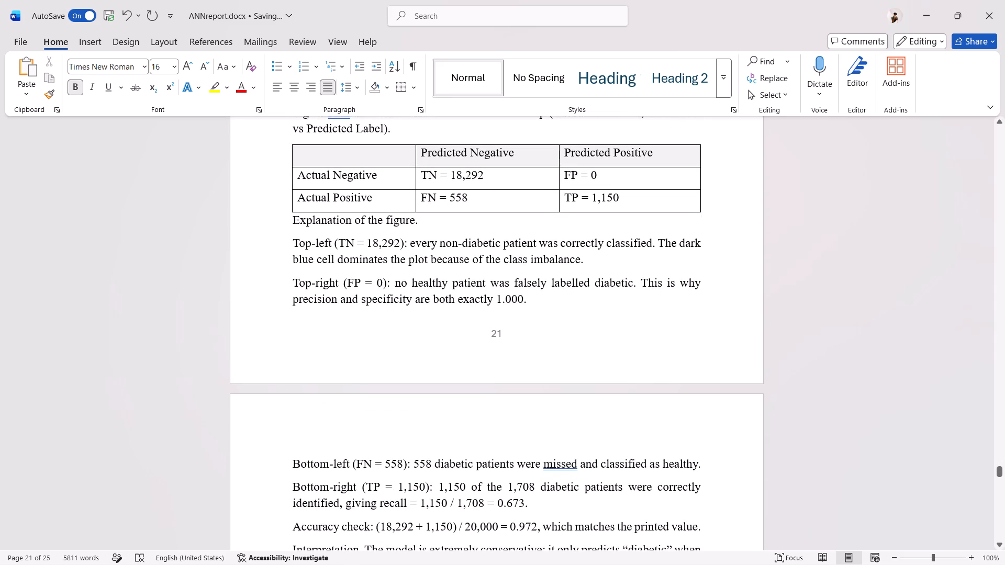
{"action": "left_click_drag", "start_coordinate": [418, 222], "coordinate": [327, 217]}
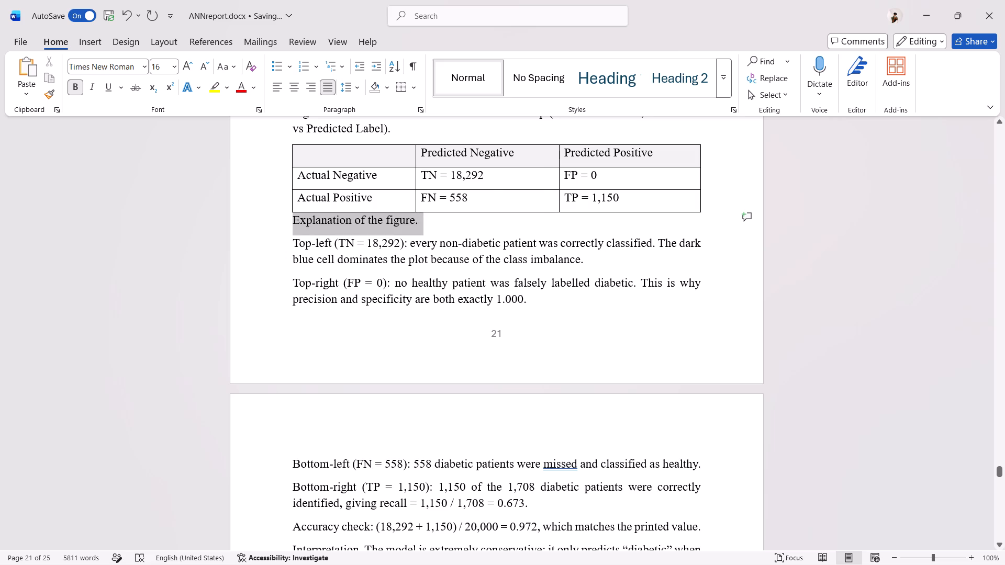
{"action": "left_click_drag", "start_coordinate": [327, 217], "coordinate": [326, 217]}
{"action": "key", "text": "ctrl+b"}
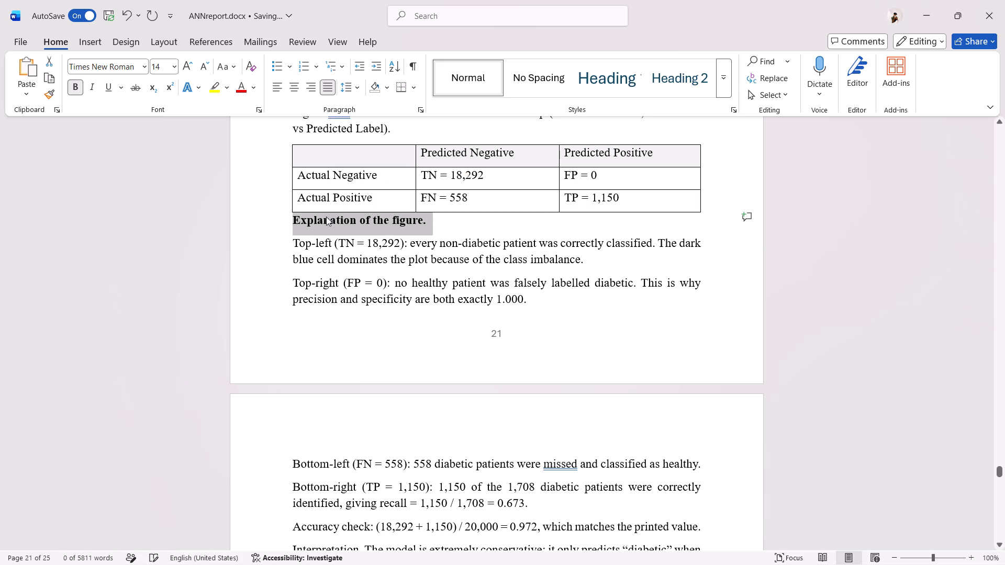
{"action": "left_click", "coordinate": [369, 335]}
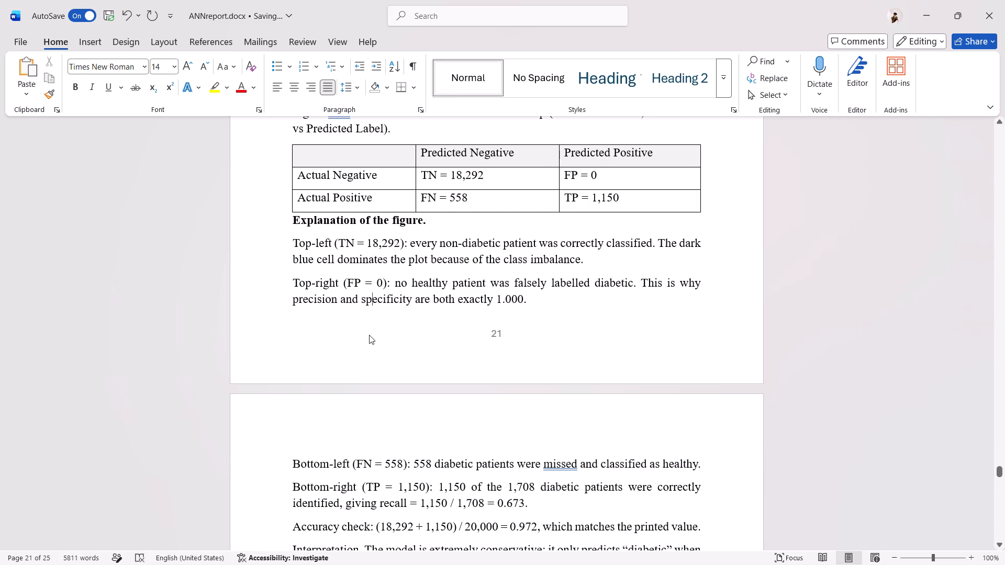
Copy Fig5_roc_curve.png from File Explorer and paste it in Word on a new line below the "5.6 ROC Curve Analysis" heading.
{"action": "scroll", "coordinate": [369, 335], "scroll_direction": "up", "scroll_amount": 4}
{"action": "scroll", "coordinate": [369, 335], "scroll_direction": "down", "scroll_amount": 1}
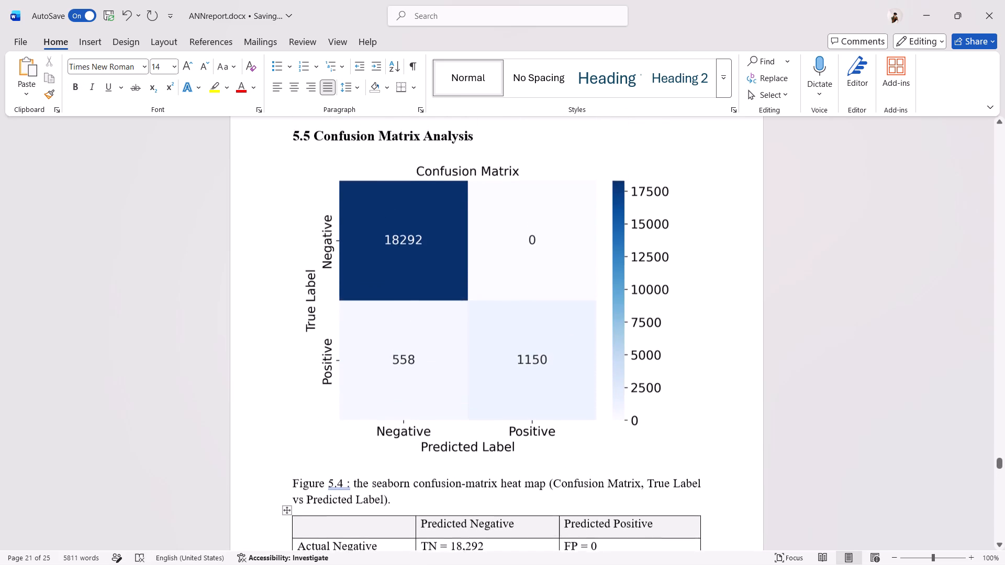
{"action": "scroll", "coordinate": [369, 335], "scroll_direction": "down", "scroll_amount": 1}
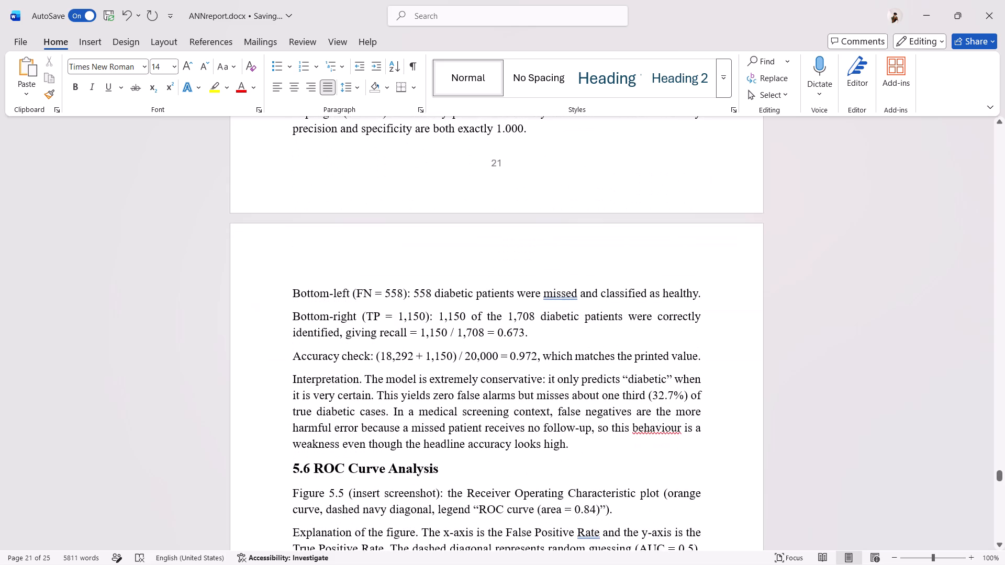
{"action": "scroll", "coordinate": [369, 335], "scroll_direction": "down", "scroll_amount": 3}
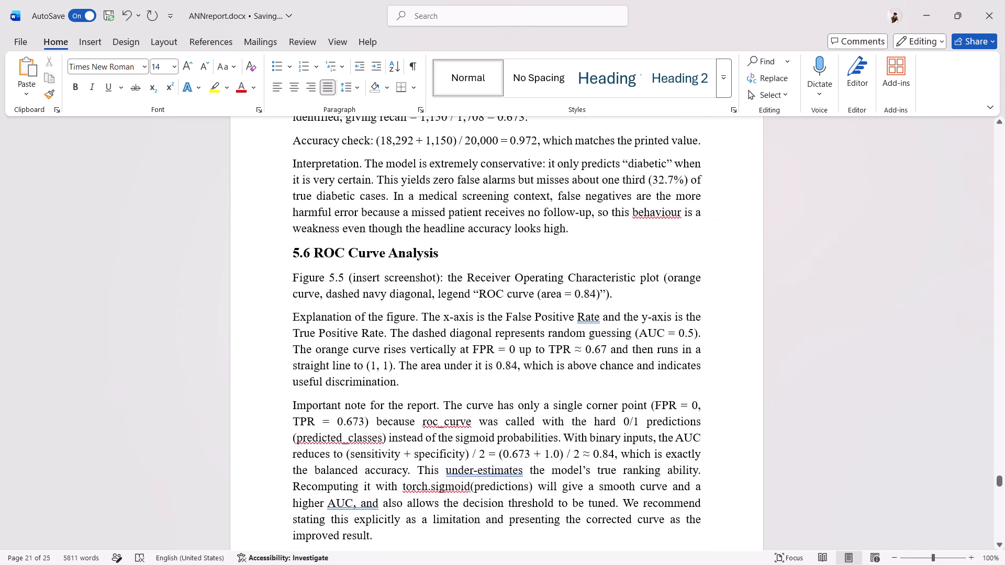
{"action": "key", "text": "alt+Tab"}
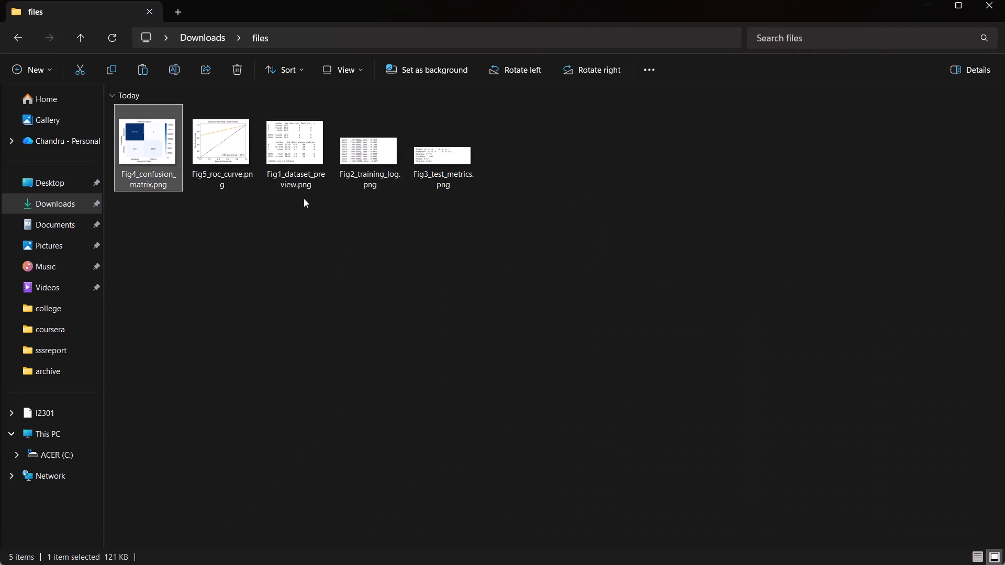
{"action": "left_click", "coordinate": [242, 143]}
{"action": "key", "text": "ctrl+c"}
{"action": "key", "text": "alt+Tab"}
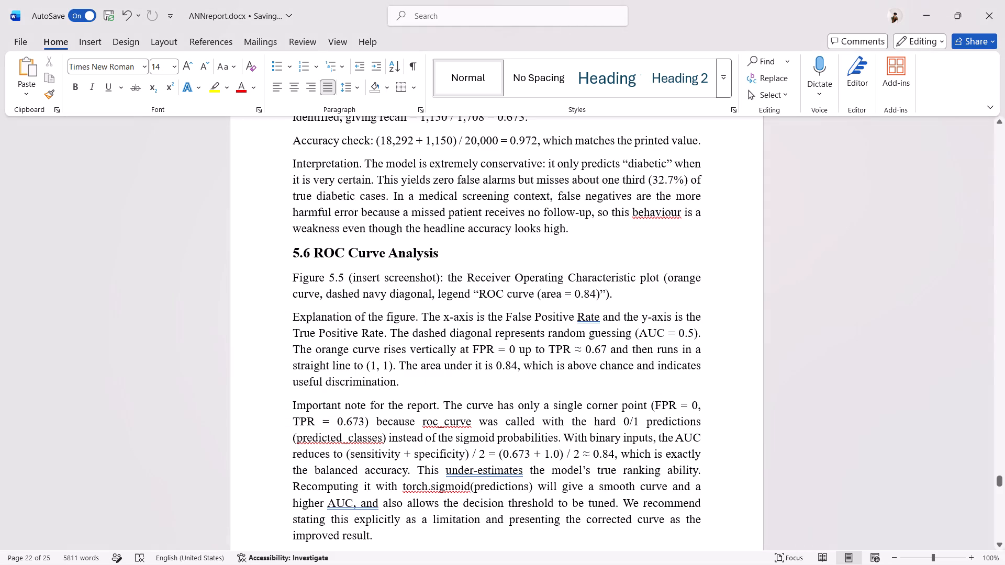
{"action": "left_click", "coordinate": [454, 259]}
{"action": "key", "text": "Return"}
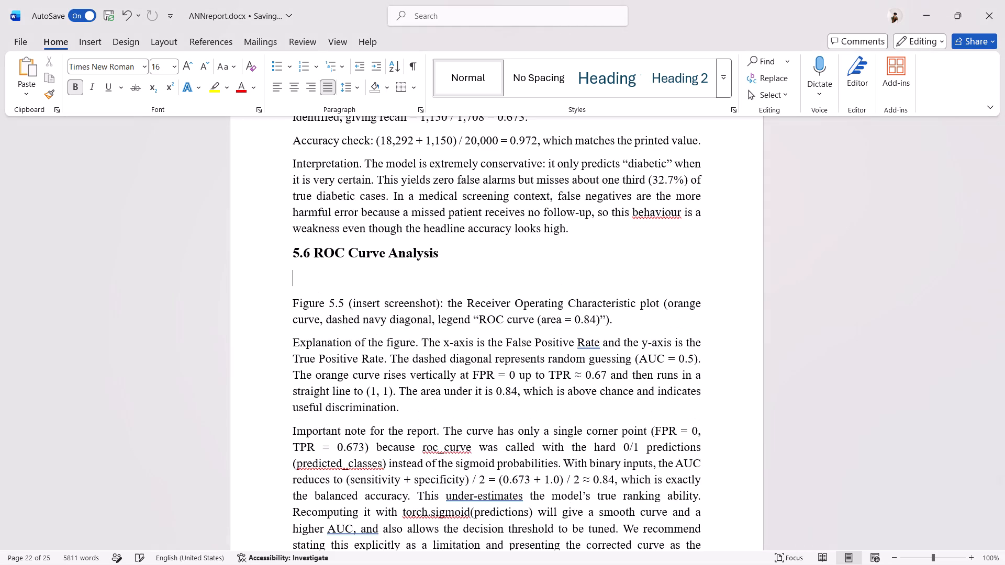
{"action": "key", "text": "ctrl+v"}
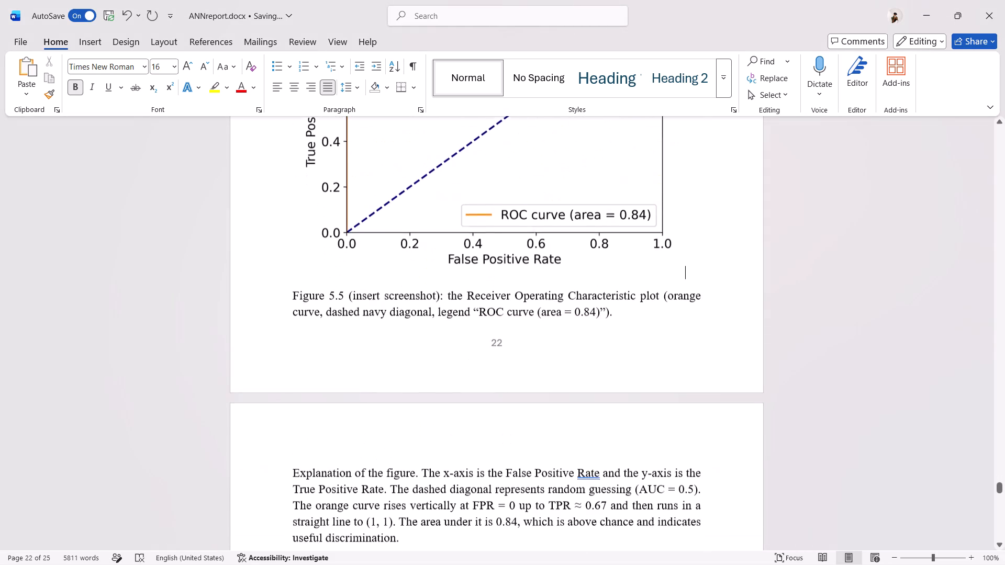
Delete the "(insert screenshot)" placeholder from the Figure 5.5 caption below the ROC curve, keeping the colon.
{"action": "scroll", "coordinate": [454, 259], "scroll_direction": "down", "scroll_amount": 1}
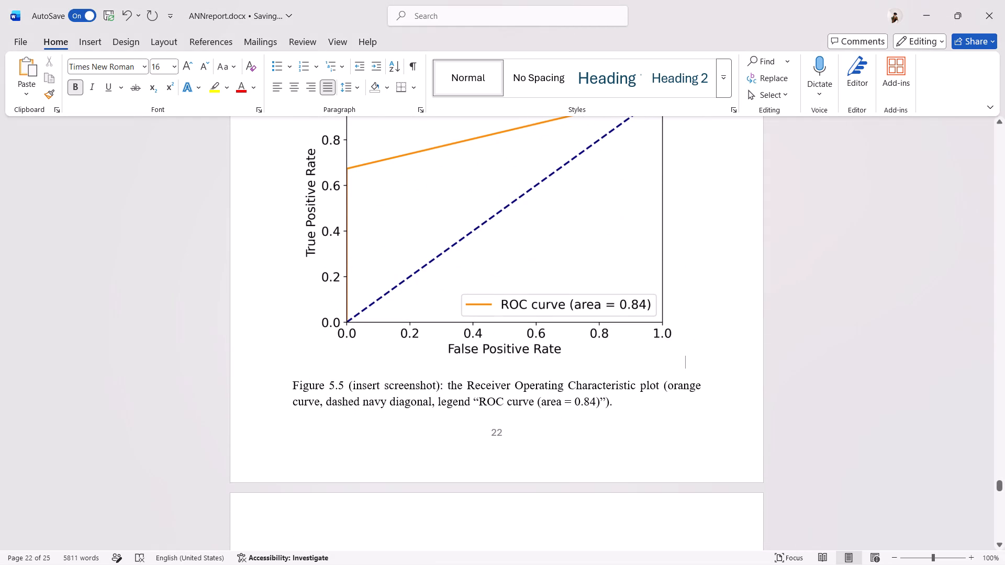
{"action": "scroll", "coordinate": [454, 259], "scroll_direction": "down", "scroll_amount": 1}
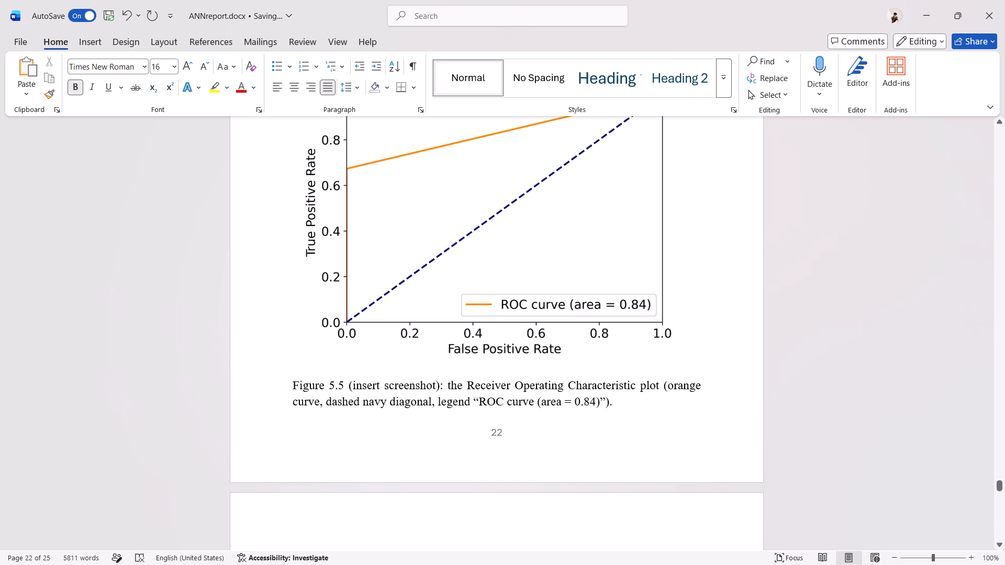
{"action": "left_click", "coordinate": [437, 384]}
{"action": "key", "text": "Right"}
{"action": "key", "text": "BackSpace"}
{"action": "key", "text": "BackSpace"}
{"action": "key", "text": "BackSpace"}
{"action": "key", "text": "BackSpace"}
{"action": "key", "text": "BackSpace"}
{"action": "key", "text": "BackSpace"}
{"action": "key", "text": "BackSpace"}
{"action": "key", "text": "BackSpace"}
{"action": "key", "text": "BackSpace"}
{"action": "key", "text": "BackSpace"}
{"action": "key", "text": "BackSpace"}
{"action": "key", "text": "BackSpace"}
{"action": "key", "text": "BackSpace"}
{"action": "key", "text": "BackSpace"}
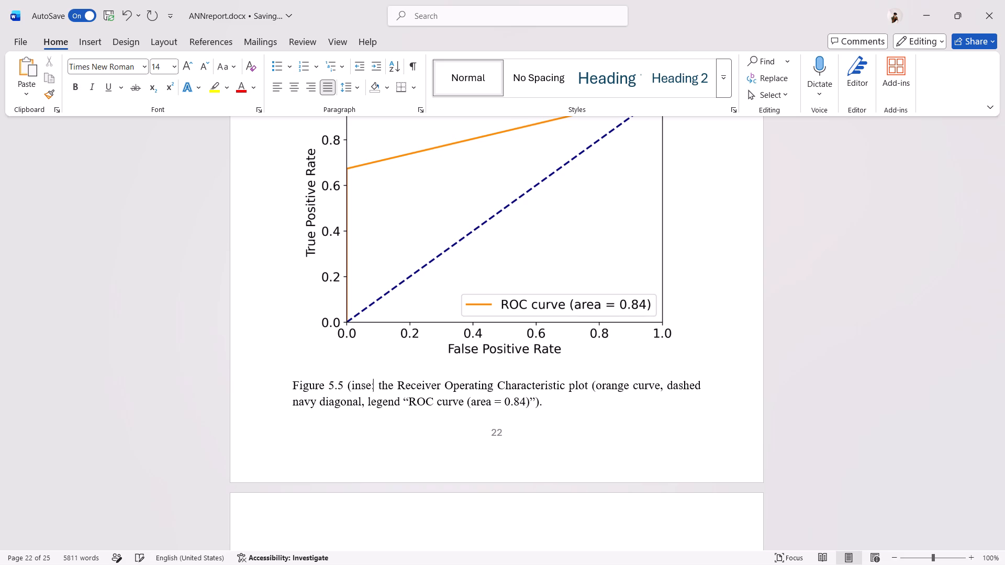
{"action": "key", "text": "BackSpace"}
{"action": "key", "text": "BackSpace"}
{"action": "key", "text": "BackSpace"}
{"action": "key", "text": "BackSpace"}
{"action": "key", "text": "BackSpace"}
Make the lead-in "Explanation of the figure." in the paragraph after the Figure 5.5 caption bold.
{"action": "scroll", "coordinate": [437, 384], "scroll_direction": "down", "scroll_amount": 1}
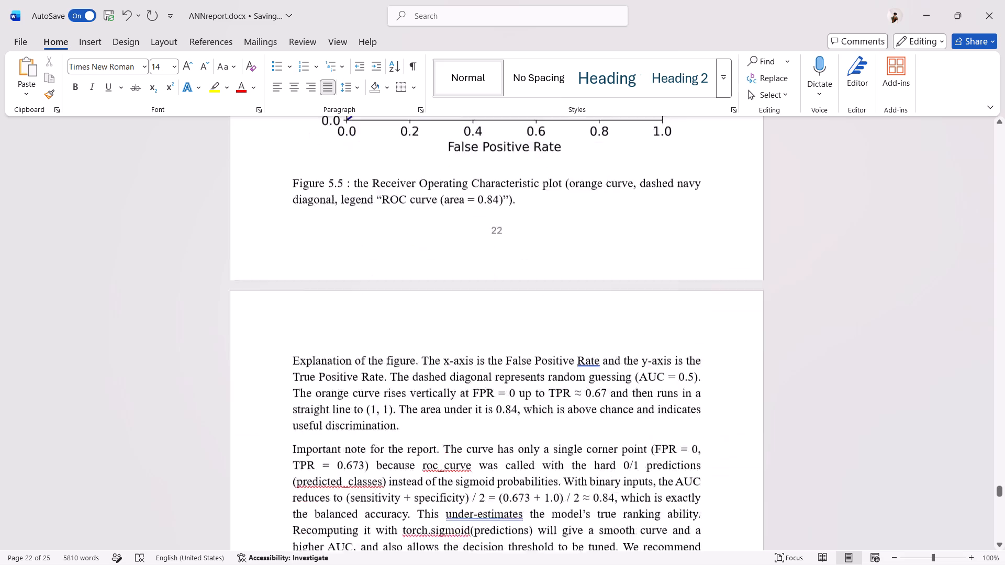
{"action": "scroll", "coordinate": [437, 384], "scroll_direction": "down", "scroll_amount": 1}
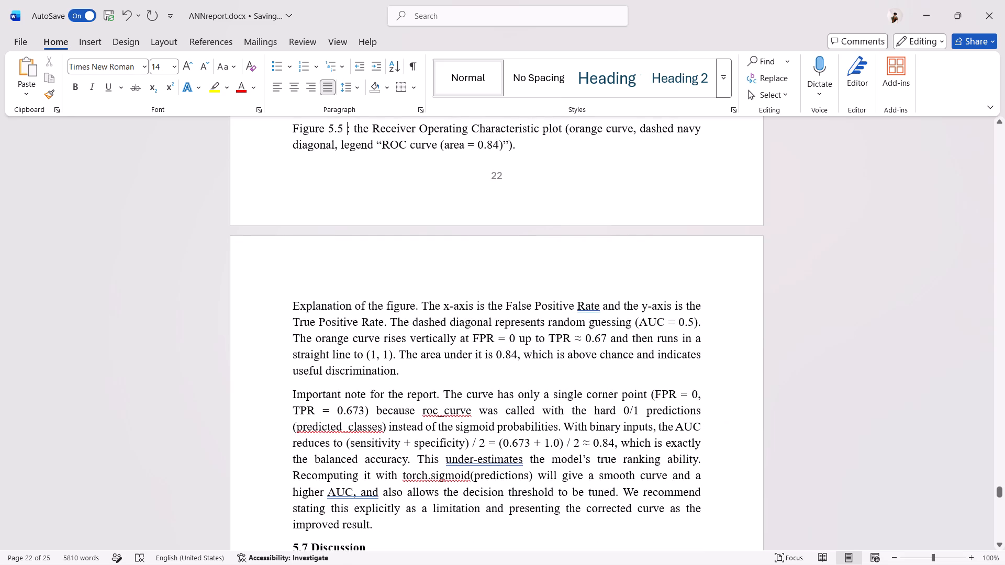
{"action": "left_click_drag", "start_coordinate": [419, 306], "coordinate": [326, 291]}
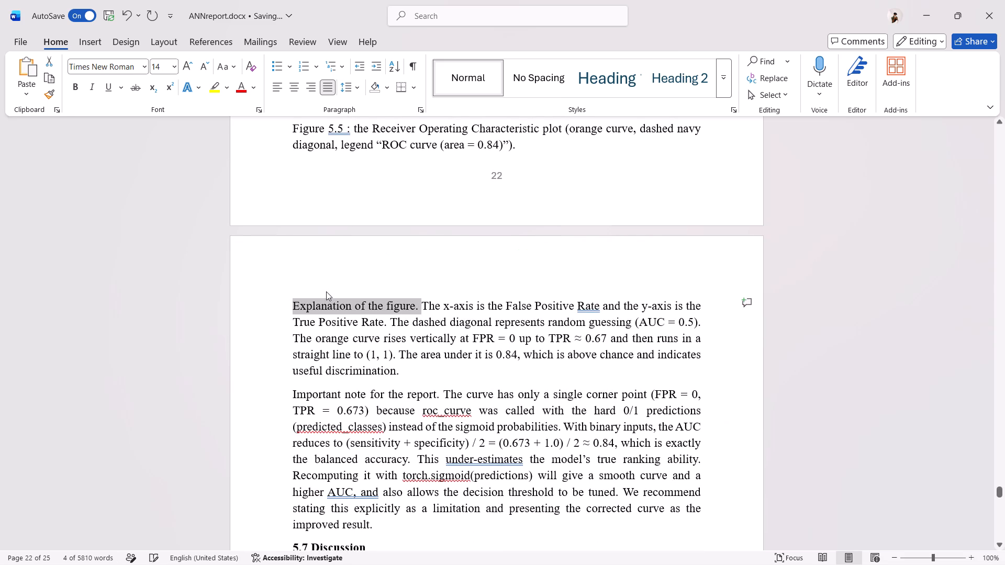
{"action": "key", "text": "ctrl+b"}
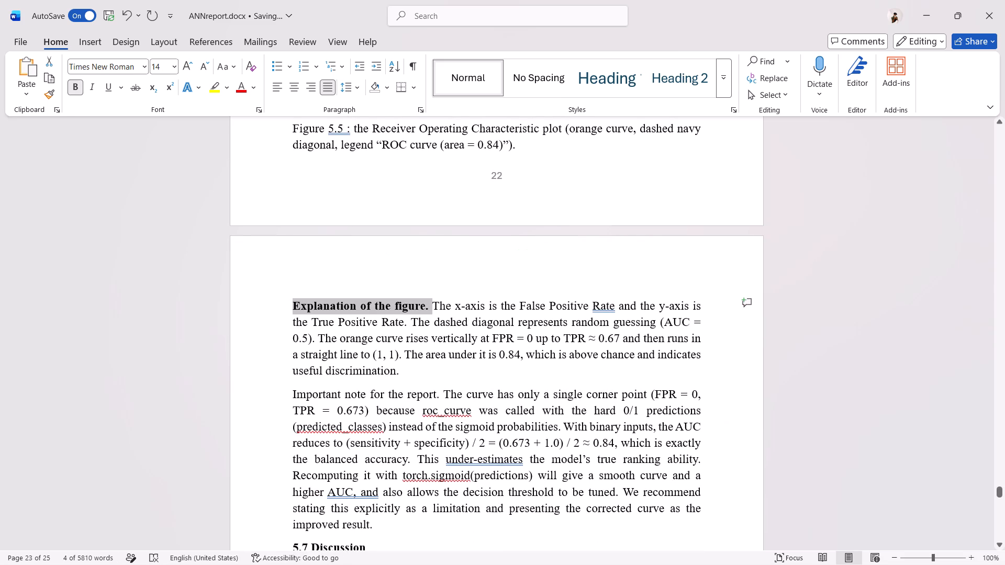
Insert two blank lines before the "5.8. Ablation Study" heading to move it to the following page.
{"action": "scroll", "coordinate": [400, 335], "scroll_direction": "down", "scroll_amount": 1}
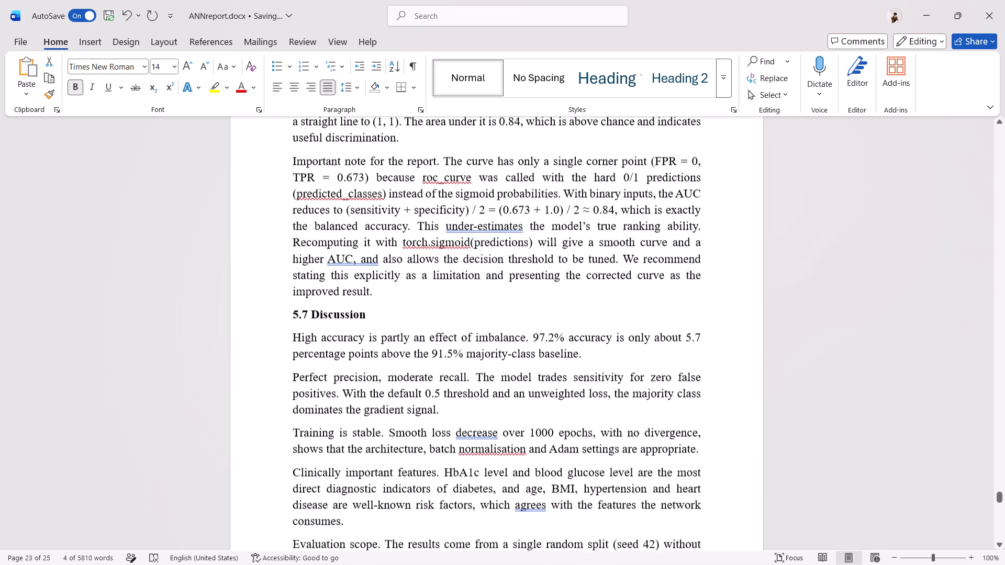
{"action": "scroll", "coordinate": [400, 335], "scroll_direction": "down", "scroll_amount": 1}
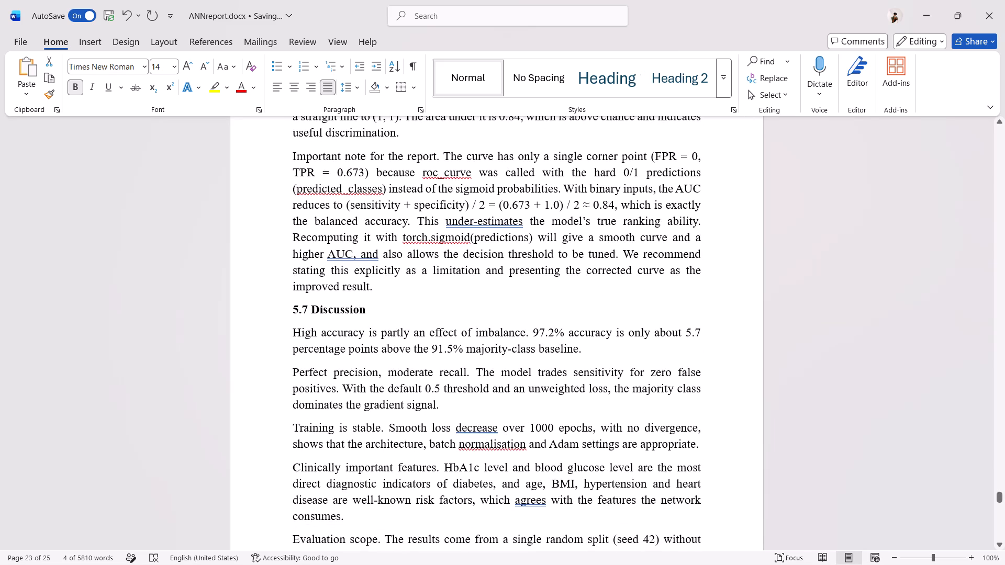
{"action": "scroll", "coordinate": [400, 335], "scroll_direction": "down", "scroll_amount": 2}
{"action": "scroll", "coordinate": [417, 291], "scroll_direction": "down", "scroll_amount": 2}
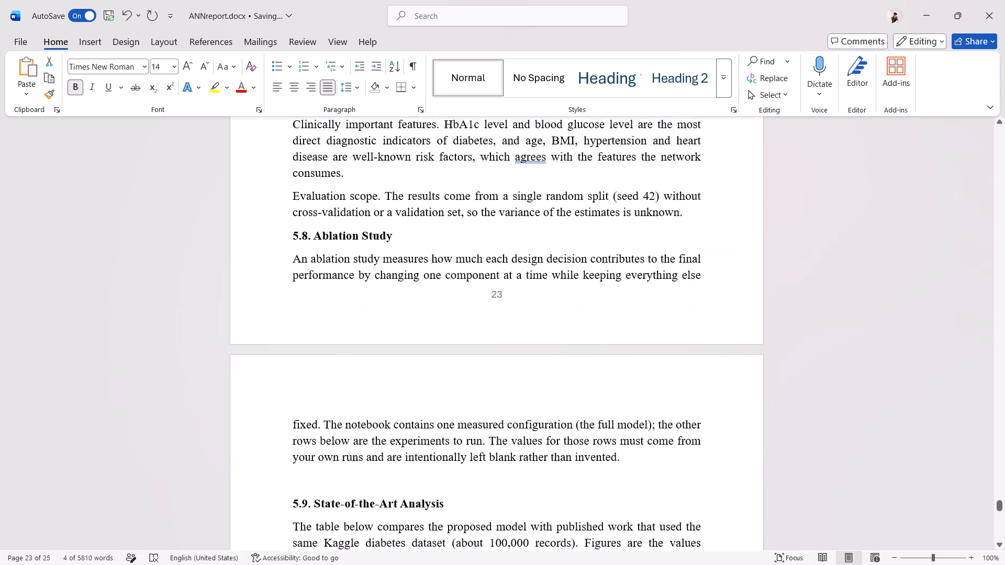
{"action": "left_click", "coordinate": [295, 235]}
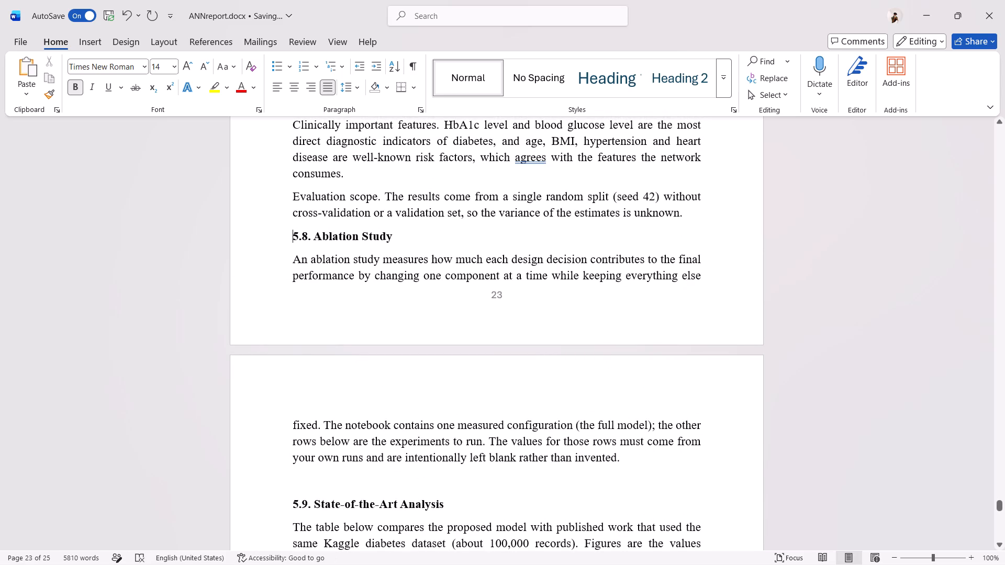
{"action": "key", "text": "Return"}
{"action": "key", "text": "Return"}
Remove the surplus blank lines above "5.10 Analysis", leaving one after the comparison table so the heading starts at the top of its page.
{"action": "scroll", "coordinate": [295, 235], "scroll_direction": "down", "scroll_amount": 2}
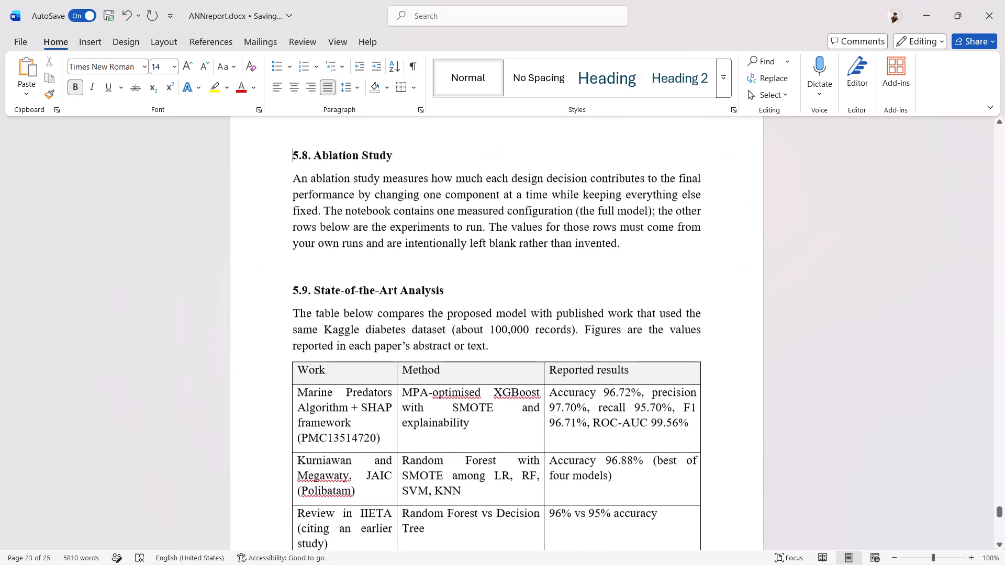
{"action": "scroll", "coordinate": [295, 235], "scroll_direction": "down", "scroll_amount": 2}
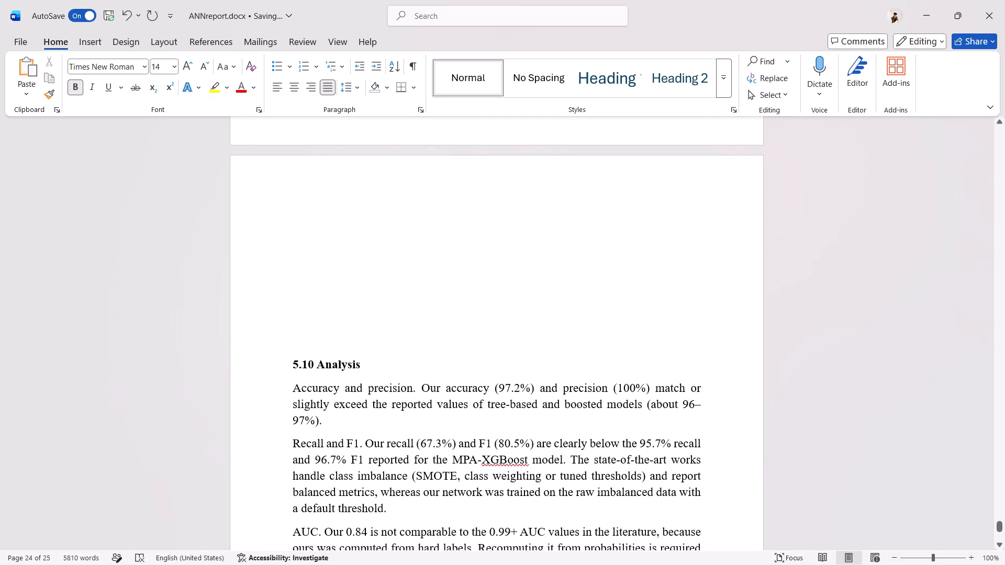
{"action": "left_click", "coordinate": [293, 360]}
{"action": "key", "text": "BackSpace"}
{"action": "key", "text": "BackSpace"}
{"action": "key", "text": "BackSpace"}
{"action": "key", "text": "BackSpace"}
{"action": "key", "text": "BackSpace"}
{"action": "key", "text": "BackSpace"}
{"action": "key", "text": "BackSpace"}
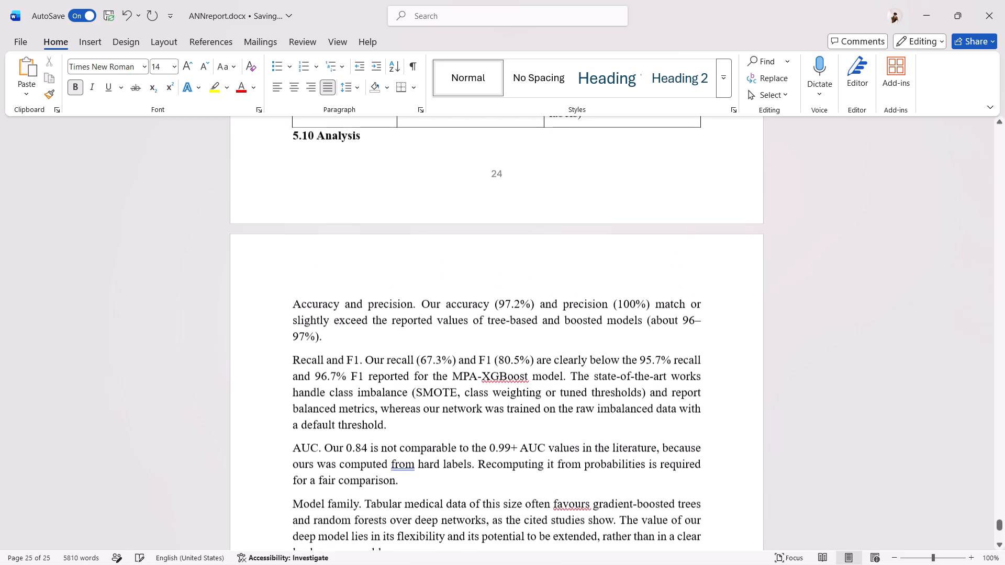
{"action": "key", "text": "Return"}
{"action": "scroll", "coordinate": [293, 360], "scroll_direction": "up", "scroll_amount": 2}
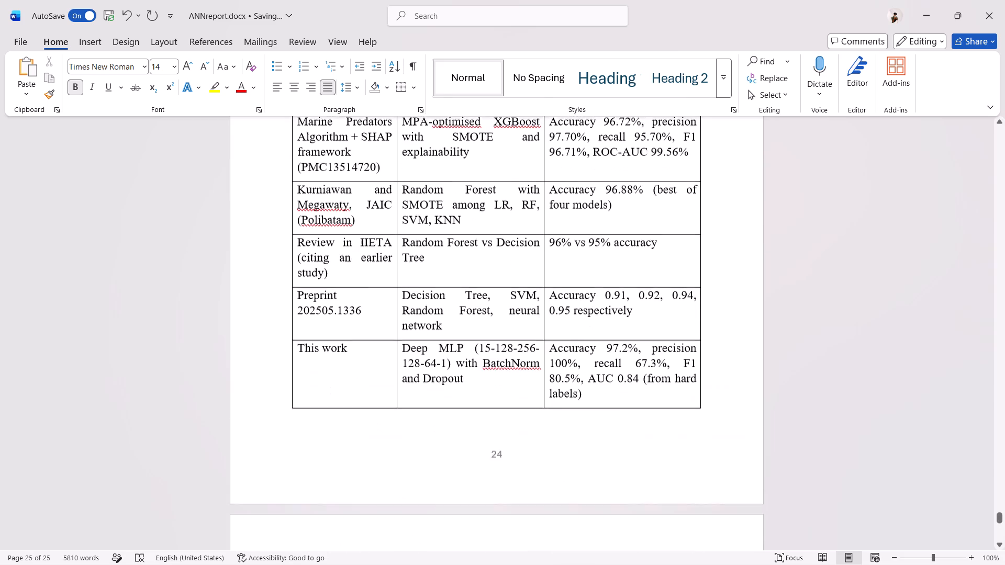
{"action": "scroll", "coordinate": [293, 360], "scroll_direction": "up", "scroll_amount": 2}
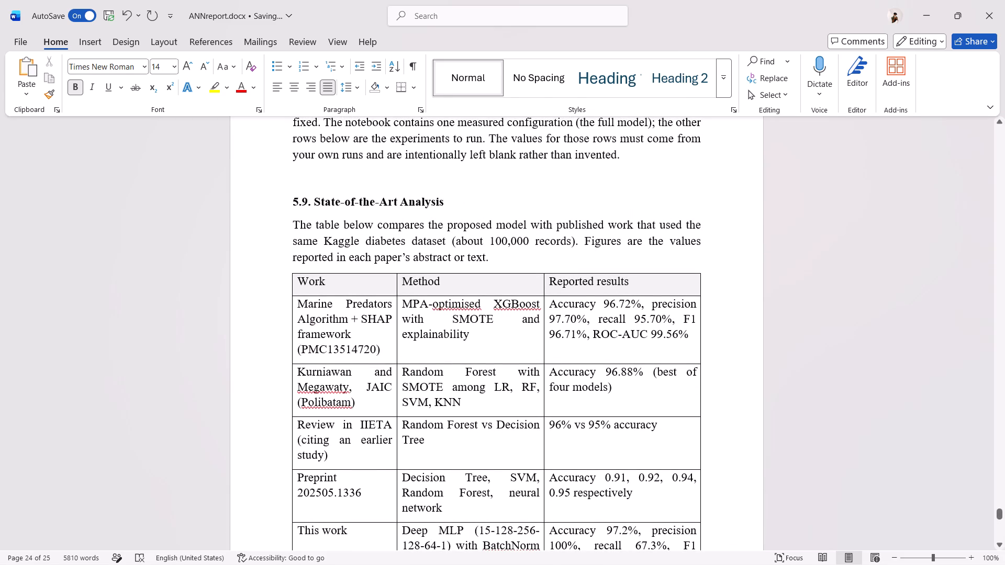
{"action": "scroll", "coordinate": [293, 360], "scroll_direction": "down", "scroll_amount": 5}
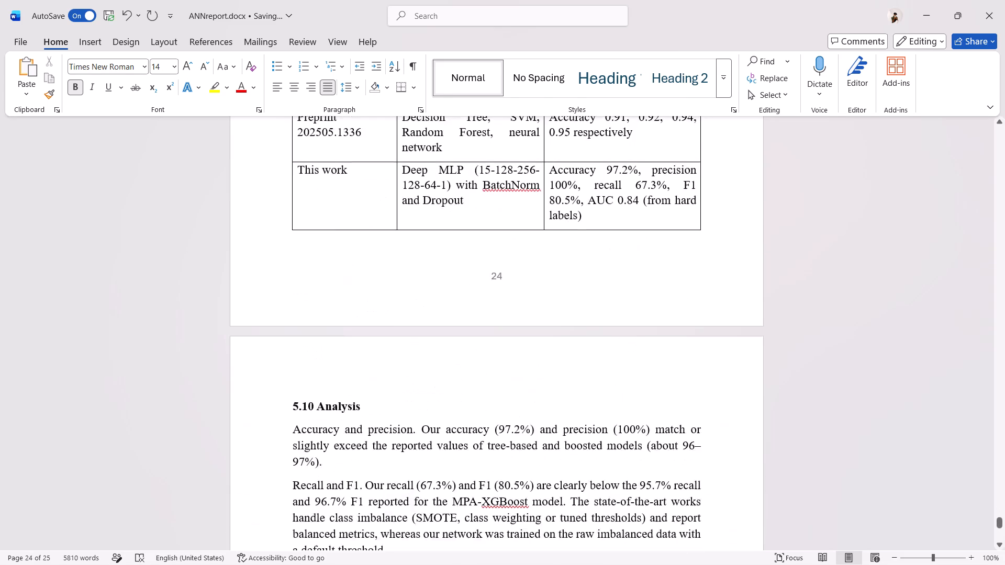
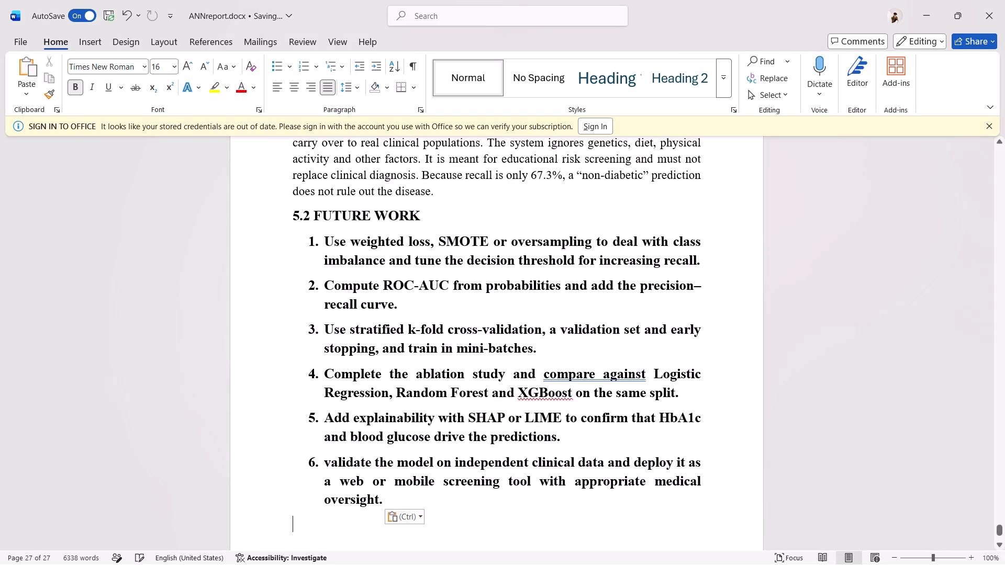
Reduce the indent of the numbered list under "5.2 FUTURE WORK" so its numbers align with the heading's left edge.
{"action": "left_click_drag", "start_coordinate": [309, 237], "coordinate": [418, 457]}
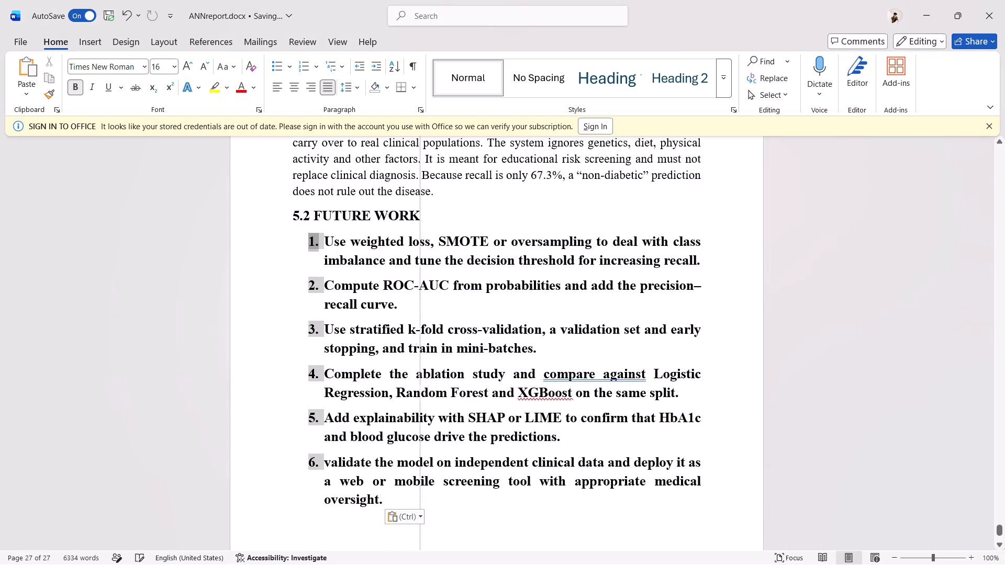
{"action": "left_click_drag", "start_coordinate": [418, 457], "coordinate": [272, 430]}
{"action": "left_click_drag", "start_coordinate": [272, 430], "coordinate": [271, 429]}
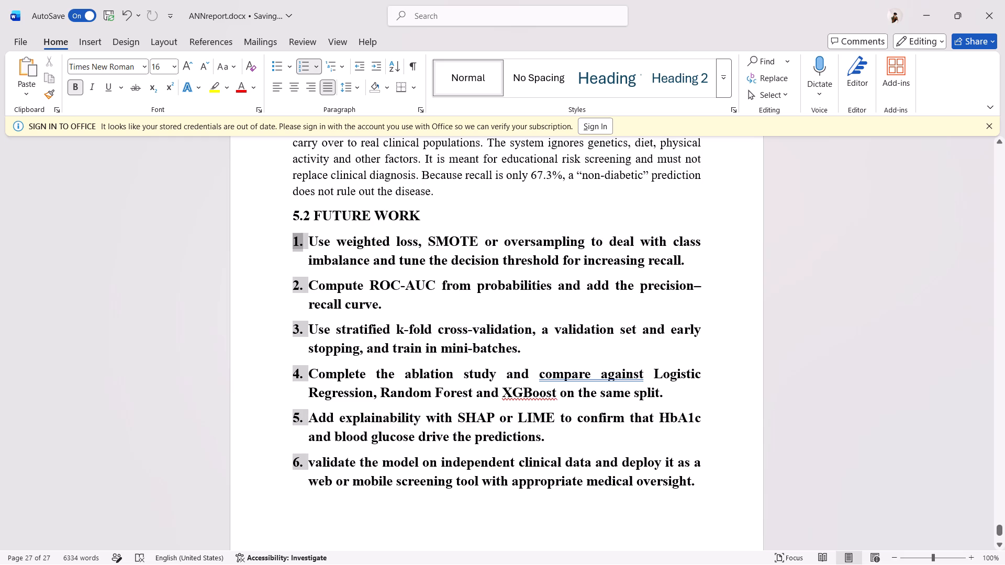
Reduce all six future-work list items to 14 pt and remove their bold formatting.
{"action": "left_click_drag", "start_coordinate": [700, 490], "coordinate": [409, 329]}
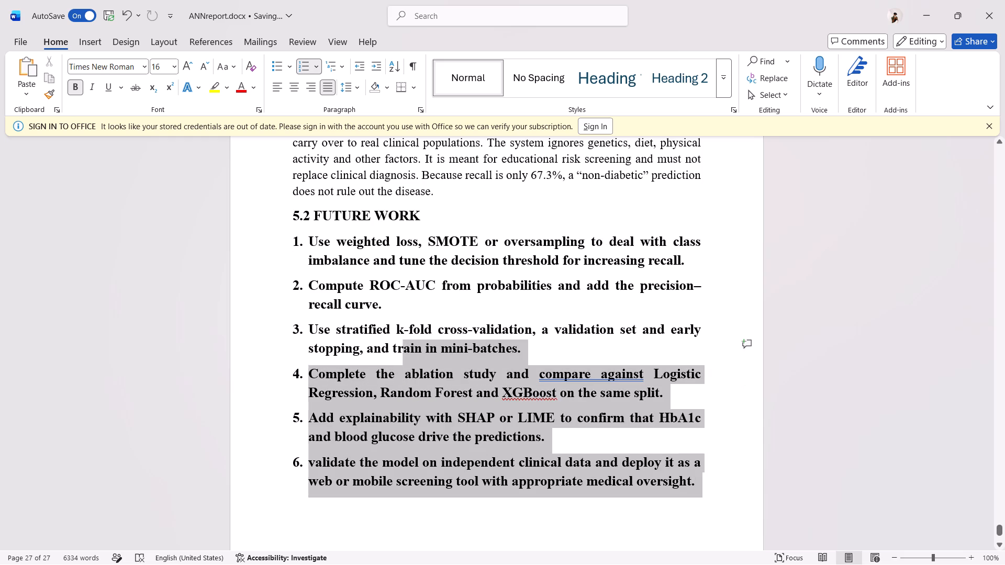
{"action": "left_click_drag", "start_coordinate": [409, 329], "coordinate": [316, 289]}
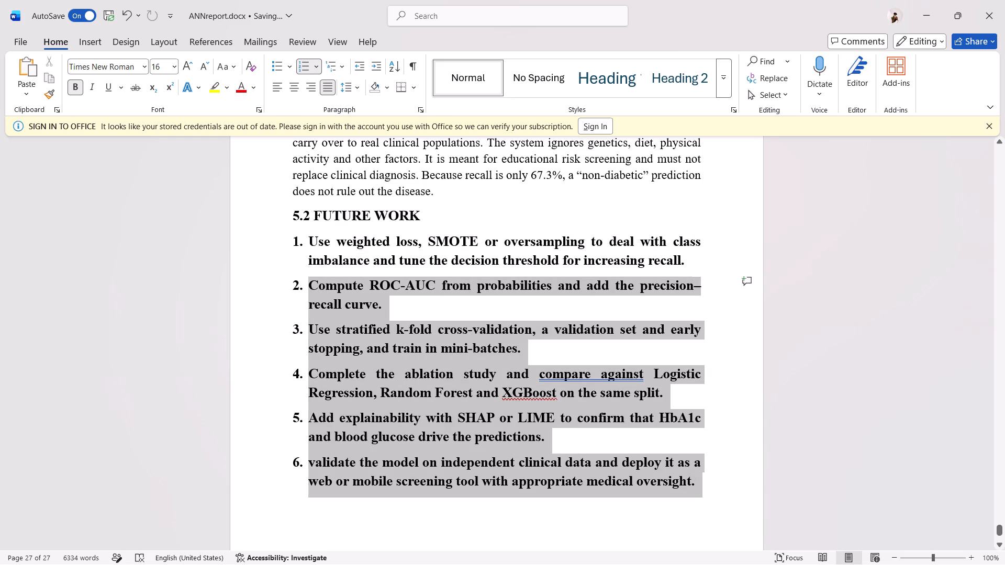
{"action": "left_click_drag", "start_coordinate": [316, 289], "coordinate": [319, 367]}
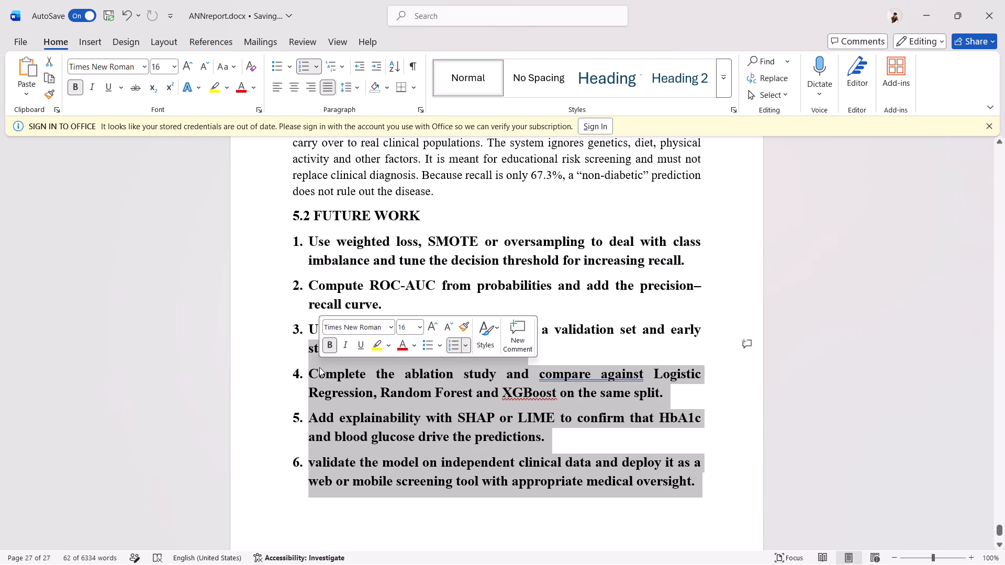
{"action": "key", "text": "shift+Up"}
{"action": "key", "text": "shift+Up"}
{"action": "key", "text": "shift+Up"}
{"action": "key", "text": "shift+Up"}
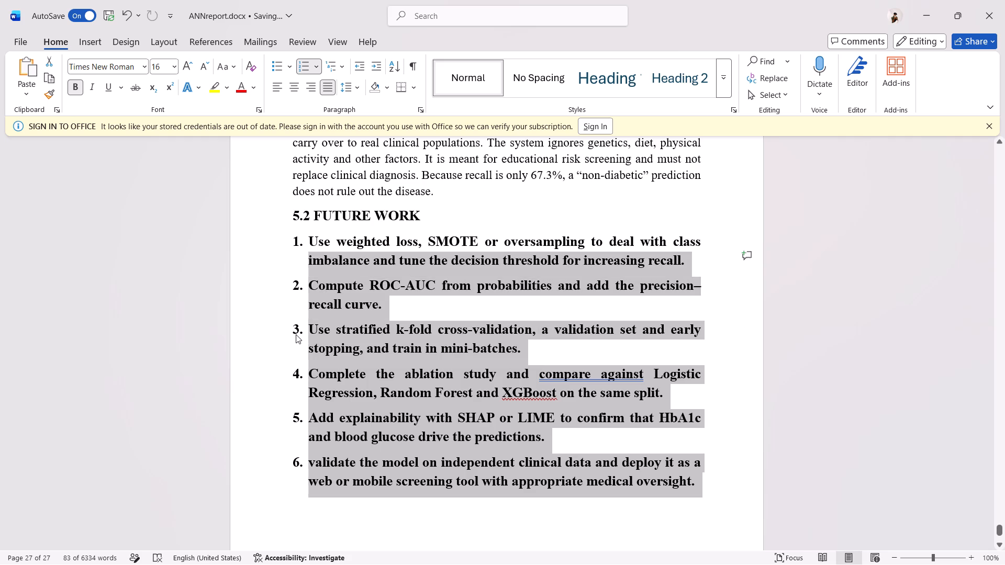
{"action": "key", "text": "shift+Up"}
{"action": "key", "text": "ctrl+shift+comma"}
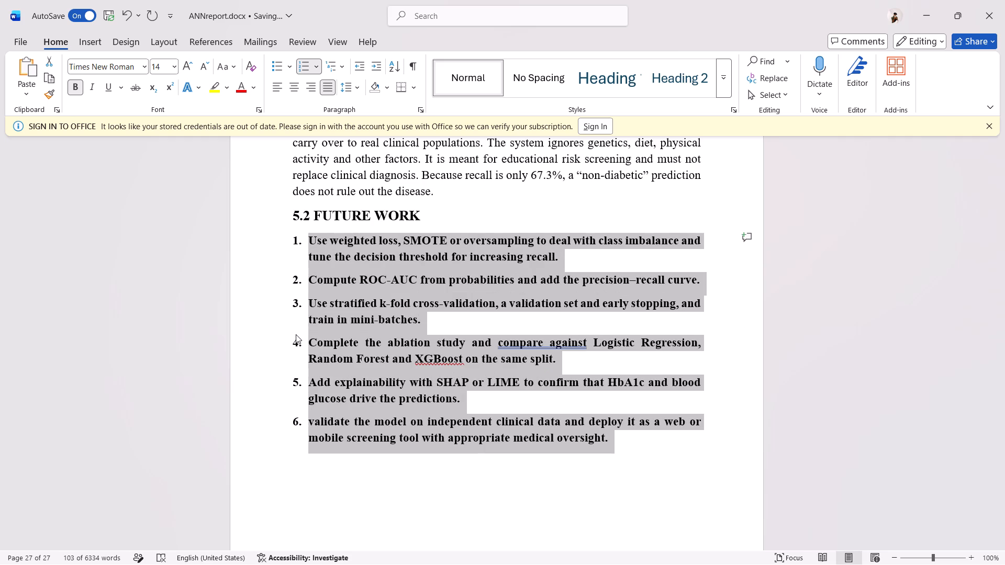
{"action": "key", "text": "ctrl+b"}
{"action": "left_click", "coordinate": [333, 485]}
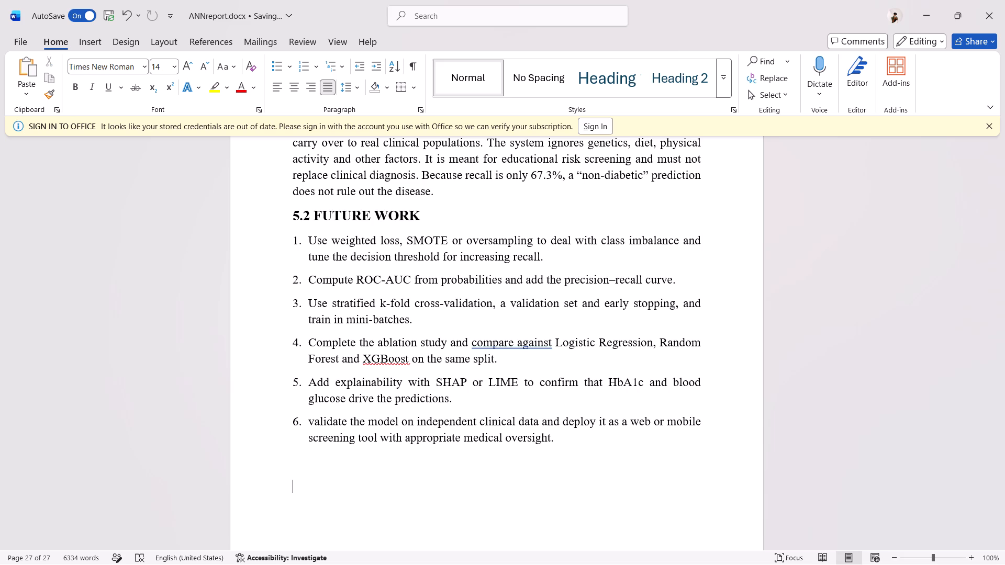
Enlarge the "5.10 Analysis" heading to 16 pt.
{"action": "scroll", "coordinate": [405, 498], "scroll_direction": "up", "scroll_amount": 1}
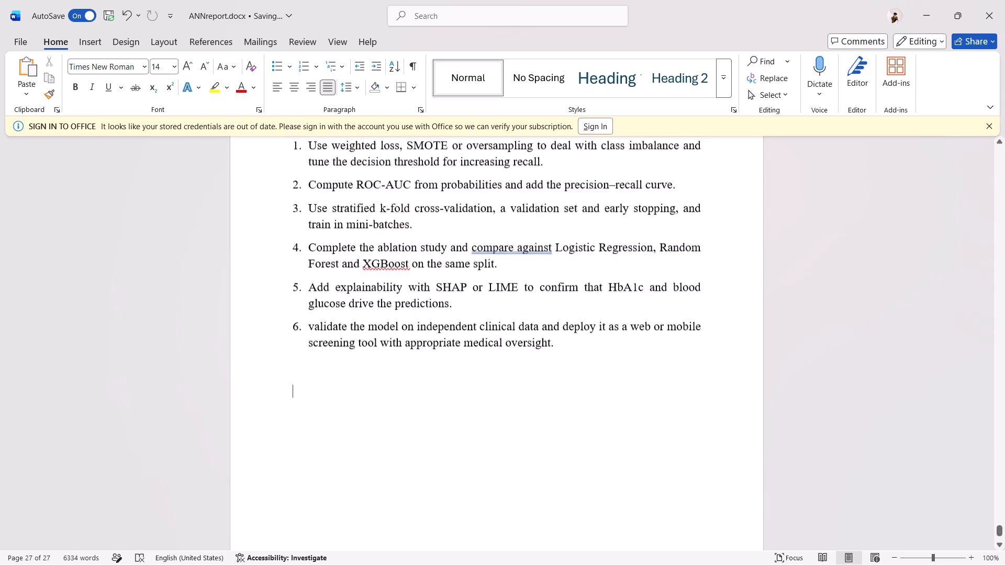
{"action": "scroll", "coordinate": [405, 498], "scroll_direction": "up", "scroll_amount": 4}
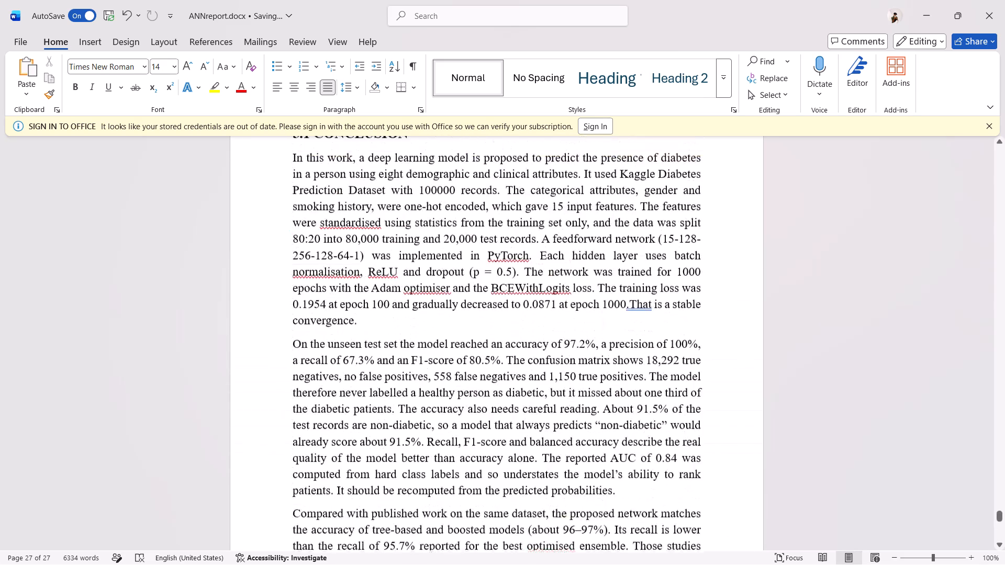
{"action": "scroll", "coordinate": [405, 498], "scroll_direction": "up", "scroll_amount": 6}
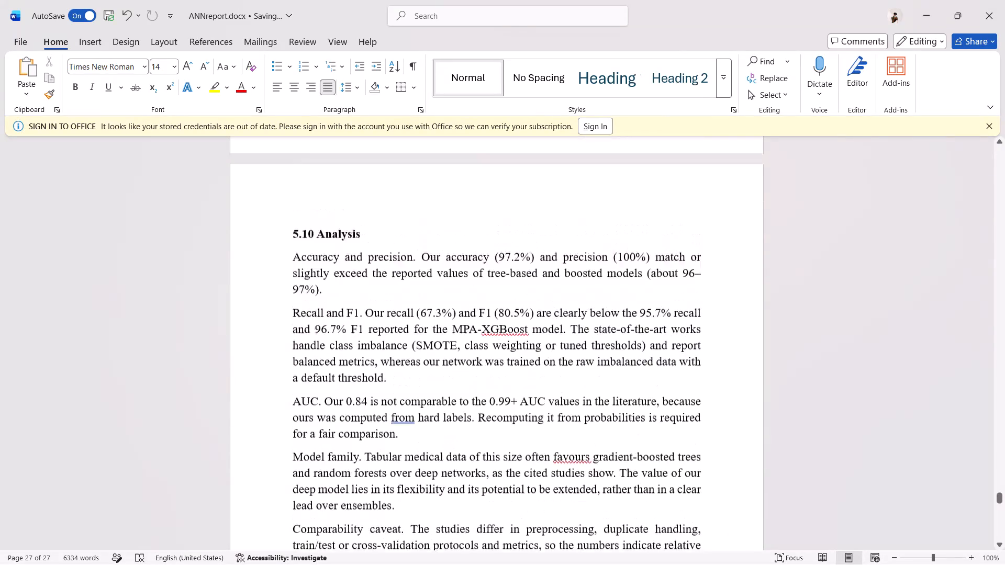
{"action": "scroll", "coordinate": [405, 498], "scroll_direction": "up", "scroll_amount": 1}
{"action": "left_click", "coordinate": [373, 337]}
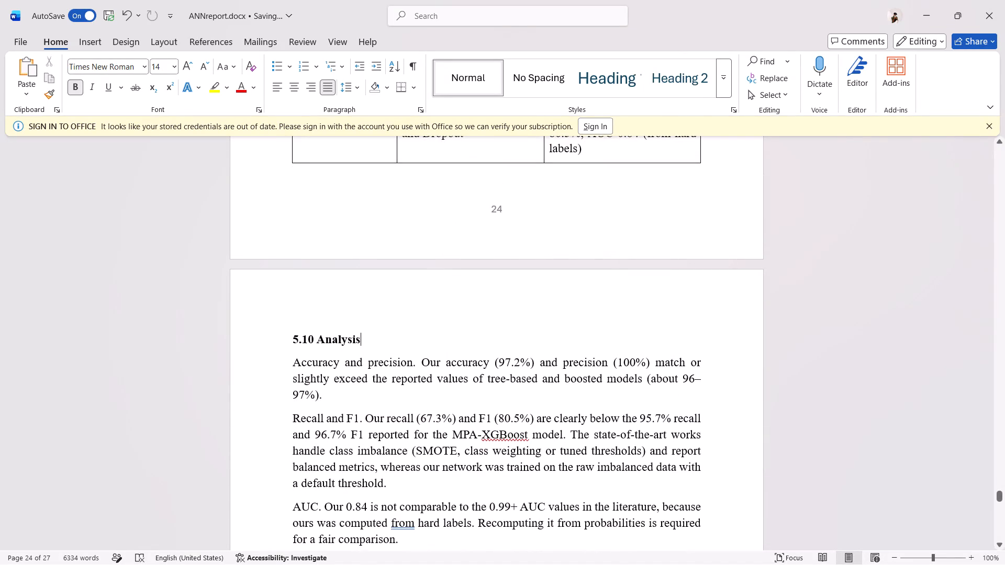
{"action": "key", "text": "shift+Left"}
{"action": "key", "text": "shift+Left"}
{"action": "key", "text": "shift+Left"}
{"action": "key", "text": "shift+Left"}
{"action": "key", "text": "shift+Left"}
{"action": "key", "text": "shift+Left"}
{"action": "key", "text": "shift+Left"}
{"action": "key", "text": "shift+Left"}
{"action": "key", "text": "shift+Left"}
{"action": "key", "text": "shift+Left"}
{"action": "key", "text": "shift+Left"}
{"action": "key", "text": "shift+Left"}
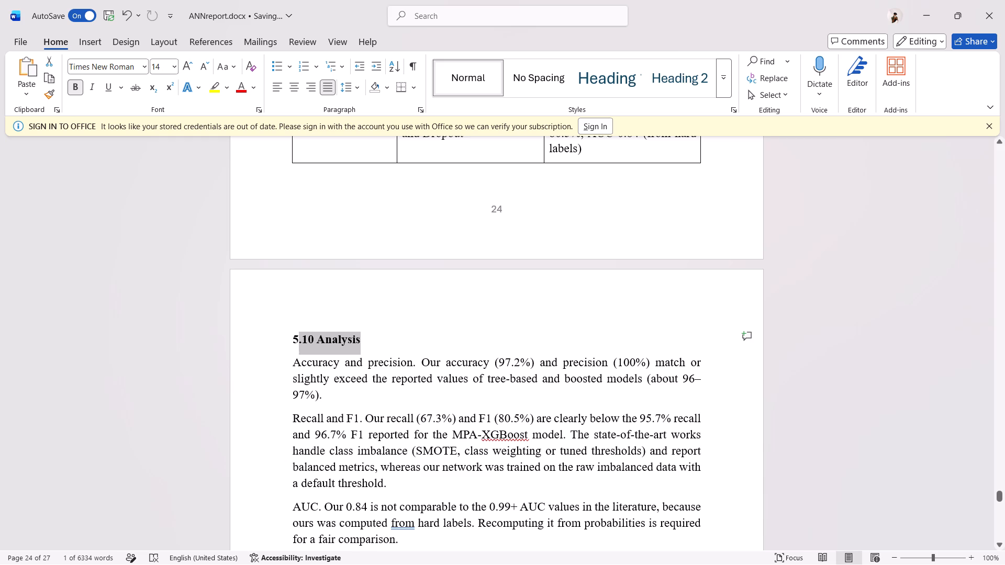
{"action": "key", "text": "shift+Left"}
{"action": "key", "text": "ctrl+shift+period"}
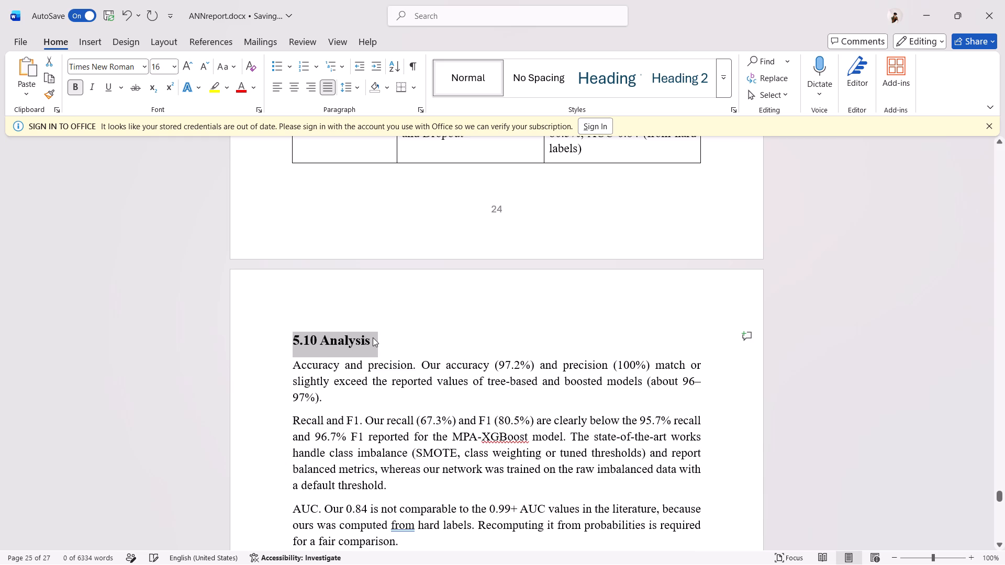
{"action": "scroll", "coordinate": [373, 337], "scroll_direction": "down", "scroll_amount": 5}
{"action": "scroll", "coordinate": [373, 337], "scroll_direction": "up", "scroll_amount": 1}
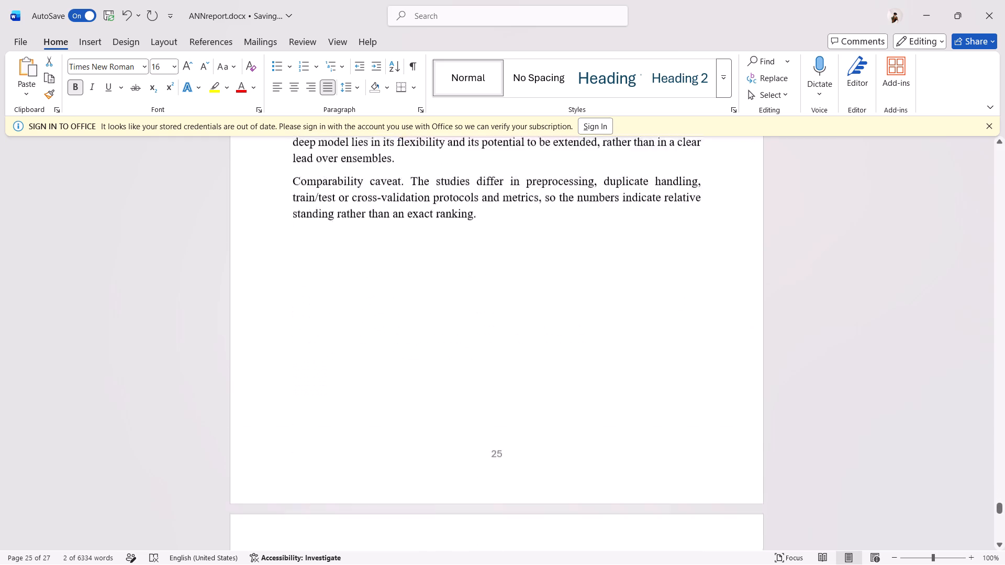
{"action": "scroll", "coordinate": [373, 337], "scroll_direction": "up", "scroll_amount": 1}
{"action": "scroll", "coordinate": [373, 337], "scroll_direction": "right", "scroll_amount": 1}
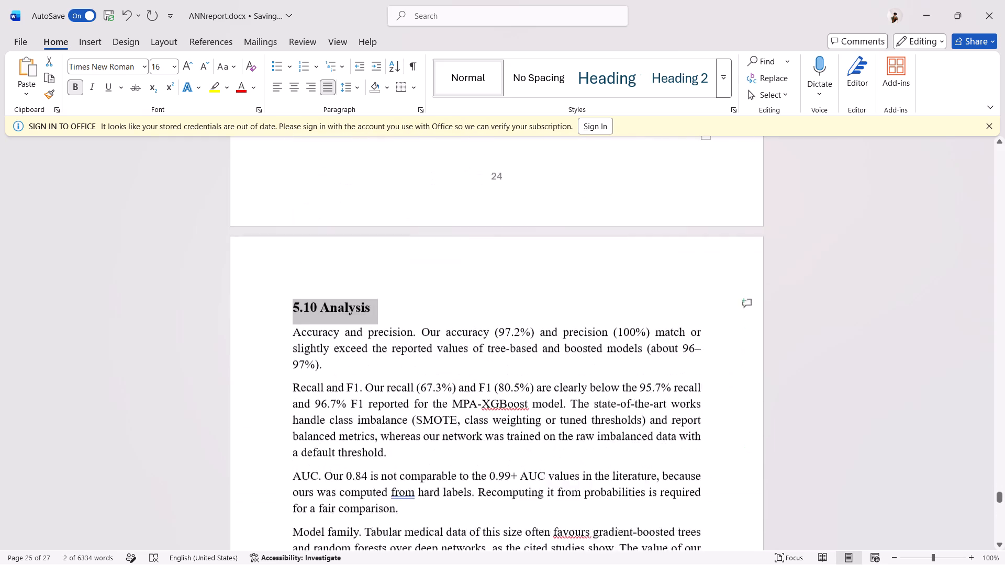
{"action": "scroll", "coordinate": [373, 337], "scroll_direction": "right", "scroll_amount": 1}
{"action": "left_click", "coordinate": [354, 336]}
Enlarge the "5.9. State-of-the-Art Analysis" heading to 16 pt and delete the blank line above it.
{"action": "scroll", "coordinate": [354, 336], "scroll_direction": "up", "scroll_amount": 2}
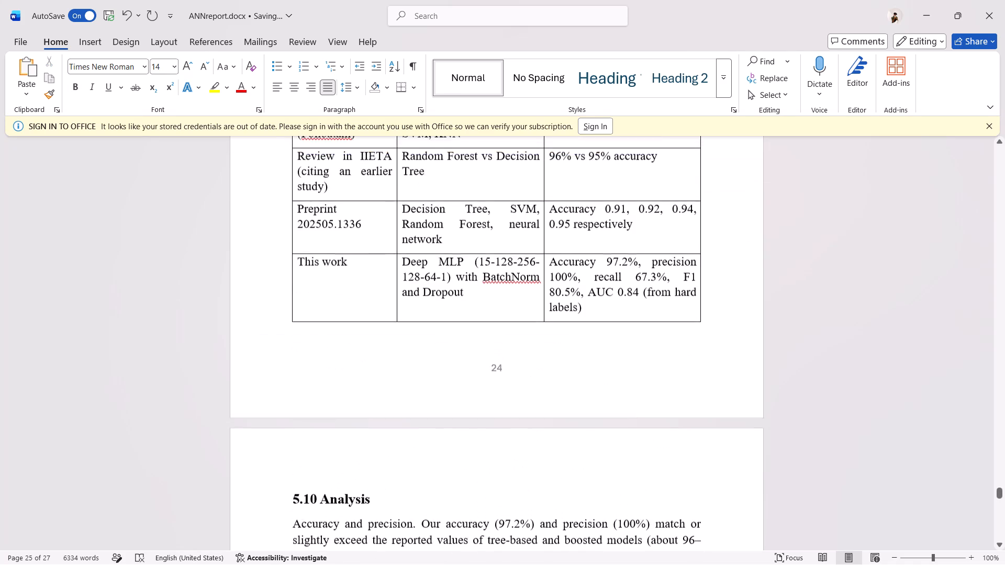
{"action": "scroll", "coordinate": [354, 336], "scroll_direction": "up", "scroll_amount": 3}
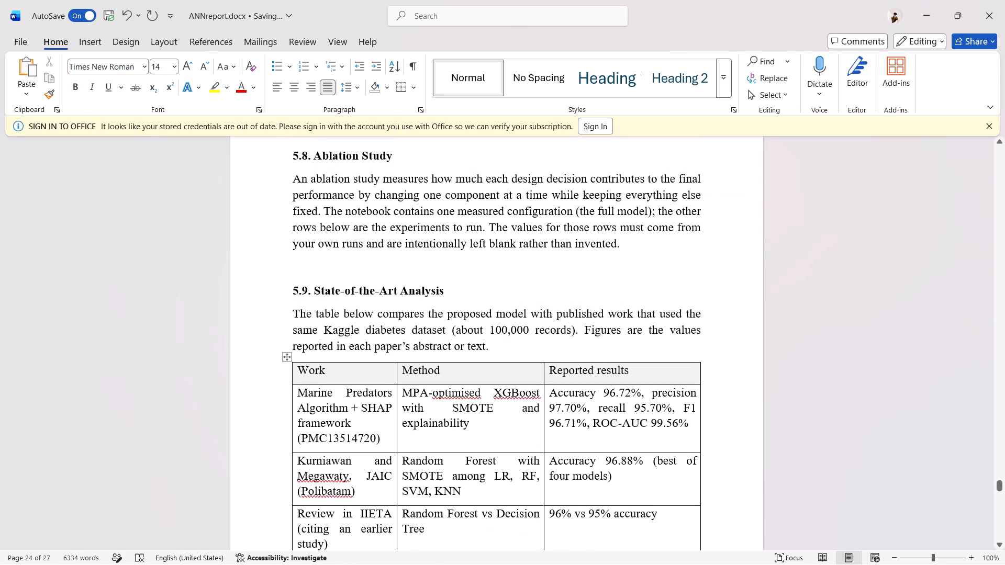
{"action": "left_click_drag", "start_coordinate": [450, 289], "coordinate": [291, 291]}
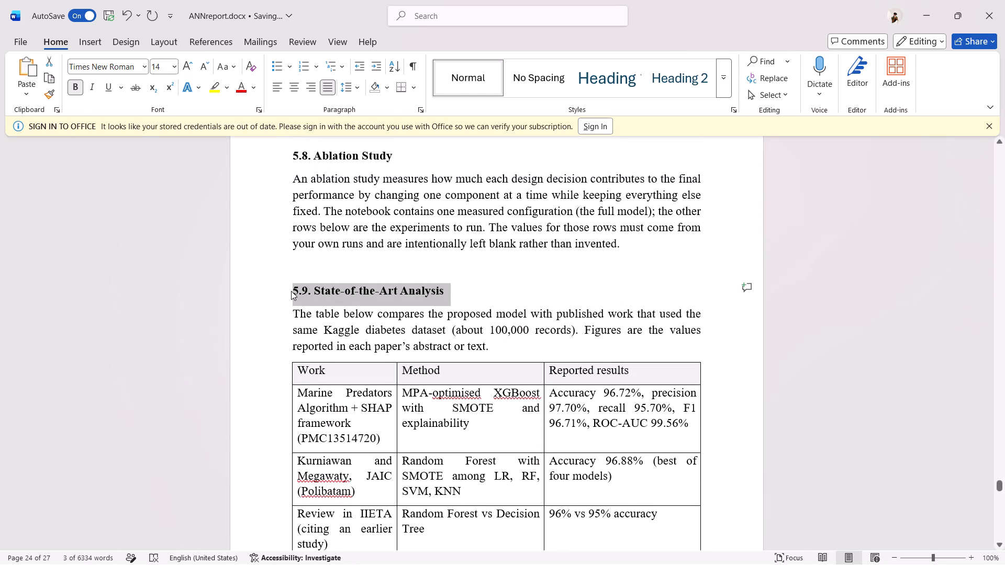
{"action": "key", "text": "ctrl+shift+period"}
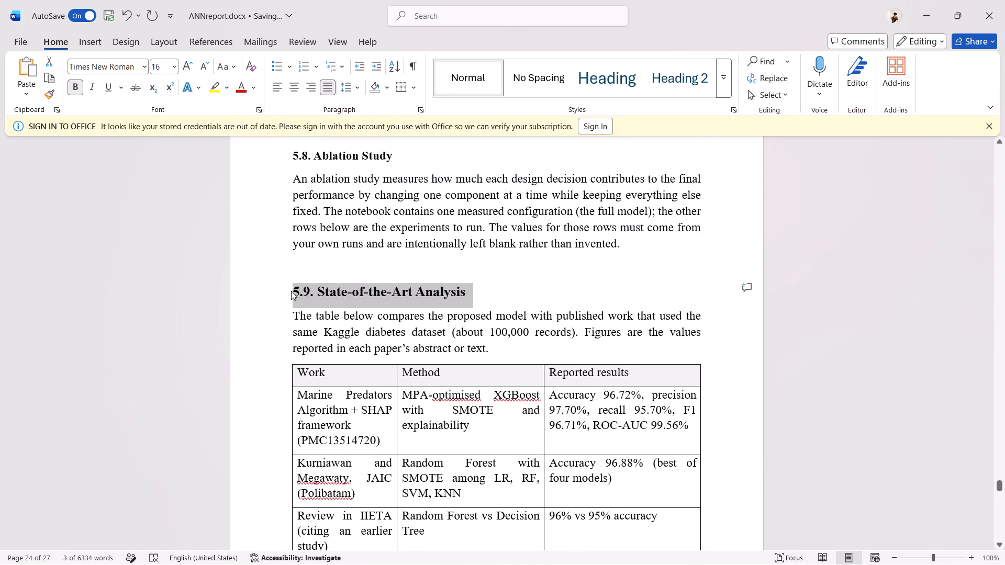
{"action": "key", "text": "Up"}
{"action": "key", "text": "Down"}
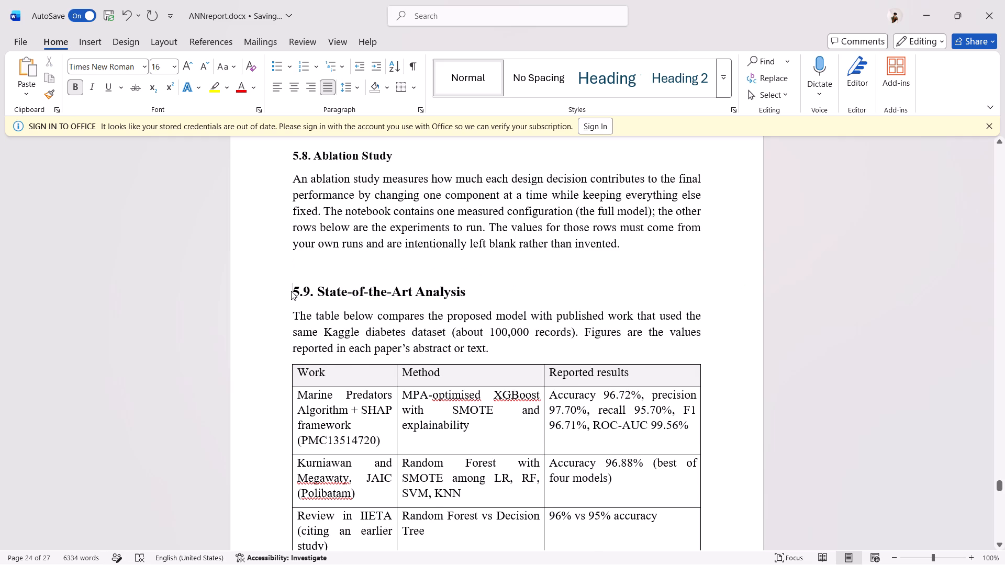
{"action": "key", "text": "BackSpace"}
Enlarge the "5.8. Ablation Study" heading to 16 pt.
{"action": "scroll", "coordinate": [291, 291], "scroll_direction": "up", "scroll_amount": 2}
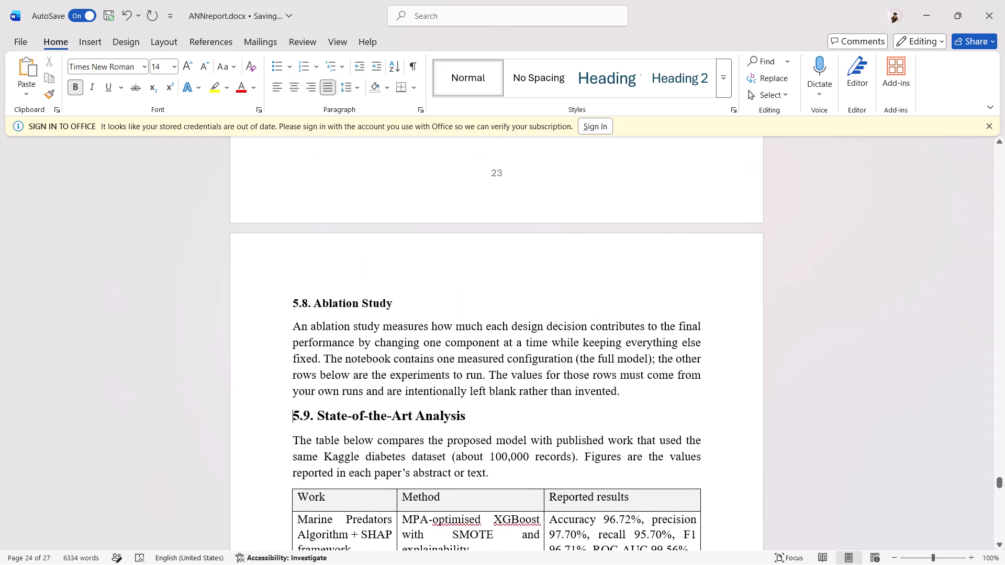
{"action": "left_click_drag", "start_coordinate": [409, 302], "coordinate": [284, 299]}
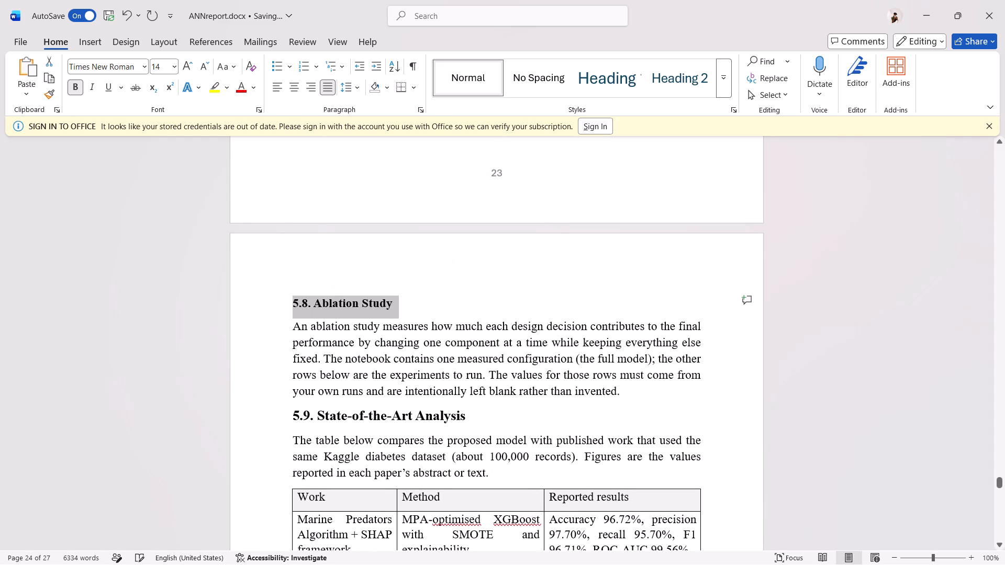
{"action": "key", "text": "ctrl+shift+period"}
{"action": "scroll", "coordinate": [284, 299], "scroll_direction": "up", "scroll_amount": 1}
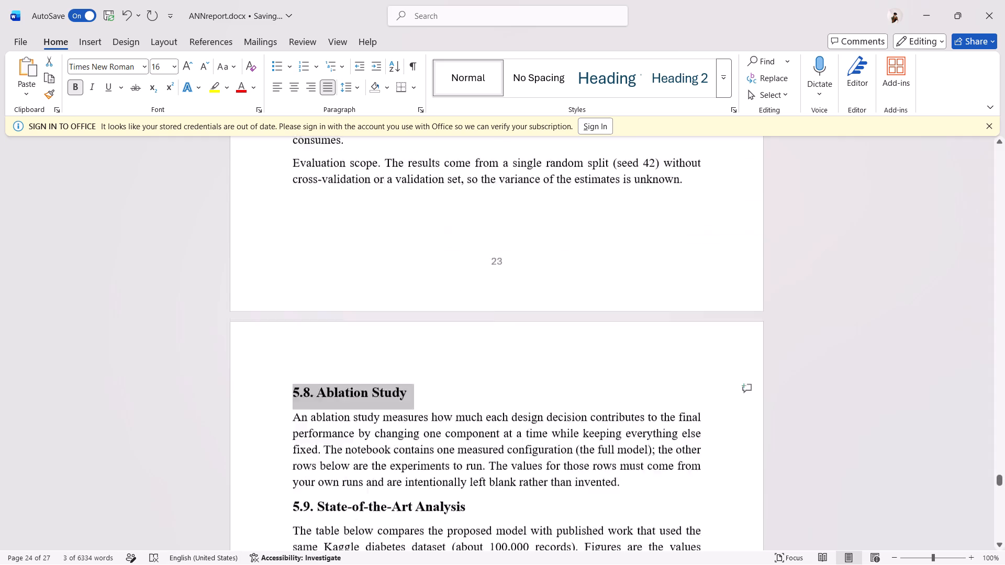
{"action": "scroll", "coordinate": [284, 299], "scroll_direction": "up", "scroll_amount": 1}
{"action": "left_click", "coordinate": [284, 299]}
Enlarge the "5.7 Discussion" heading to 16 pt.
{"action": "scroll", "coordinate": [284, 299], "scroll_direction": "up", "scroll_amount": 4}
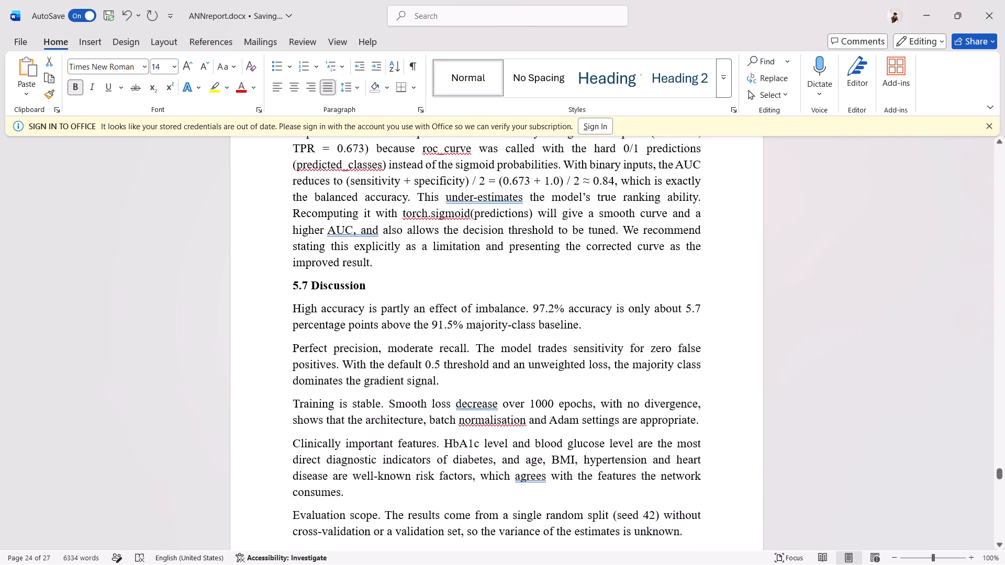
{"action": "left_click_drag", "start_coordinate": [368, 291], "coordinate": [284, 288]}
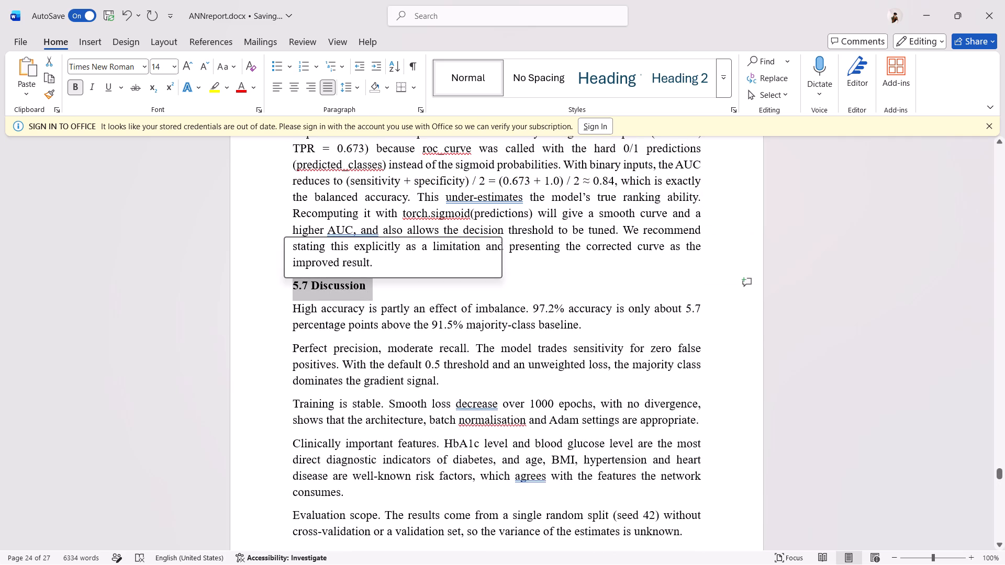
{"action": "key", "text": "ctrl+shift+period"}
Check the font sizes of the section headings from "5.6 ROC Curve Analysis" back to "4.1 Dataset Details".
{"action": "scroll", "coordinate": [284, 288], "scroll_direction": "up", "scroll_amount": 3}
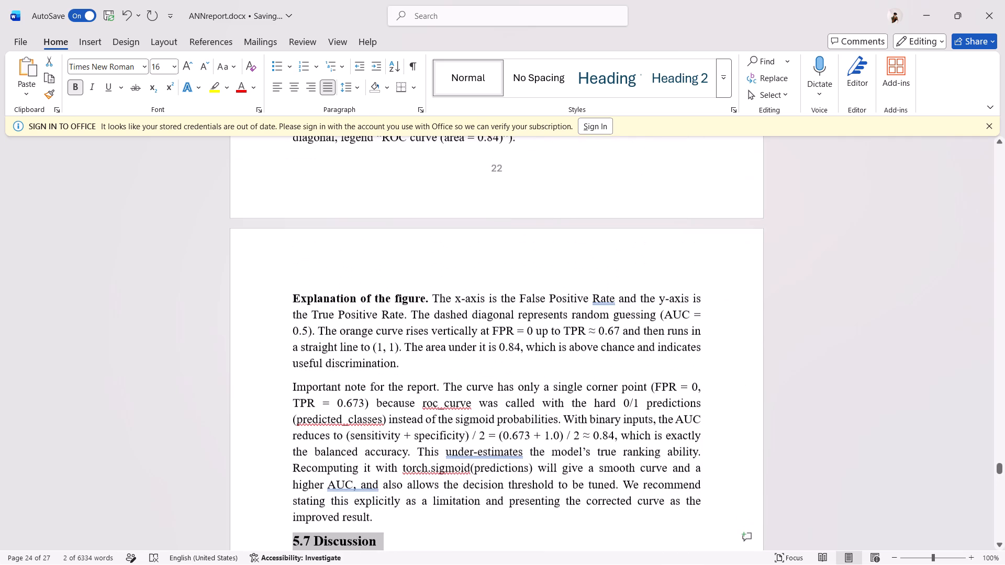
{"action": "scroll", "coordinate": [423, 305], "scroll_direction": "up", "scroll_amount": 1}
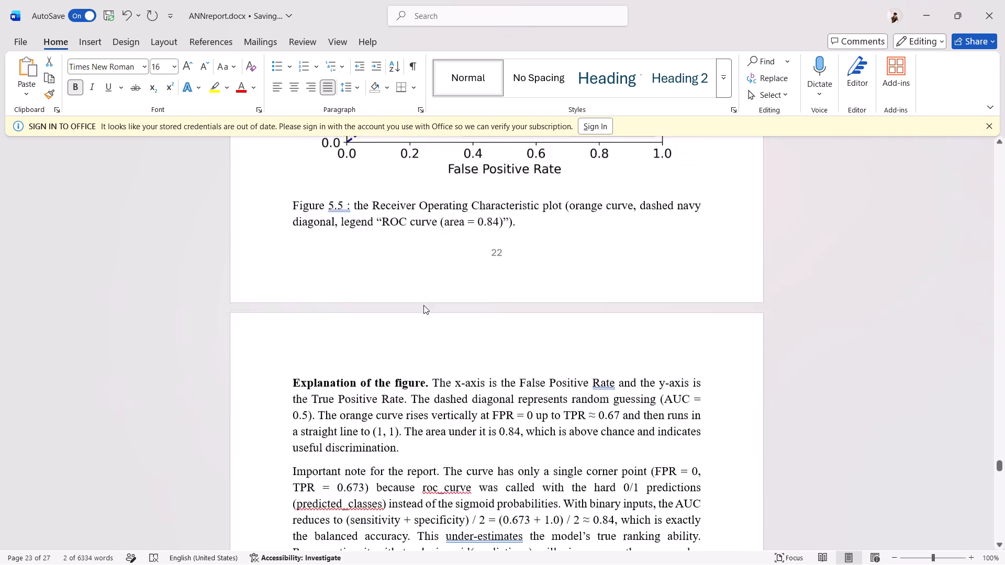
{"action": "scroll", "coordinate": [423, 305], "scroll_direction": "up", "scroll_amount": 1}
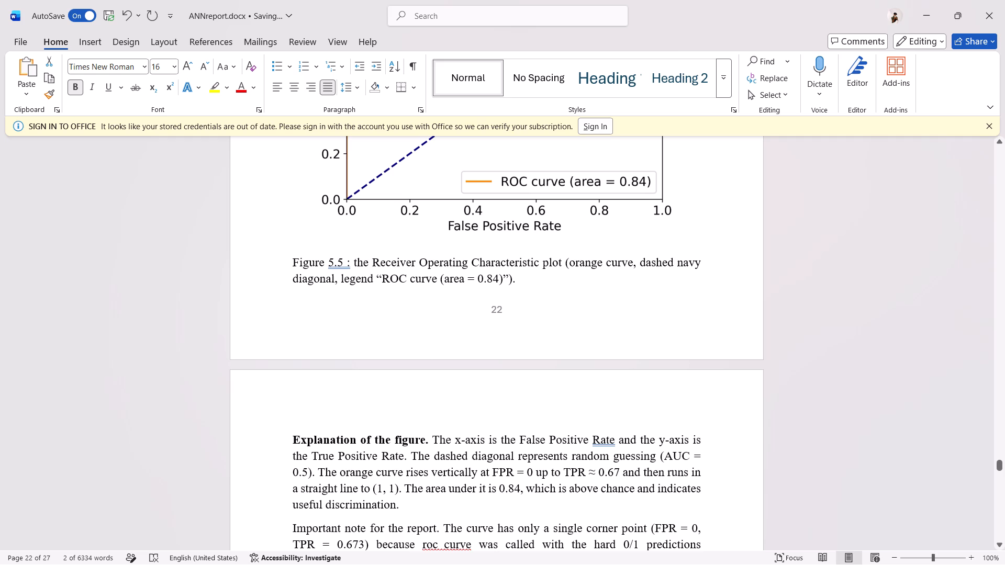
{"action": "scroll", "coordinate": [435, 378], "scroll_direction": "up", "scroll_amount": 3}
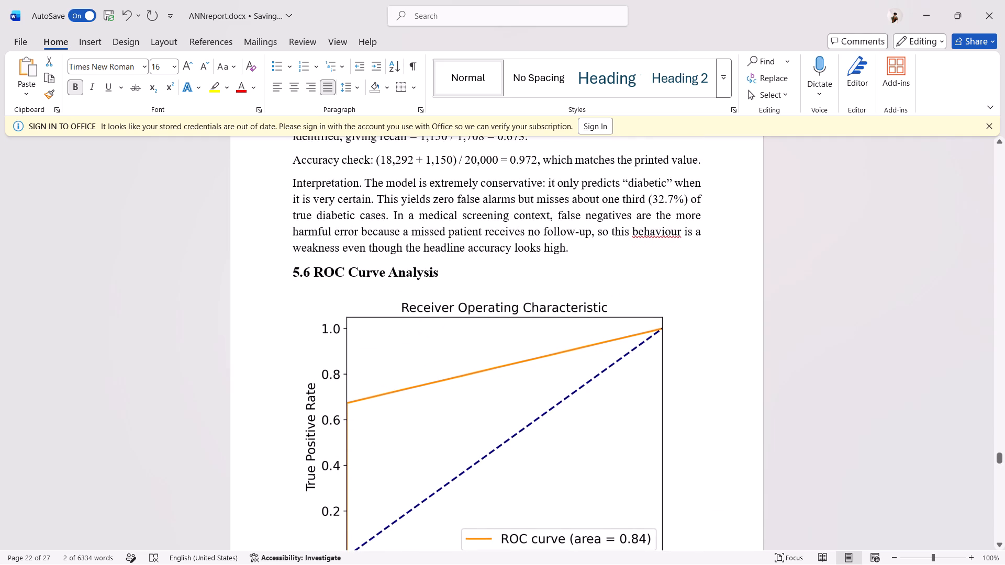
{"action": "left_click_drag", "start_coordinate": [439, 274], "coordinate": [293, 274]}
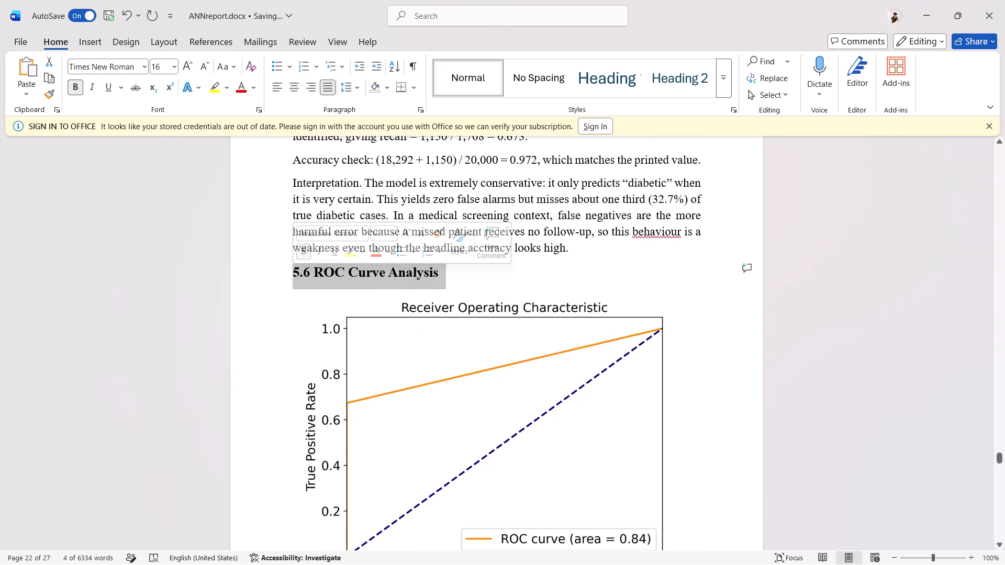
{"action": "scroll", "coordinate": [358, 308], "scroll_direction": "up", "scroll_amount": 4}
{"action": "scroll", "coordinate": [358, 308], "scroll_direction": "down", "scroll_amount": 1}
{"action": "scroll", "coordinate": [358, 308], "scroll_direction": "up", "scroll_amount": 1}
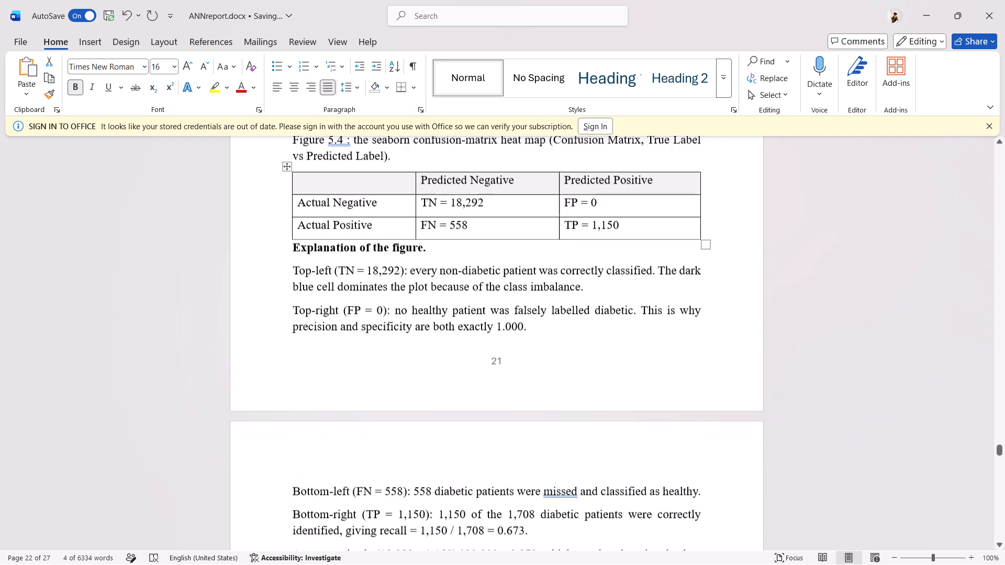
{"action": "scroll", "coordinate": [358, 308], "scroll_direction": "up", "scroll_amount": 1}
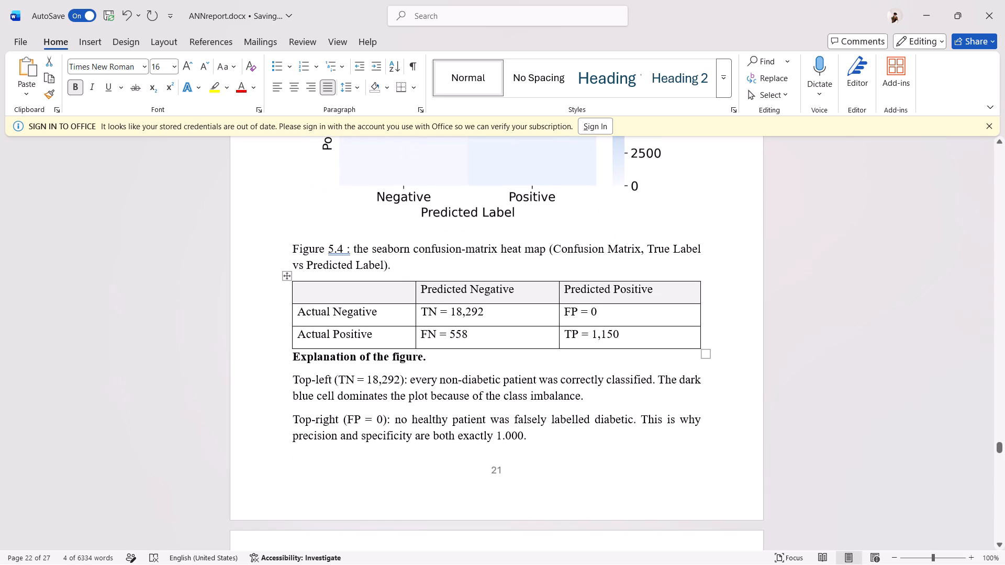
{"action": "scroll", "coordinate": [358, 308], "scroll_direction": "up", "scroll_amount": 4}
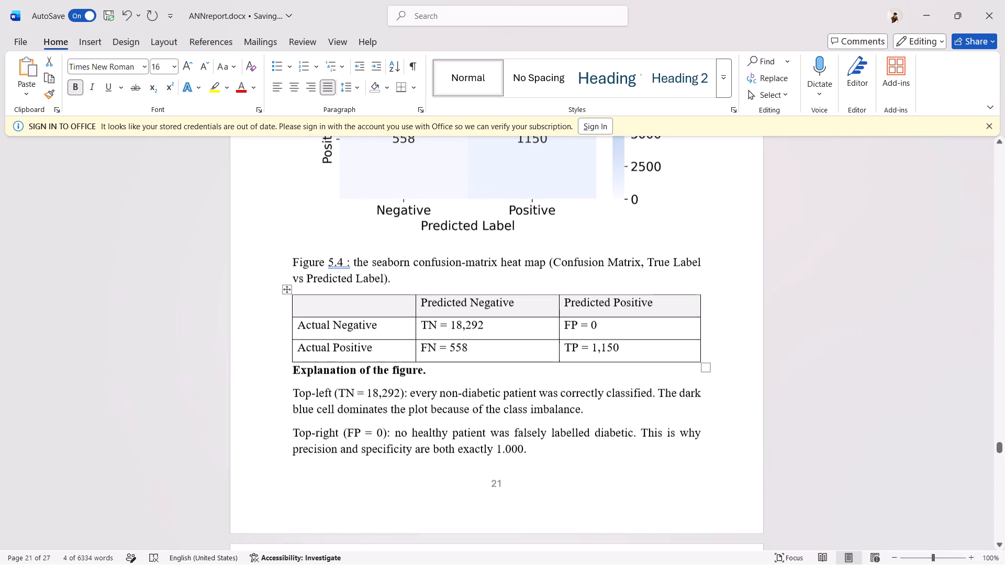
{"action": "scroll", "coordinate": [358, 308], "scroll_direction": "up", "scroll_amount": 1}
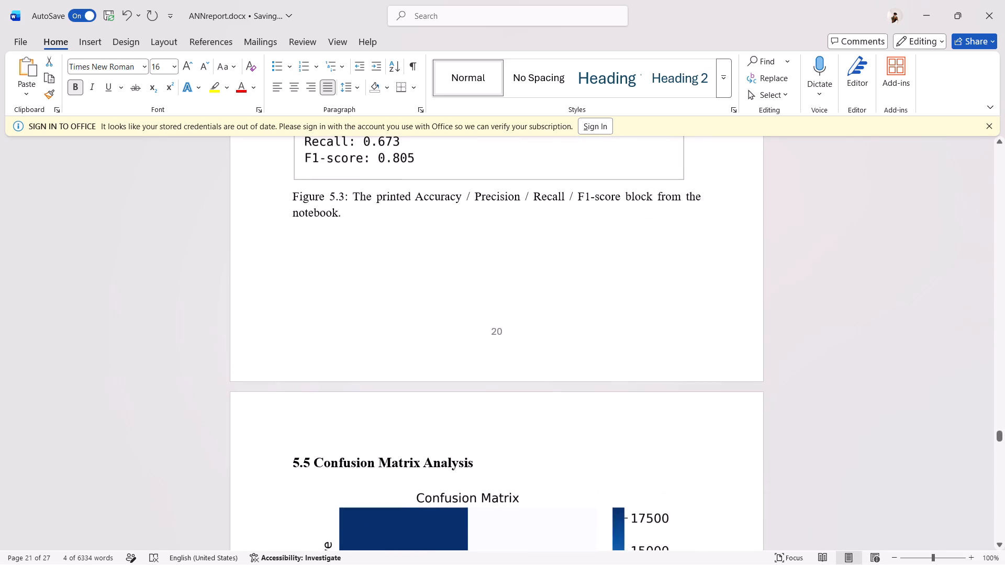
{"action": "scroll", "coordinate": [358, 308], "scroll_direction": "up", "scroll_amount": 7}
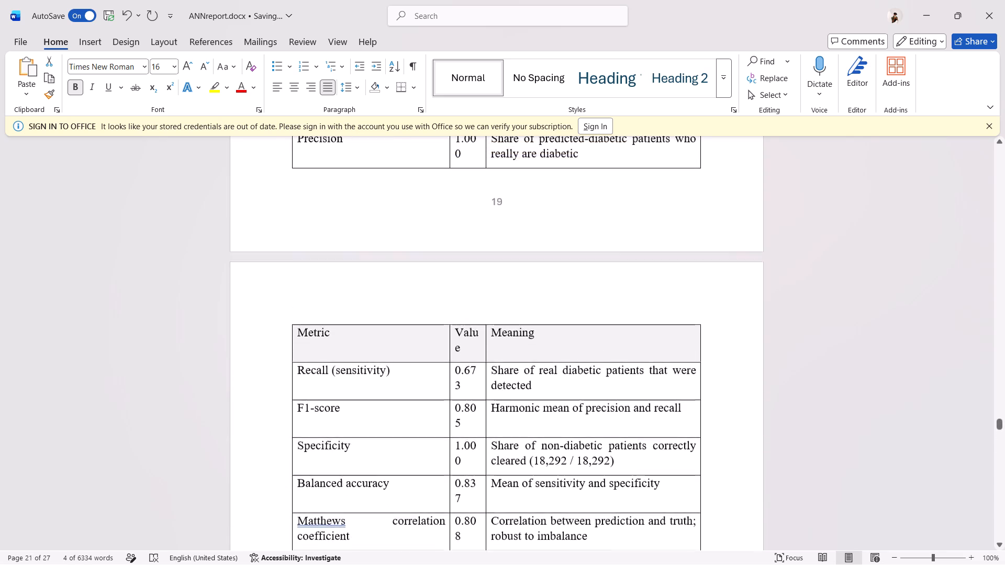
{"action": "scroll", "coordinate": [358, 308], "scroll_direction": "up", "scroll_amount": 3}
{"action": "scroll", "coordinate": [358, 308], "scroll_direction": "down", "scroll_amount": 1}
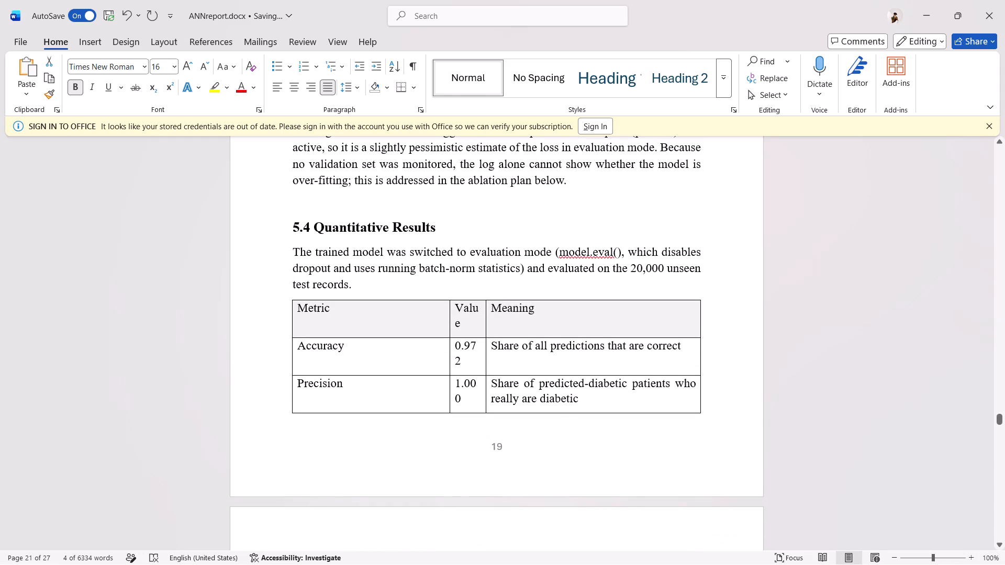
{"action": "left_click", "coordinate": [352, 231]}
{"action": "left_click", "coordinate": [349, 228]}
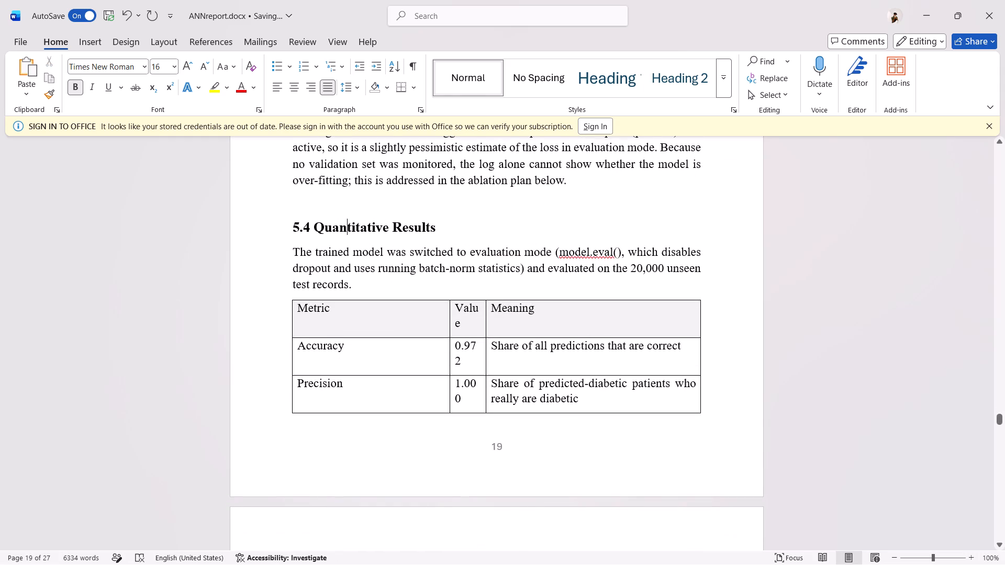
{"action": "scroll", "coordinate": [349, 228], "scroll_direction": "up", "scroll_amount": 5}
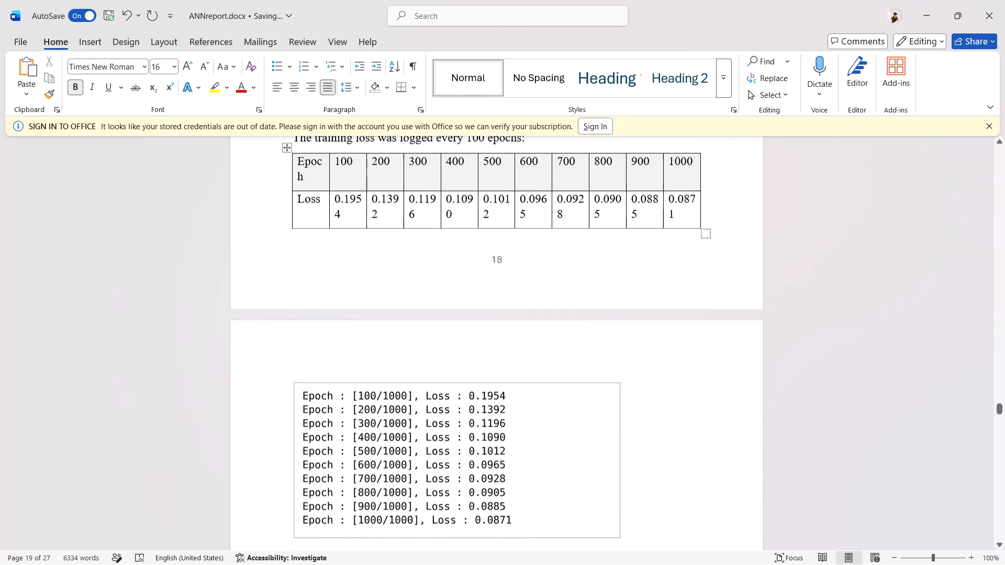
{"action": "scroll", "coordinate": [349, 228], "scroll_direction": "up", "scroll_amount": 4}
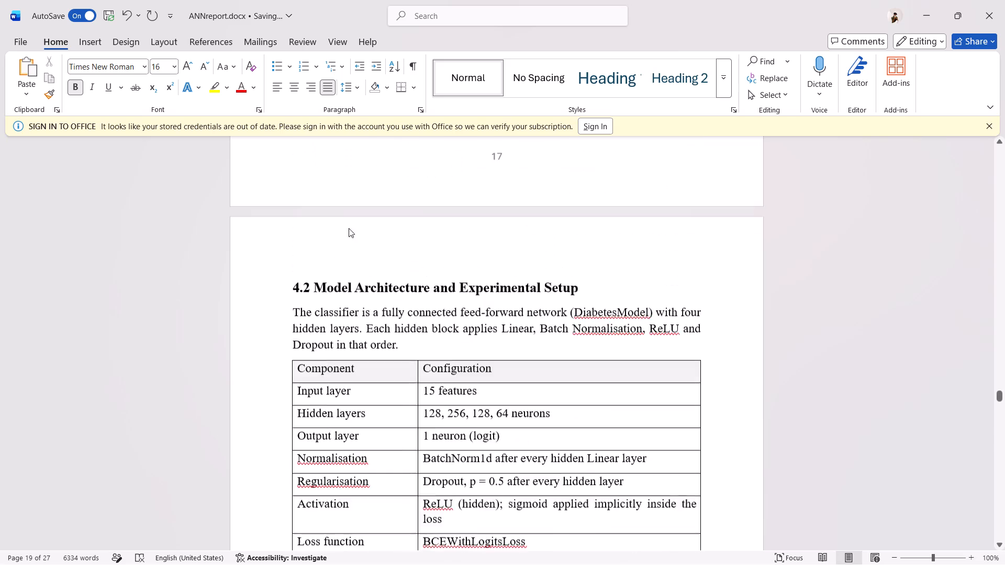
{"action": "scroll", "coordinate": [349, 228], "scroll_direction": "up", "scroll_amount": 6}
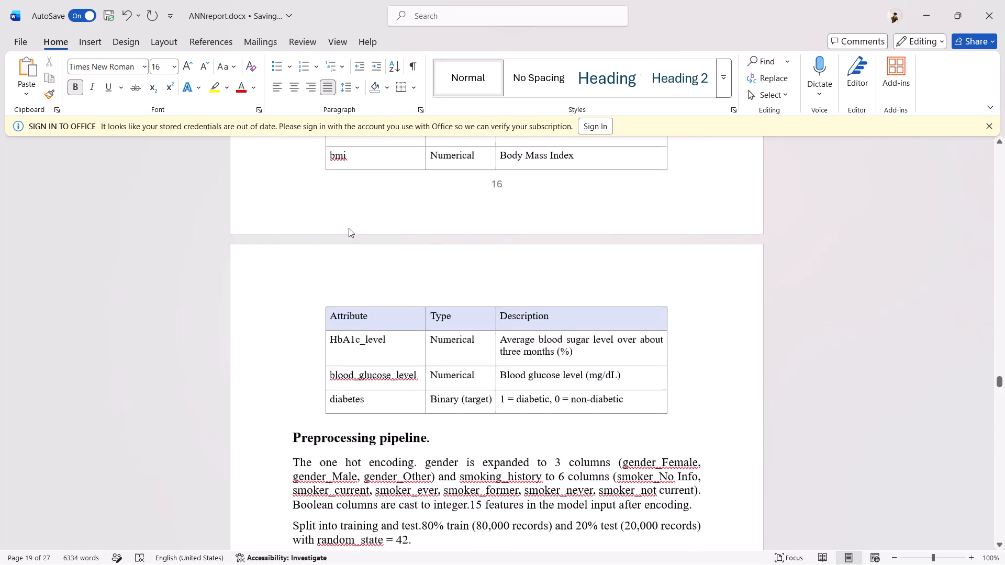
{"action": "scroll", "coordinate": [349, 228], "scroll_direction": "up", "scroll_amount": 2}
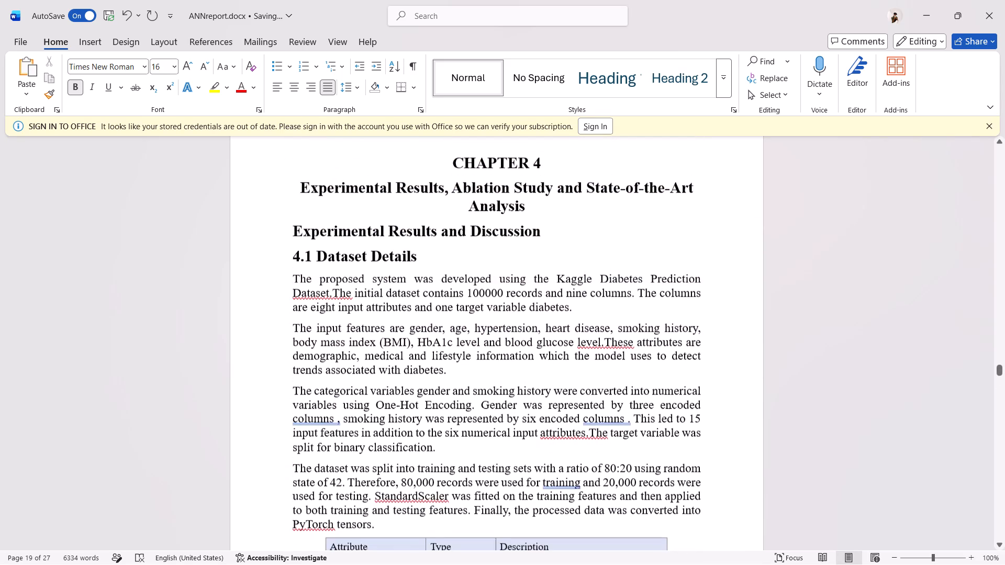
{"action": "scroll", "coordinate": [349, 228], "scroll_direction": "up", "scroll_amount": 1}
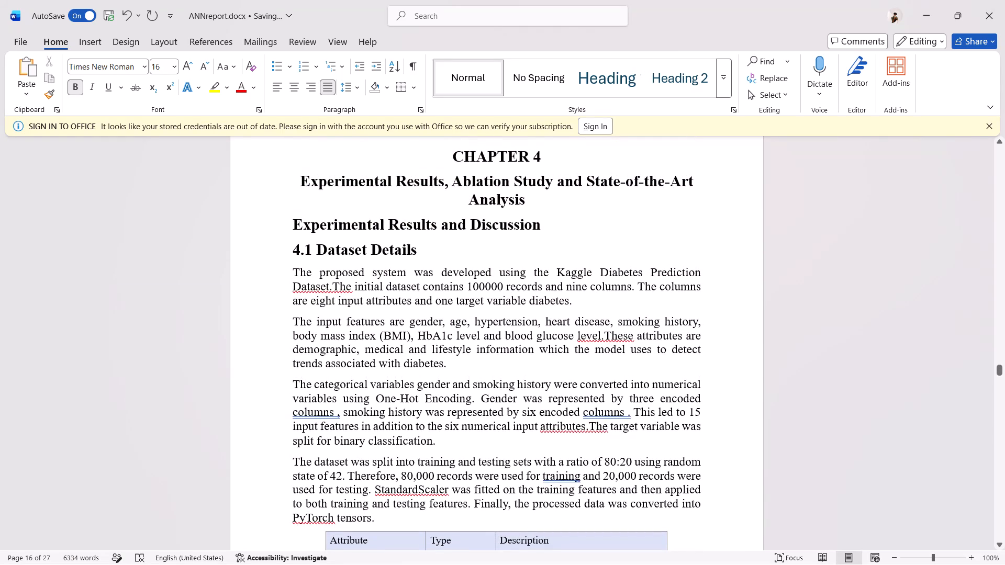
{"action": "left_click", "coordinate": [309, 252]}
Convert the "Experimental Results and Discussion" heading above section 4.1 to uppercase.
{"action": "left_click_drag", "start_coordinate": [293, 223], "coordinate": [366, 220]}
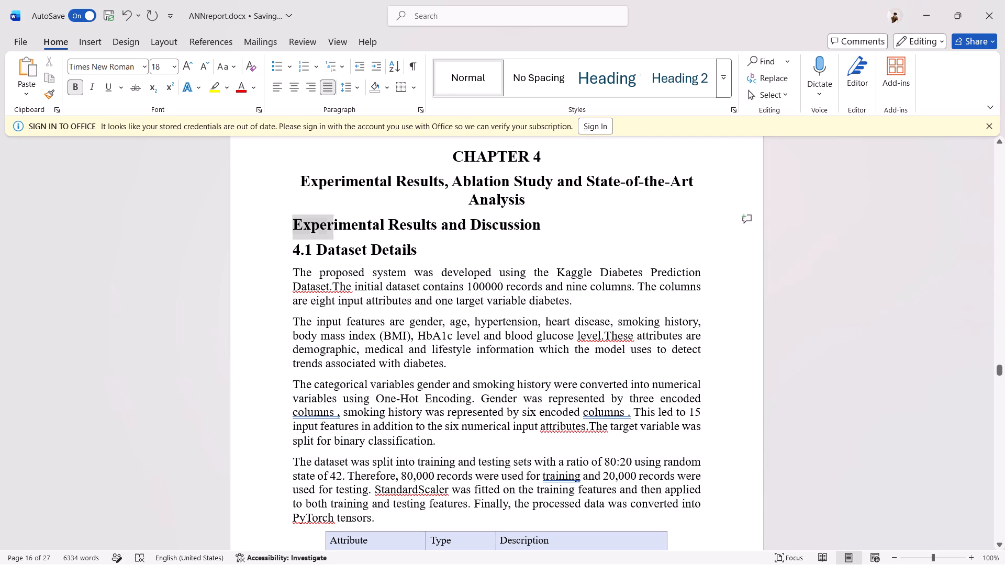
{"action": "left_click_drag", "start_coordinate": [366, 220], "coordinate": [553, 218]}
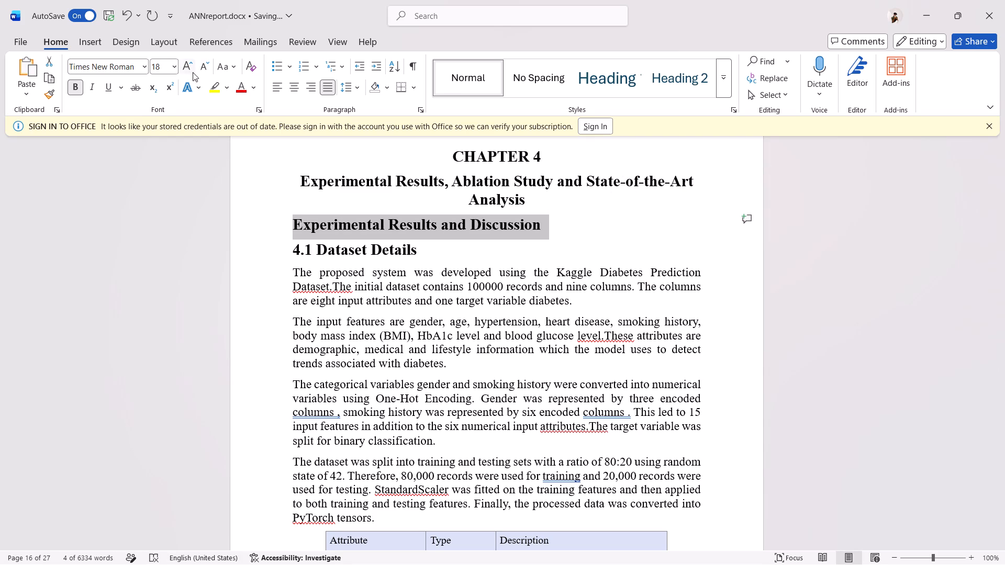
{"action": "left_click", "coordinate": [226, 68]}
{"action": "left_click", "coordinate": [242, 121]}
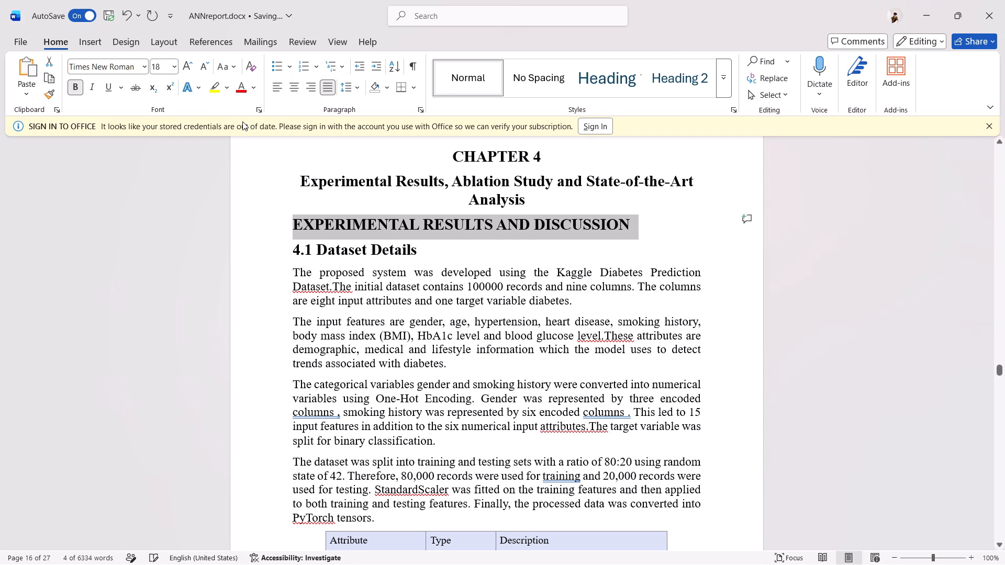
Convert the Chapter 4 title "Experimental Results, Ablation Study and State-of-the-Art Analysis" to uppercase.
{"action": "left_click_drag", "start_coordinate": [303, 176], "coordinate": [429, 196]}
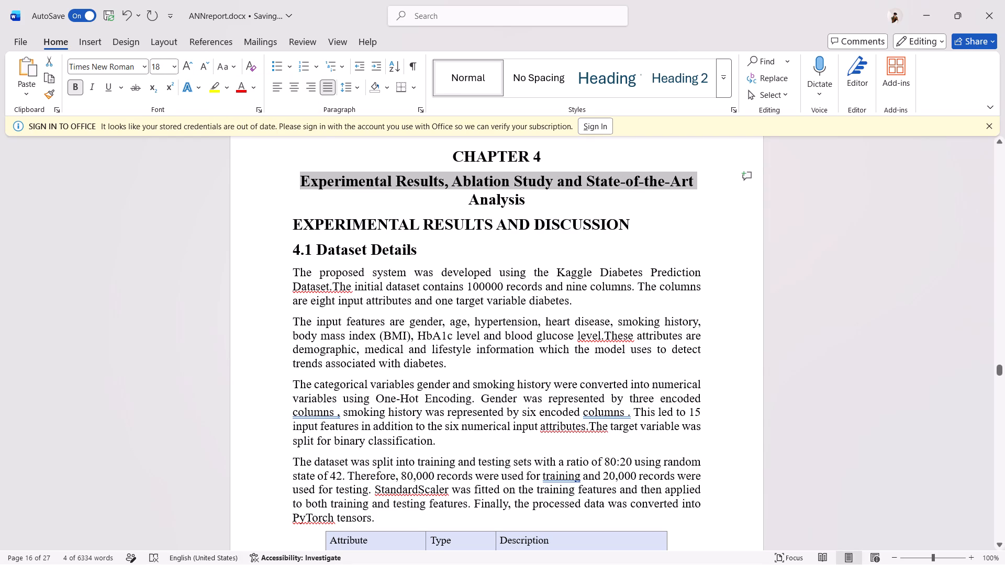
{"action": "left_click_drag", "start_coordinate": [429, 196], "coordinate": [504, 199]}
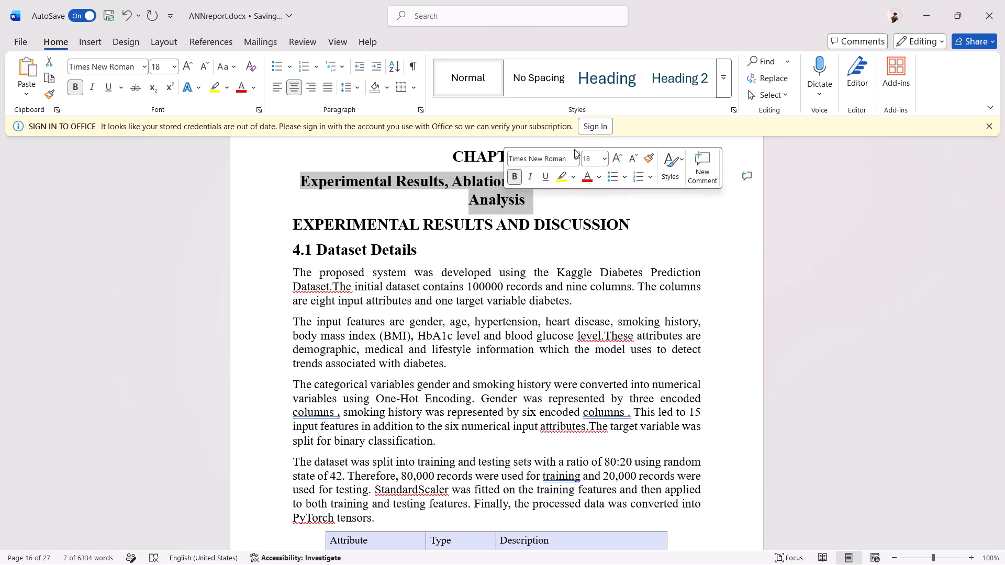
{"action": "left_click", "coordinate": [222, 72]}
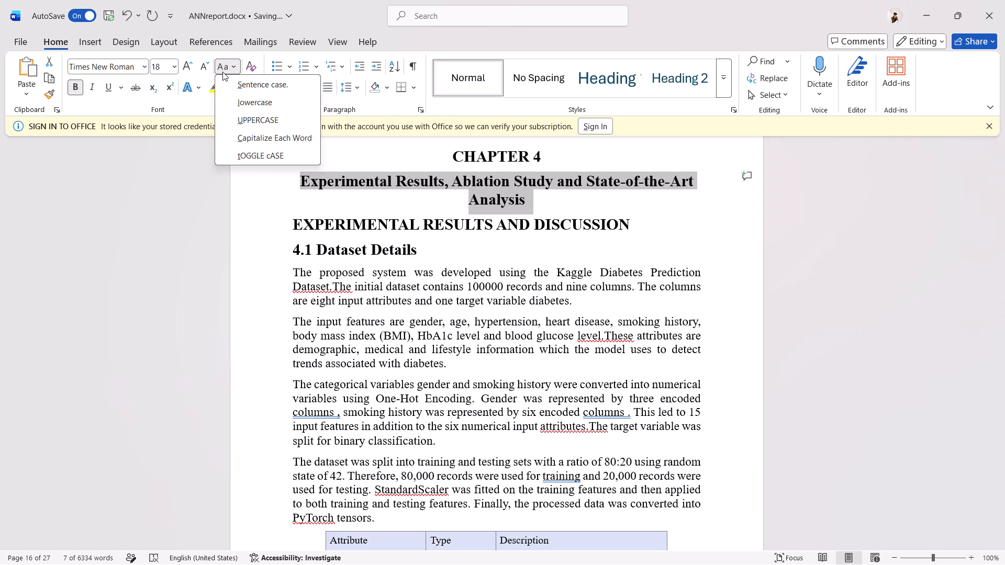
{"action": "left_click", "coordinate": [240, 117]}
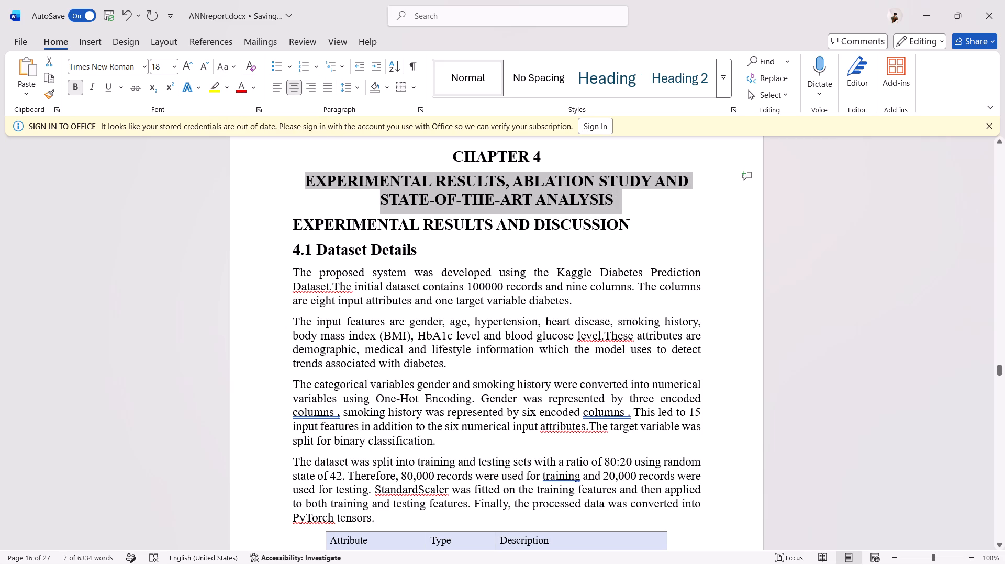
Reduce the "EXPERIMENTAL RESULTS AND DISCUSSION" and "4.1 Dataset Details" headings to 16 pt.
{"action": "left_click", "coordinate": [301, 252]}
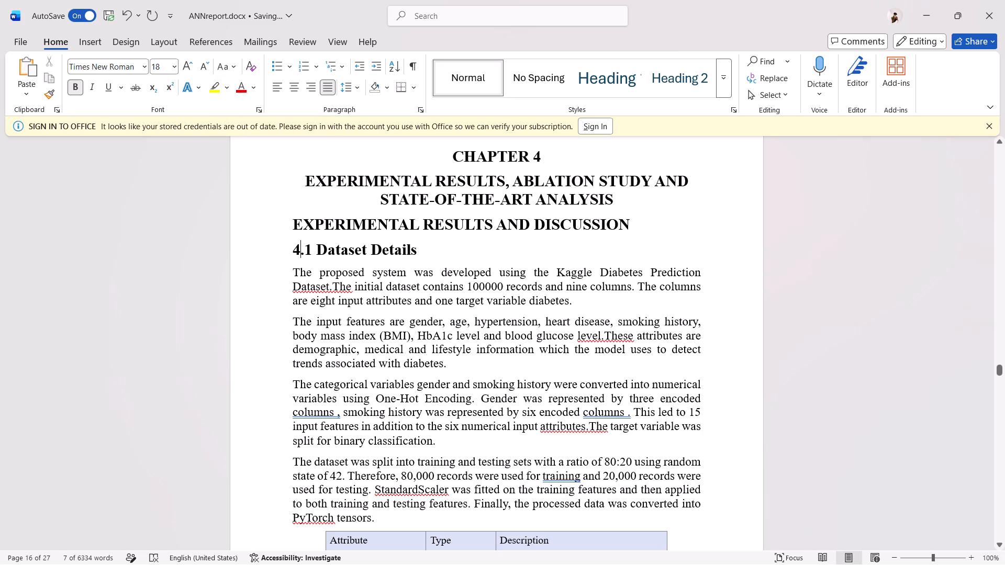
{"action": "left_click", "coordinate": [301, 252]}
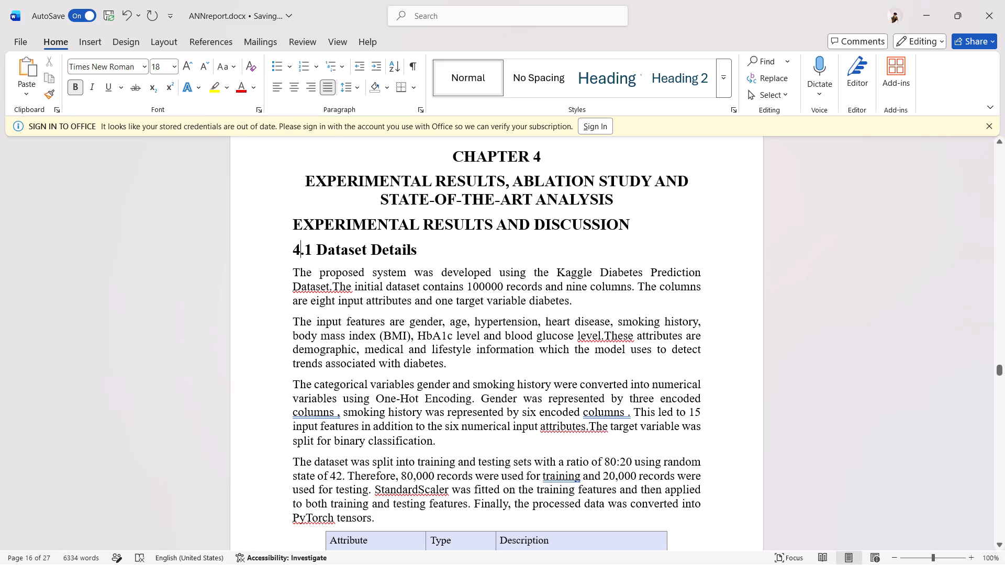
{"action": "left_click", "coordinate": [288, 231]}
{"action": "key", "text": "shift+Down"}
{"action": "key", "text": "shift+Down"}
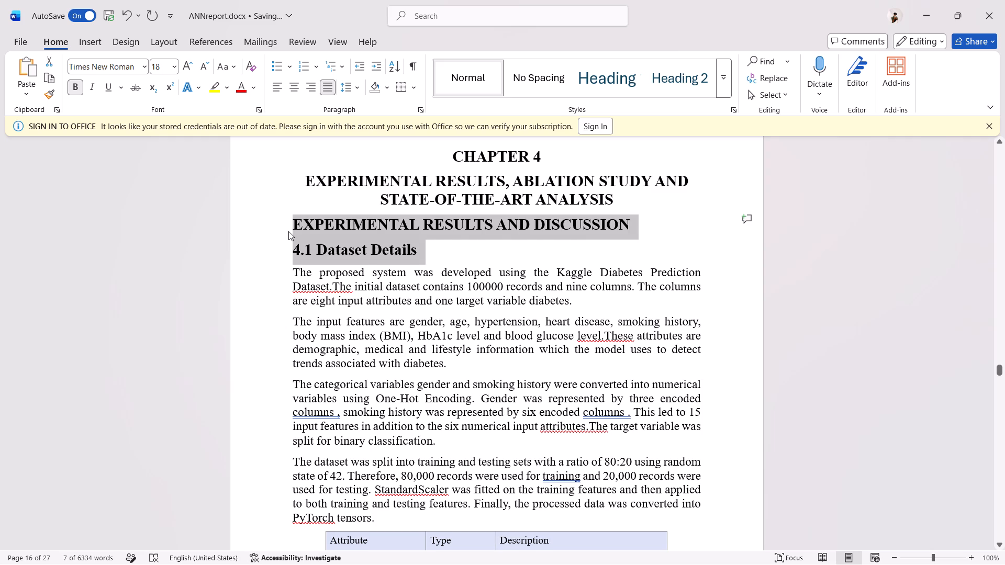
{"action": "key", "text": "ctrl+shift+comma"}
{"action": "left_click", "coordinate": [295, 246]}
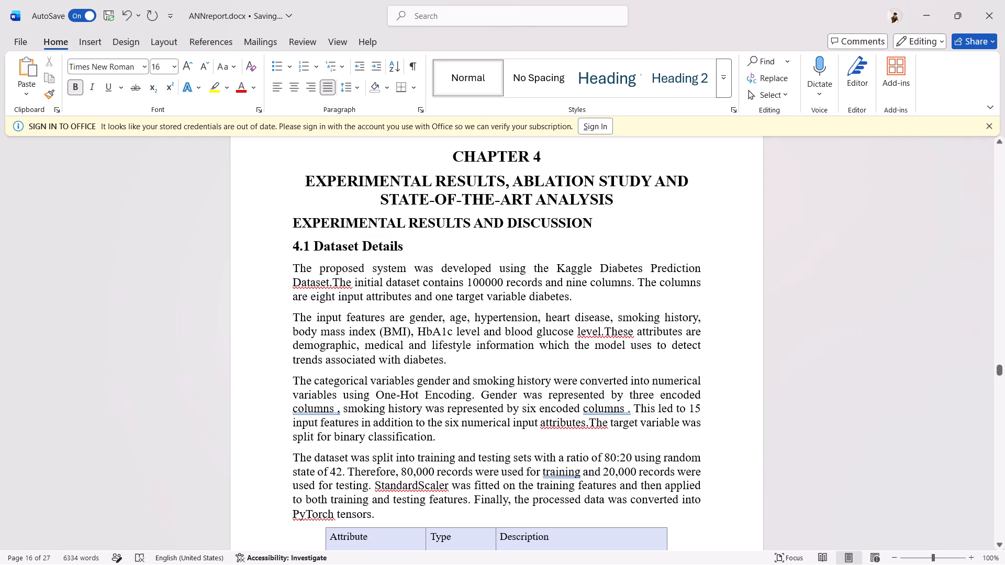
Convert the "4.1 Dataset Details" heading to uppercase, keeping it at 16 pt.
{"action": "left_click_drag", "start_coordinate": [404, 246], "coordinate": [295, 242]}
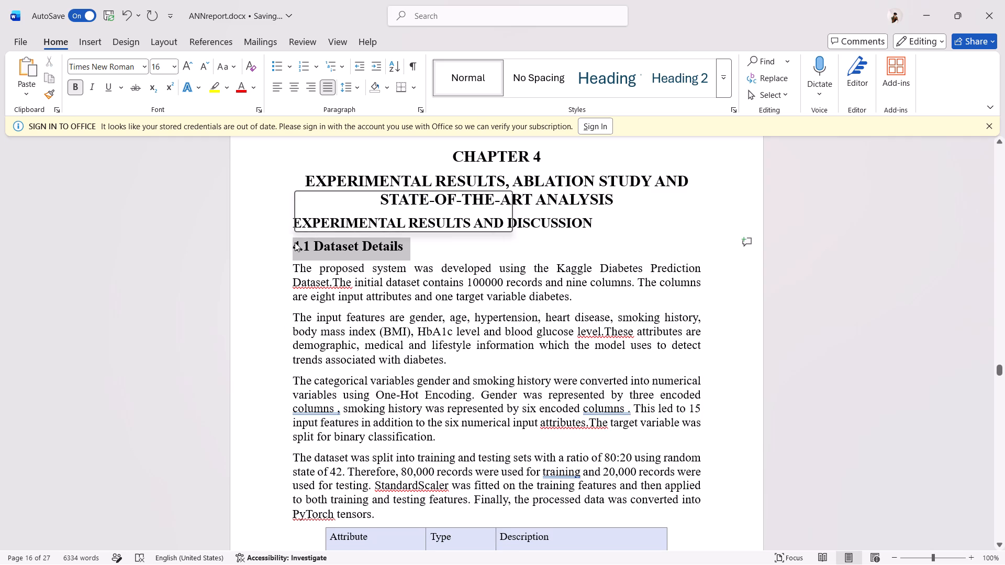
{"action": "left_click", "coordinate": [190, 63]}
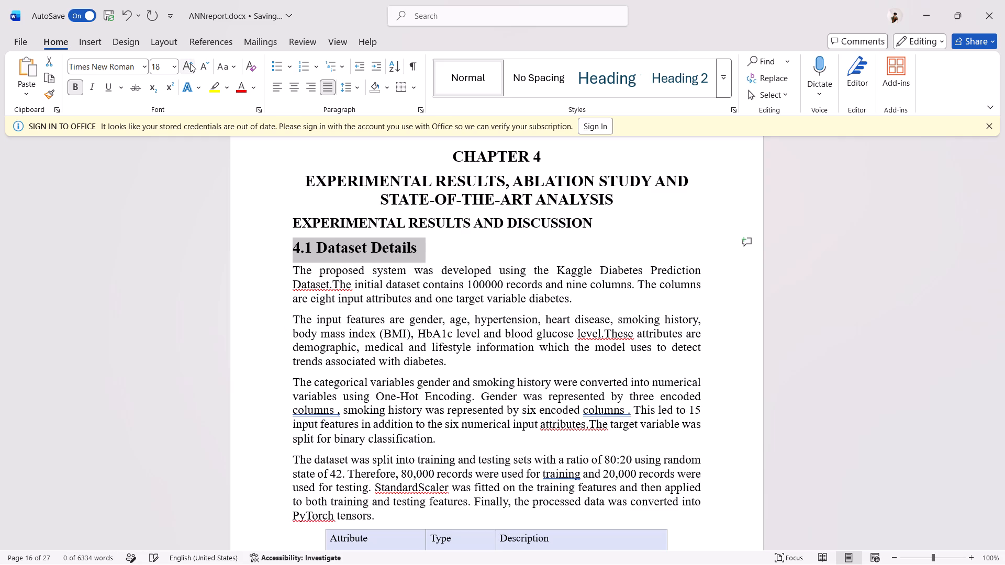
{"action": "left_click", "coordinate": [205, 72]}
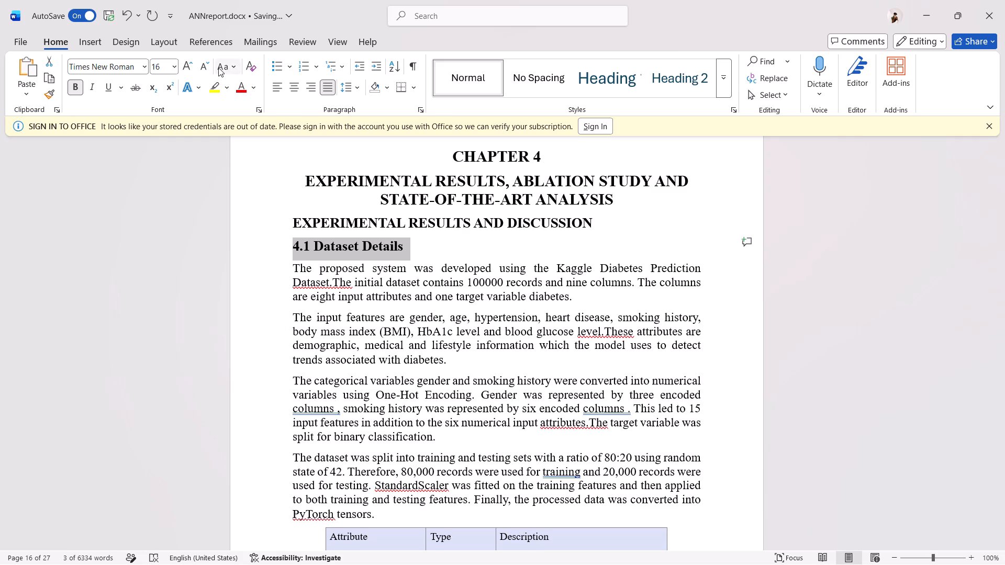
{"action": "left_click", "coordinate": [218, 67]}
{"action": "left_click", "coordinate": [228, 117]}
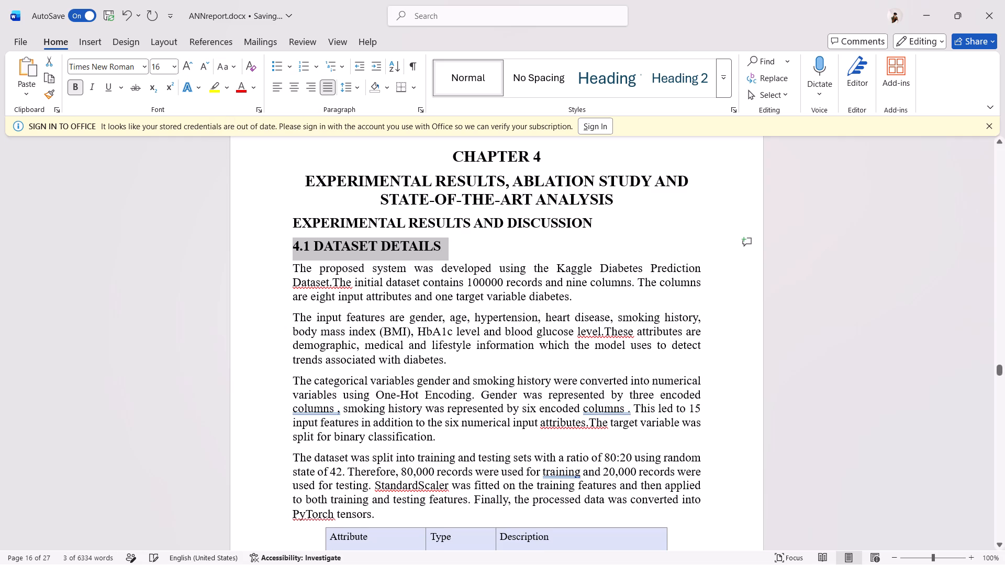
{"action": "left_click", "coordinate": [258, 221]}
{"action": "scroll", "coordinate": [333, 340], "scroll_direction": "down", "scroll_amount": 3}
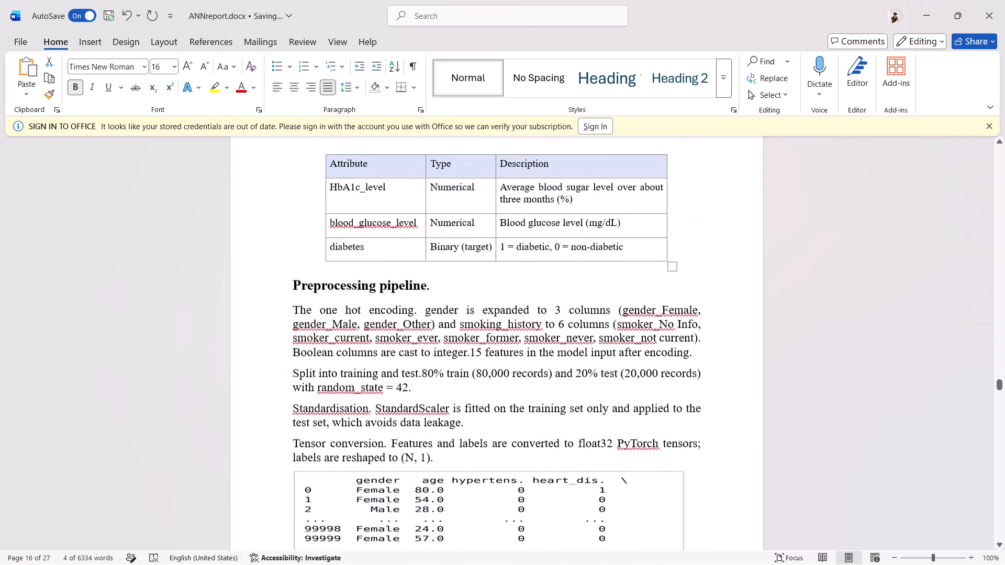
Add the section number 4.2 before the "Preprocessing pipeline." heading.
{"action": "scroll", "coordinate": [333, 340], "scroll_direction": "down", "scroll_amount": 2}
{"action": "scroll", "coordinate": [444, 269], "scroll_direction": "up", "scroll_amount": 1}
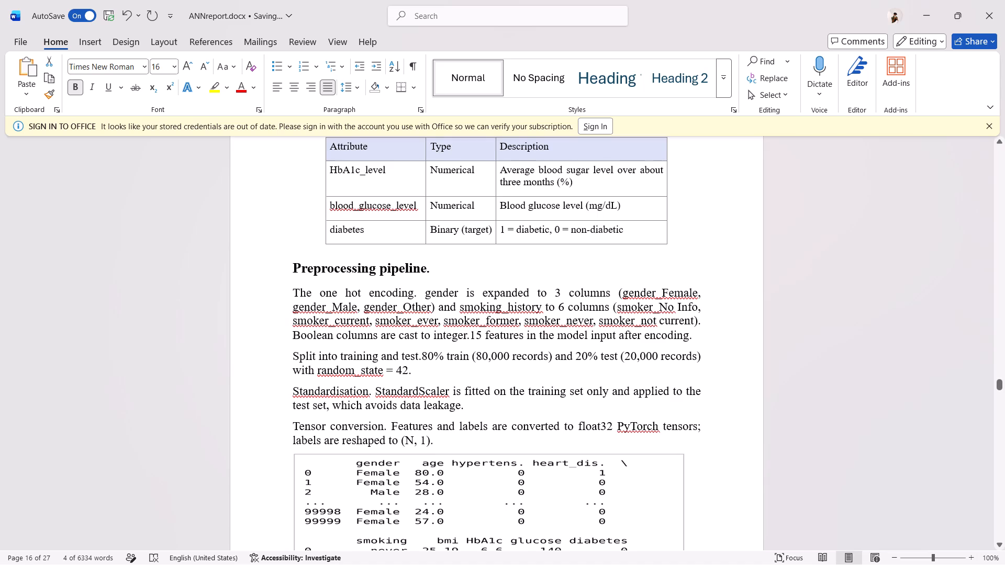
{"action": "scroll", "coordinate": [444, 269], "scroll_direction": "up", "scroll_amount": 4}
{"action": "scroll", "coordinate": [444, 269], "scroll_direction": "down", "scroll_amount": 1}
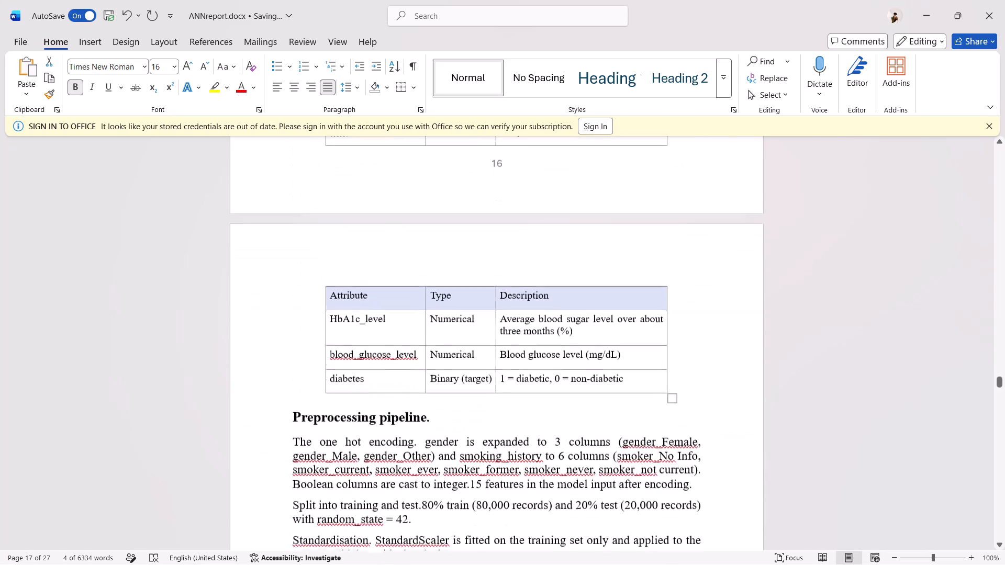
{"action": "scroll", "coordinate": [444, 269], "scroll_direction": "down", "scroll_amount": 1}
{"action": "left_click", "coordinate": [293, 403]}
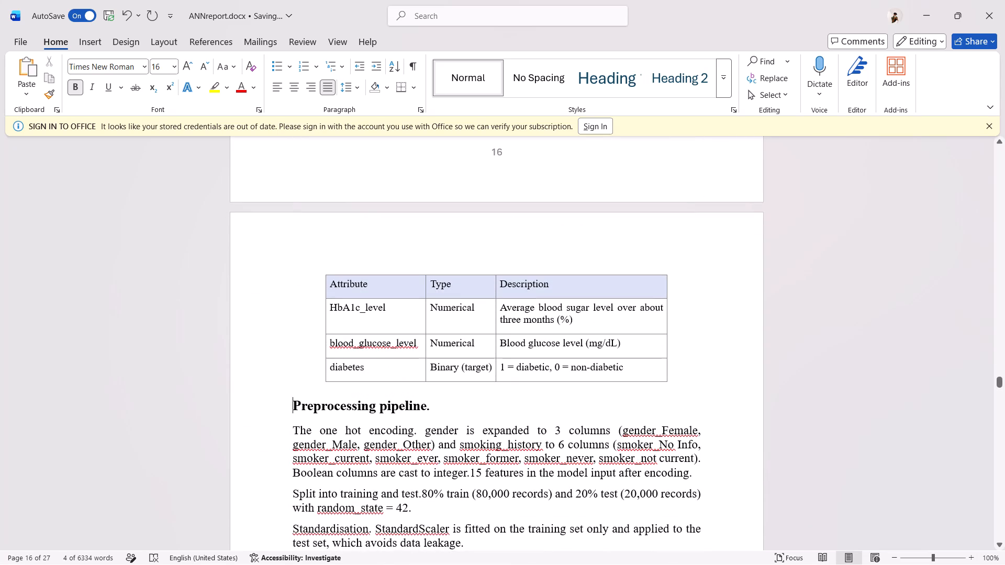
{"action": "type", "text": "4.2"}
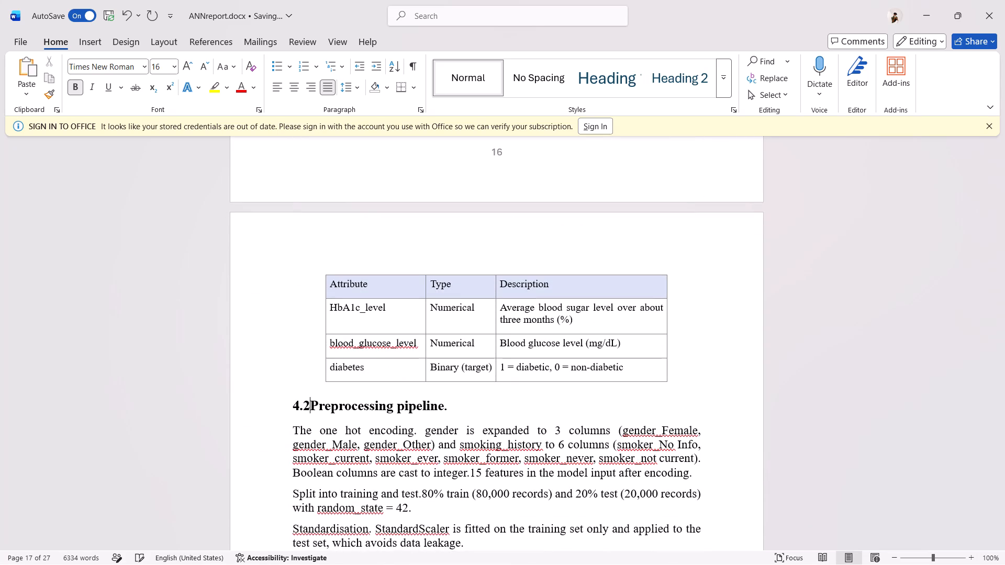
{"action": "key", "text": "space"}
Convert the "Preprocessing pipeline." text of the 4.2 heading to uppercase.
{"action": "key", "text": "shift+Right"}
{"action": "key", "text": "shift+Right"}
{"action": "key", "text": "shift+Right"}
{"action": "key", "text": "shift+Right"}
{"action": "key", "text": "shift+Right"}
{"action": "key", "text": "shift+Right"}
{"action": "key", "text": "shift+Right"}
{"action": "key", "text": "shift+Right"}
{"action": "key", "text": "shift+Right"}
{"action": "key", "text": "shift+Right"}
{"action": "key", "text": "shift+Right"}
{"action": "key", "text": "shift+Right"}
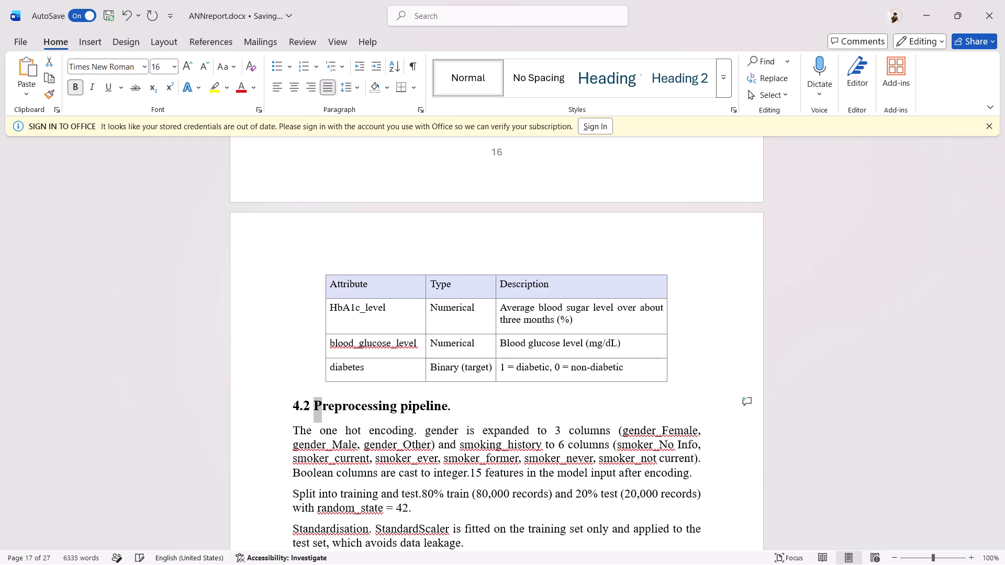
{"action": "key", "text": "shift+Right"}
{"action": "key", "text": "shift+Right"}
{"action": "key", "text": "shift+Right"}
{"action": "key", "text": "shift+Right"}
{"action": "key", "text": "shift+Right"}
{"action": "key", "text": "shift+Right"}
{"action": "key", "text": "shift+Right"}
{"action": "key", "text": "shift+Right"}
{"action": "key", "text": "shift+Right"}
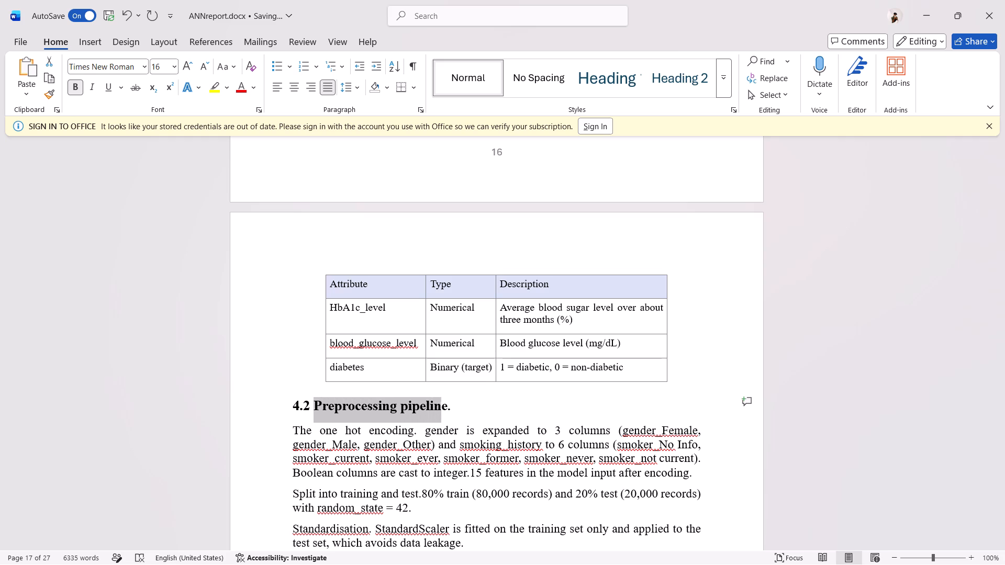
{"action": "key", "text": "shift+Right"}
{"action": "key", "text": "shift+Right"}
{"action": "left_click", "coordinate": [220, 67]}
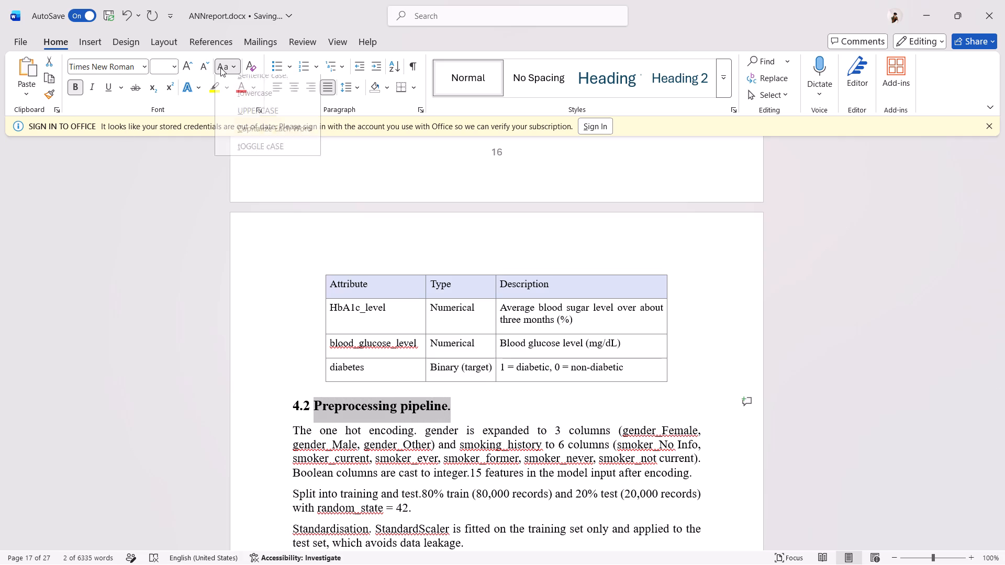
{"action": "left_click", "coordinate": [238, 118]}
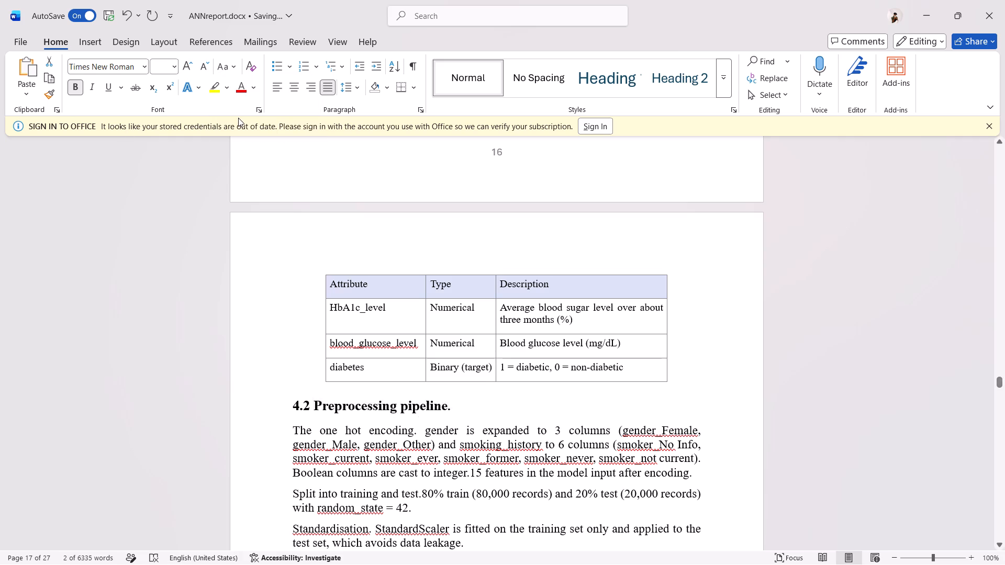
Renumber the "Model Architecture and Experimental Setup" heading as 4.3.
{"action": "scroll", "coordinate": [426, 380], "scroll_direction": "down", "scroll_amount": 3}
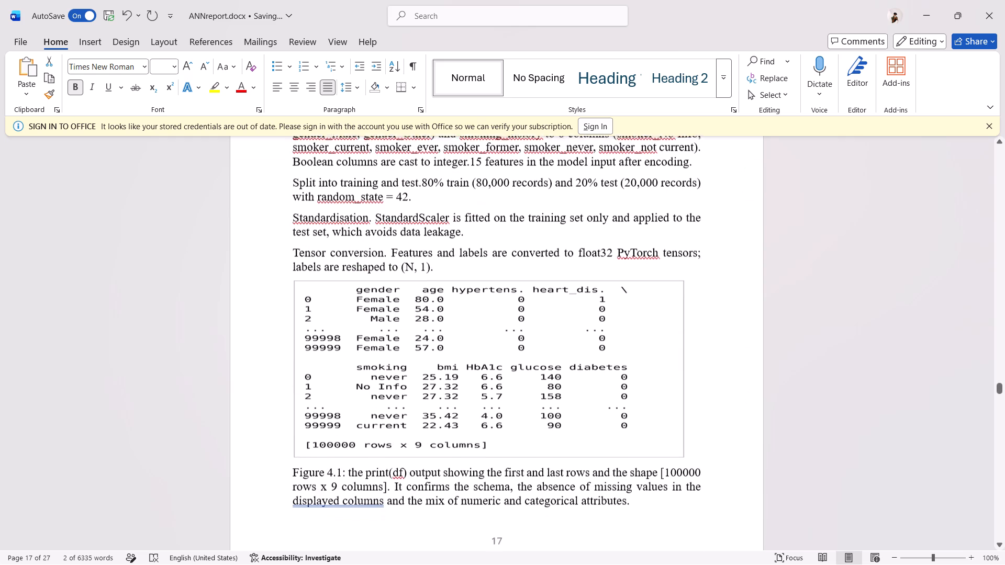
{"action": "scroll", "coordinate": [426, 380], "scroll_direction": "down", "scroll_amount": 3}
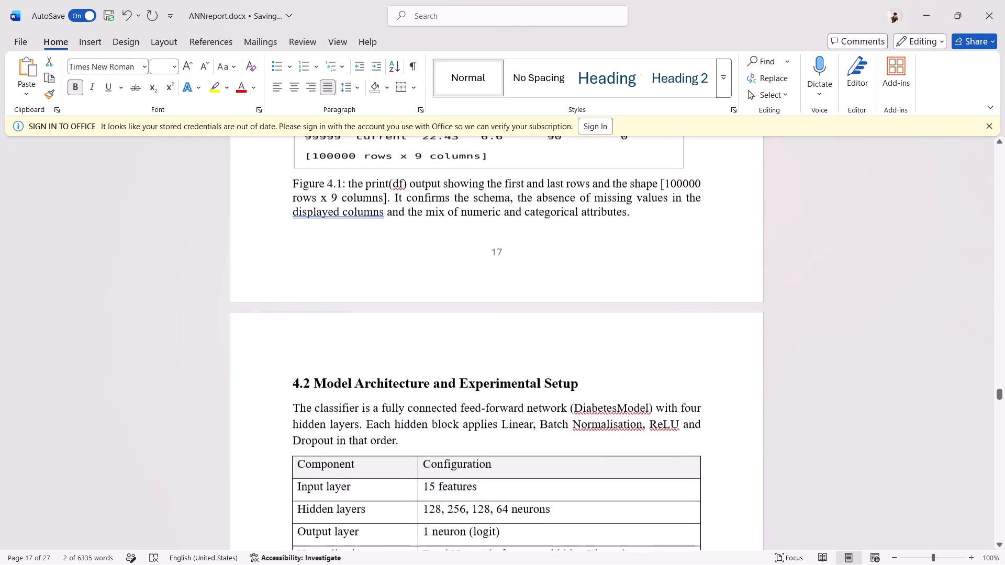
{"action": "left_click", "coordinate": [309, 390]}
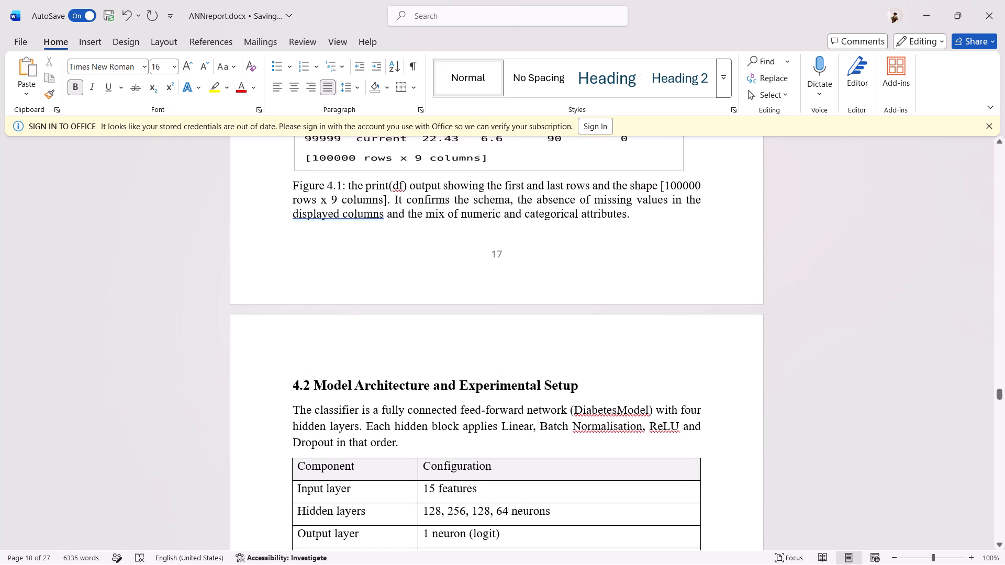
{"action": "key", "text": "BackSpace"}
{"action": "key", "text": "3"}
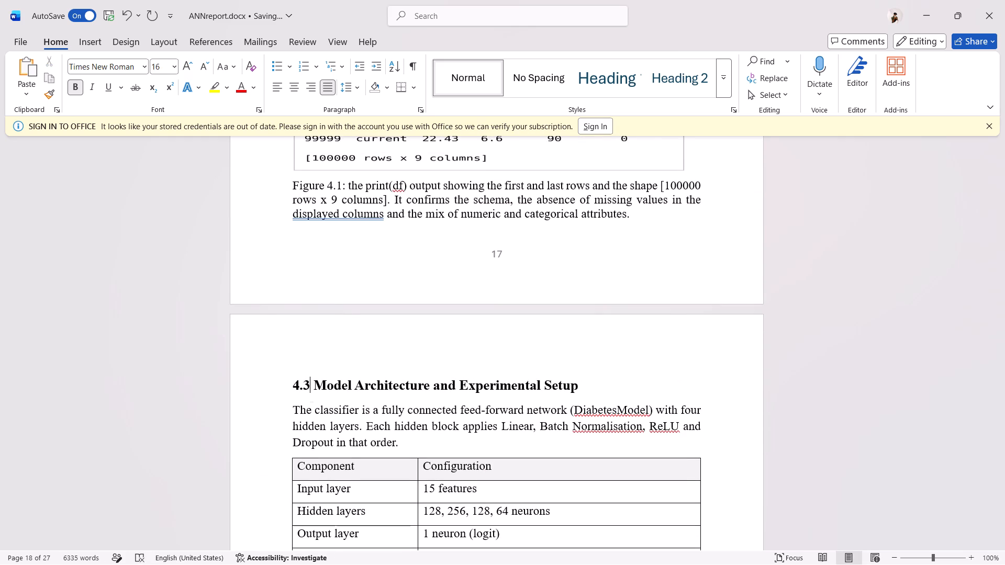
Convert the "Model Architecture and Experimental Setup" text of the 4.3 heading to uppercase.
{"action": "key", "text": "shift+Right"}
{"action": "key", "text": "shift+Right"}
{"action": "key", "text": "shift+Right"}
{"action": "key", "text": "shift+Right"}
{"action": "key", "text": "shift+Right"}
{"action": "key", "text": "shift+Right"}
{"action": "key", "text": "shift+Right"}
{"action": "key", "text": "shift+Right"}
{"action": "key", "text": "shift+Right"}
{"action": "key", "text": "shift+Right"}
{"action": "key", "text": "shift+Right"}
{"action": "key", "text": "shift+Right"}
{"action": "key", "text": "shift+Right"}
{"action": "key", "text": "shift+Right"}
{"action": "key", "text": "shift+Right"}
{"action": "key", "text": "shift+Right"}
{"action": "key", "text": "shift+Right"}
{"action": "key", "text": "shift+Right"}
{"action": "key", "text": "shift+Right"}
{"action": "key", "text": "shift+Right"}
{"action": "key", "text": "shift+Right"}
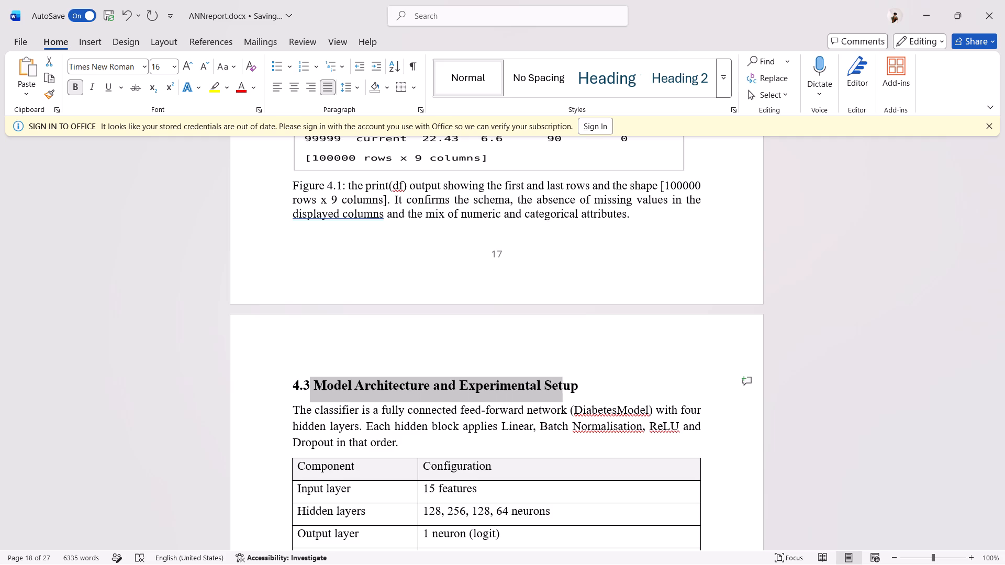
{"action": "key", "text": "shift+Right"}
{"action": "key", "text": "shift+Right"}
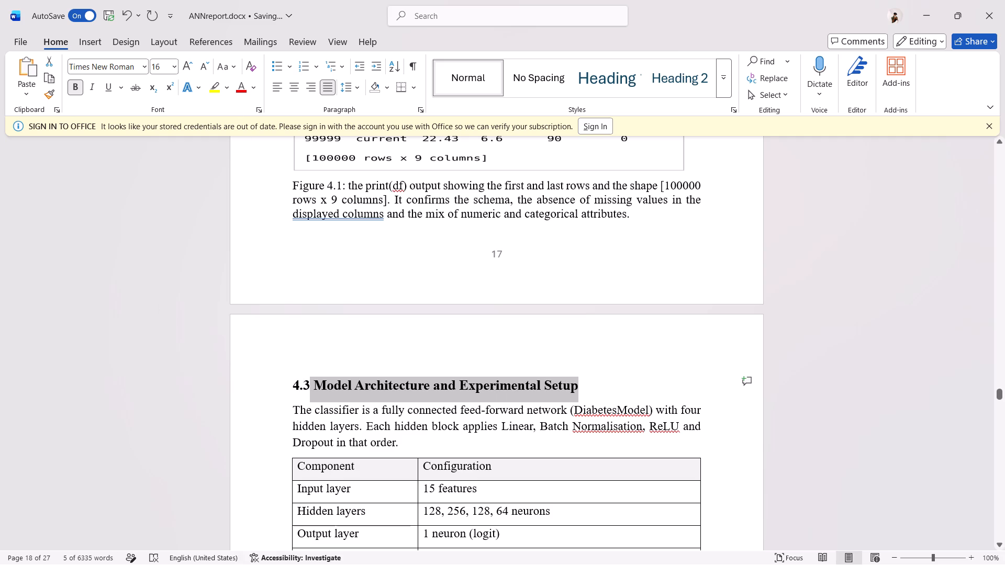
{"action": "left_click", "coordinate": [220, 71]}
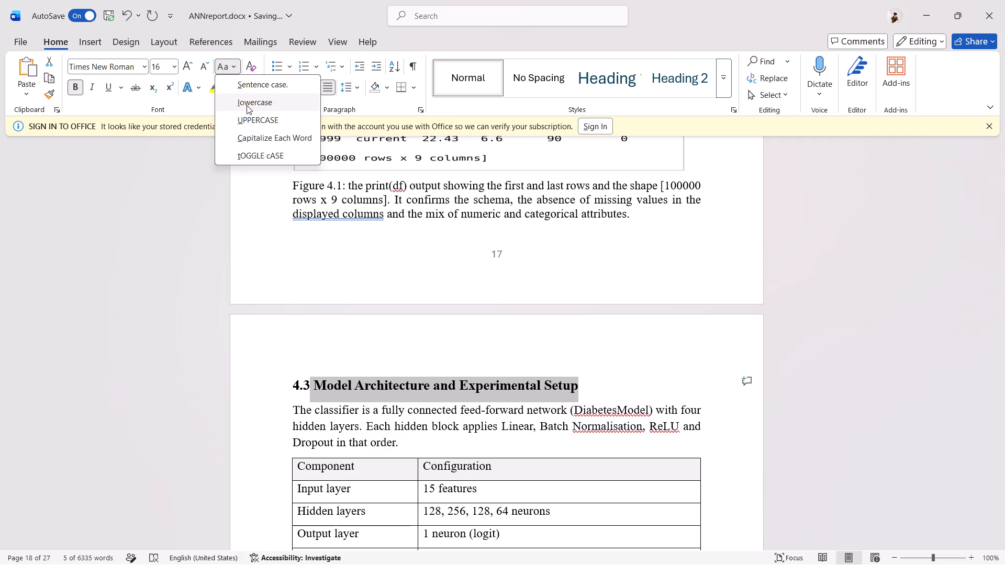
{"action": "left_click", "coordinate": [251, 115]}
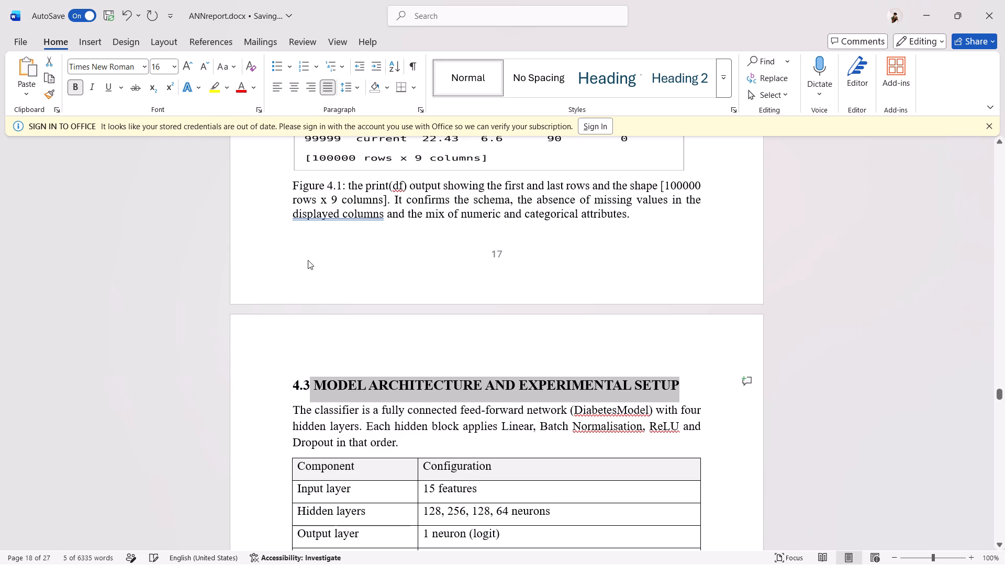
{"action": "left_click", "coordinate": [278, 326]}
{"action": "left_click", "coordinate": [273, 371]}
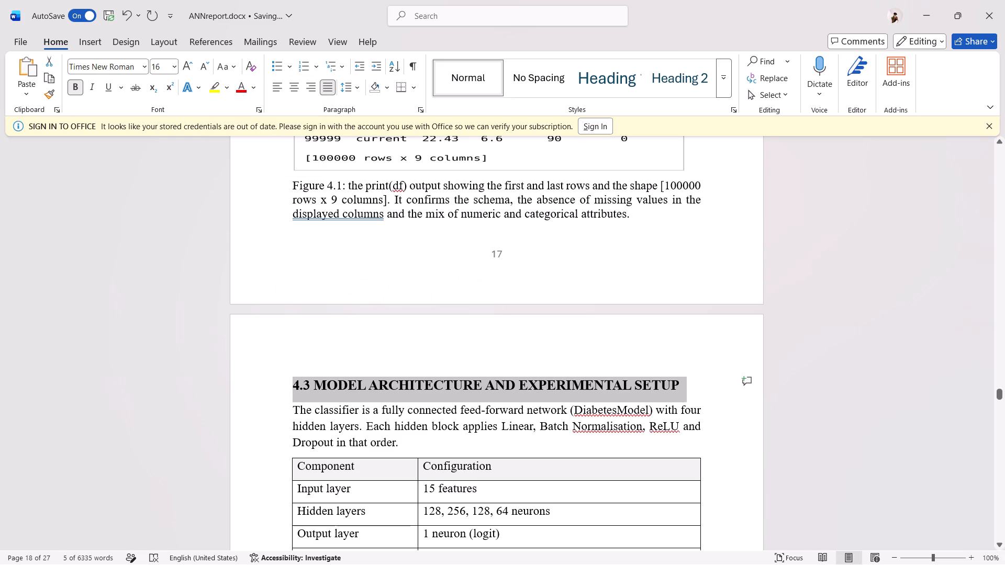
Convert the "Training Behaviour" heading text above the epoch loss table to uppercase.
{"action": "scroll", "coordinate": [273, 371], "scroll_direction": "down", "scroll_amount": 5}
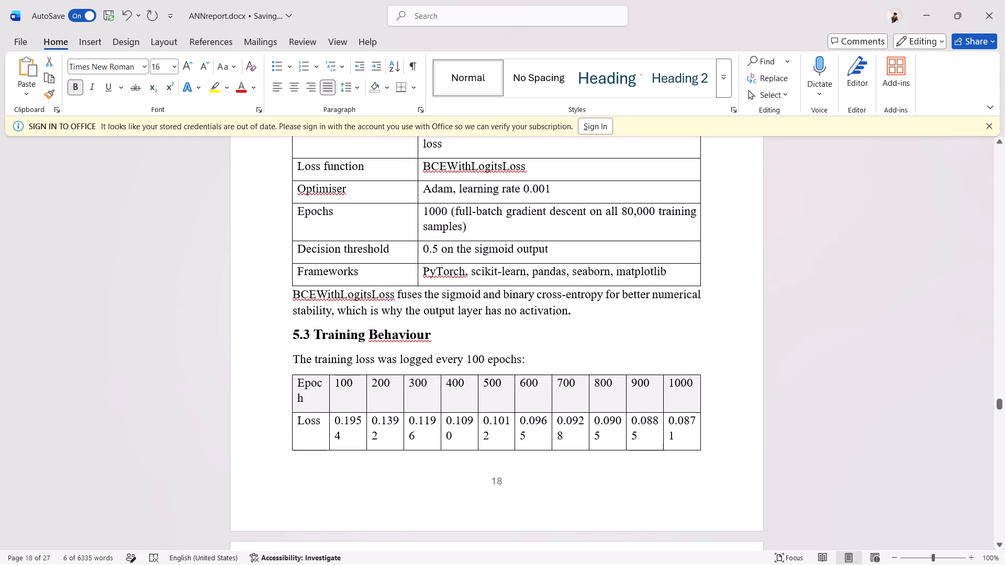
{"action": "left_click_drag", "start_coordinate": [432, 340], "coordinate": [327, 341]}
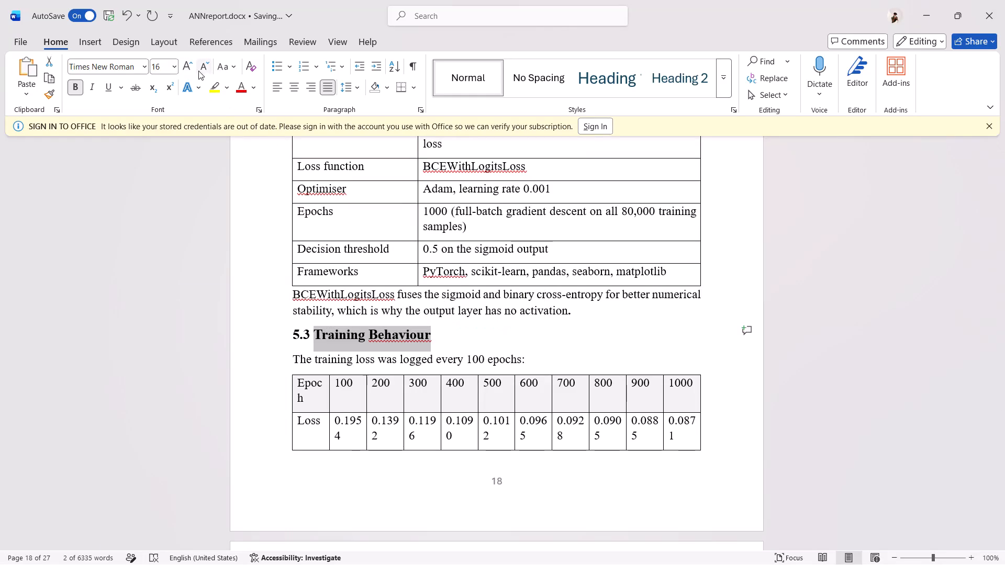
{"action": "left_click", "coordinate": [224, 68]}
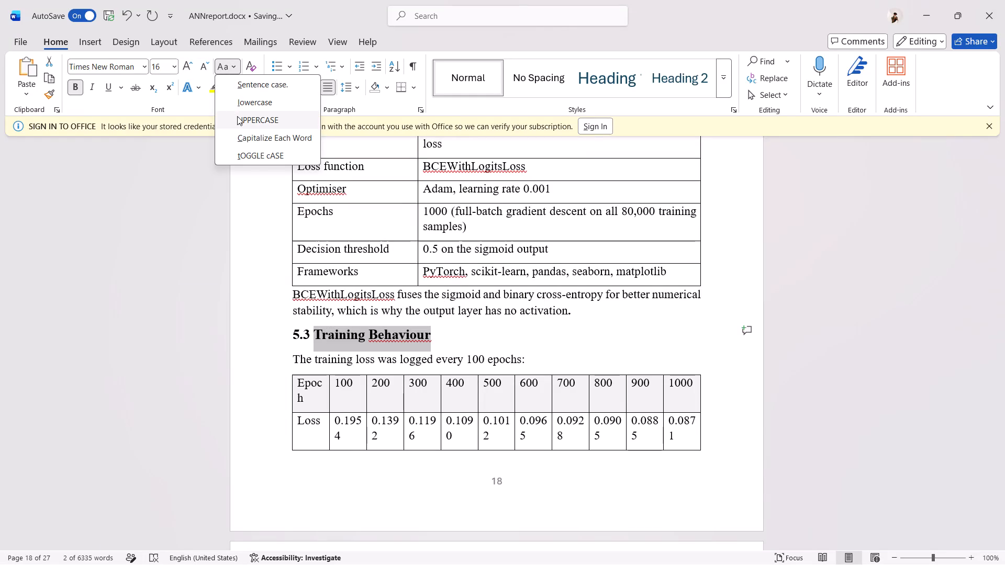
{"action": "left_click", "coordinate": [237, 116]}
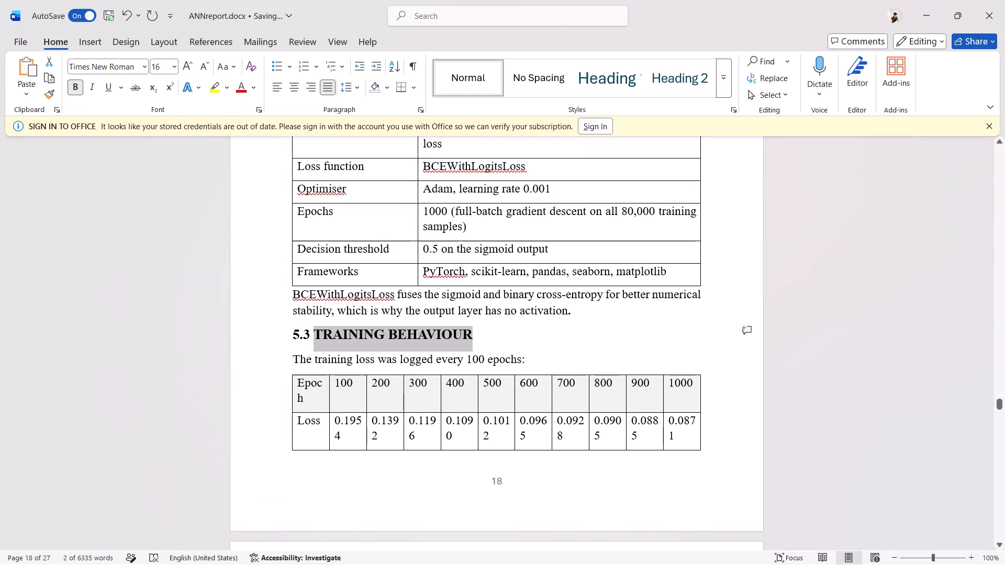
Renumber the "TRAINING BEHAVIOUR" heading as 4.4.
{"action": "left_click", "coordinate": [309, 332]}
{"action": "key", "text": "BackSpace"}
{"action": "key", "text": "BackSpace"}
{"action": "key", "text": "BackSpace"}
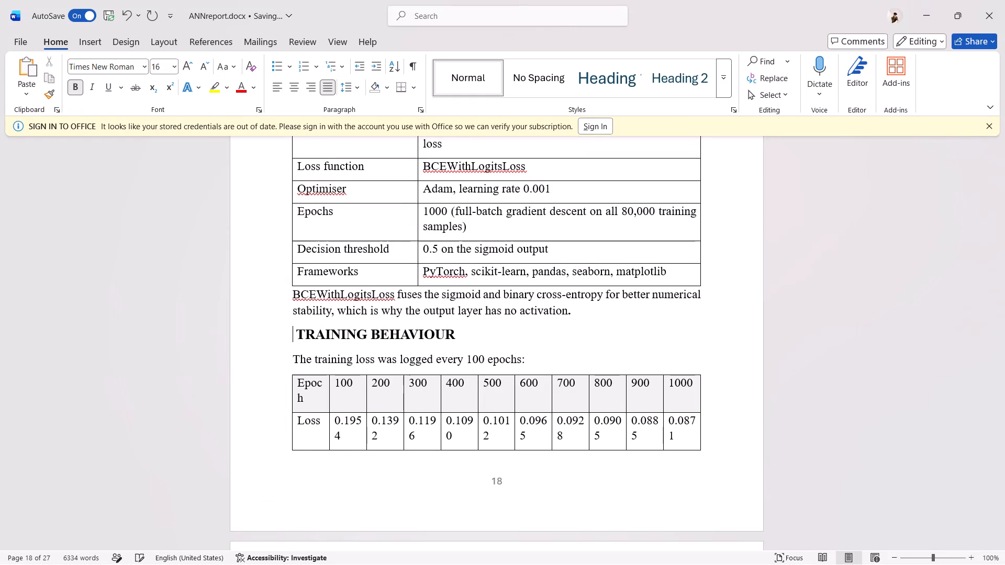
{"action": "type", "text": "4.4"}
Renumber the "Quantitative Results" heading as 4.5.
{"action": "scroll", "coordinate": [309, 332], "scroll_direction": "up", "scroll_amount": 4}
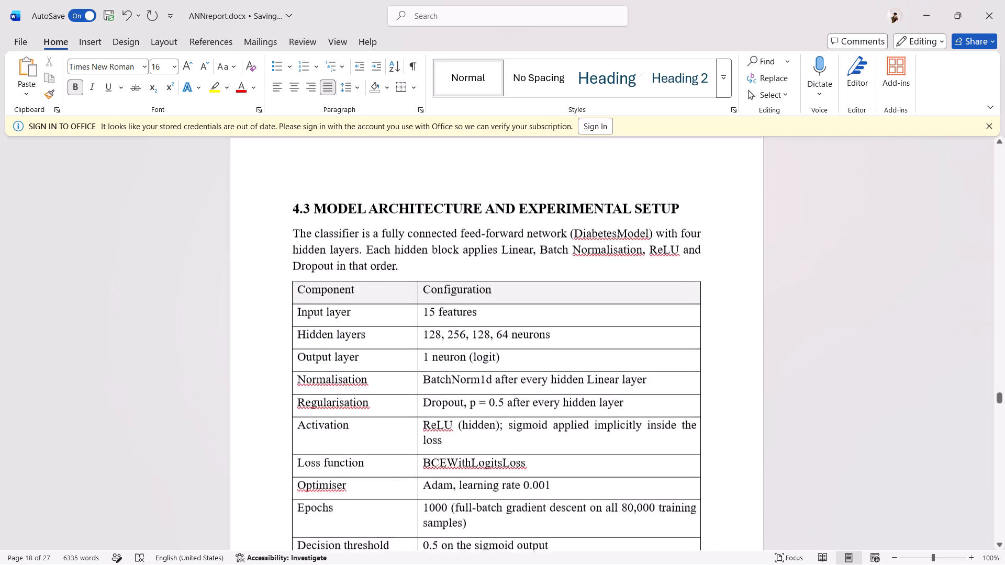
{"action": "scroll", "coordinate": [309, 332], "scroll_direction": "up", "scroll_amount": 1}
{"action": "scroll", "coordinate": [309, 332], "scroll_direction": "down", "scroll_amount": 4}
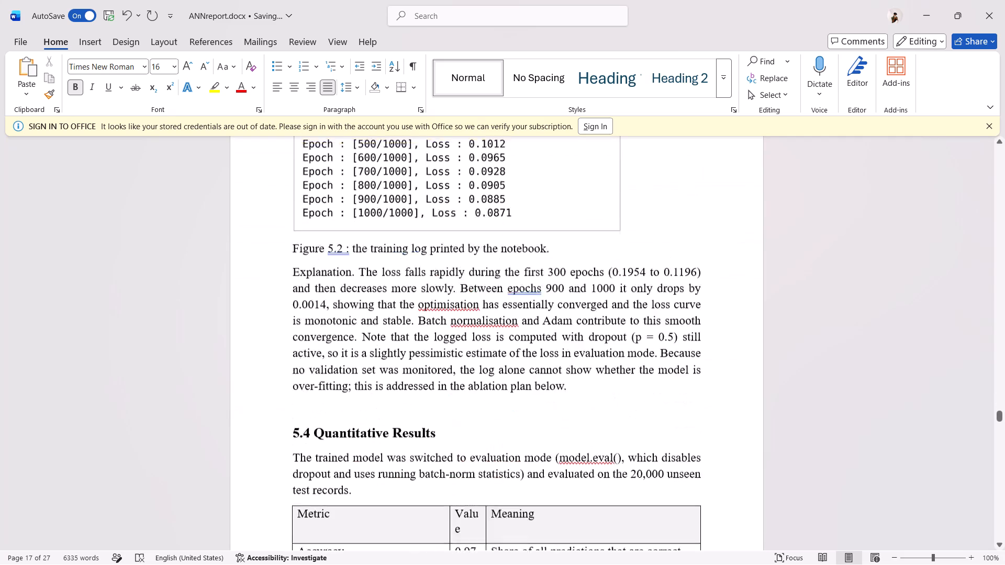
{"action": "scroll", "coordinate": [309, 332], "scroll_direction": "down", "scroll_amount": 2}
{"action": "left_click", "coordinate": [304, 361]}
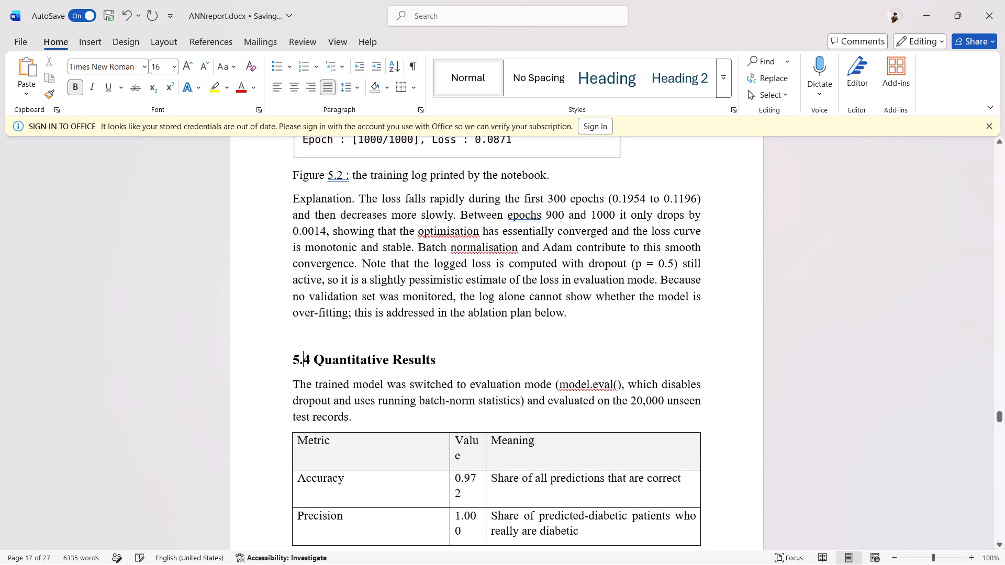
{"action": "key", "text": "BackSpace"}
{"action": "key", "text": "BackSpace"}
{"action": "key", "text": "Right"}
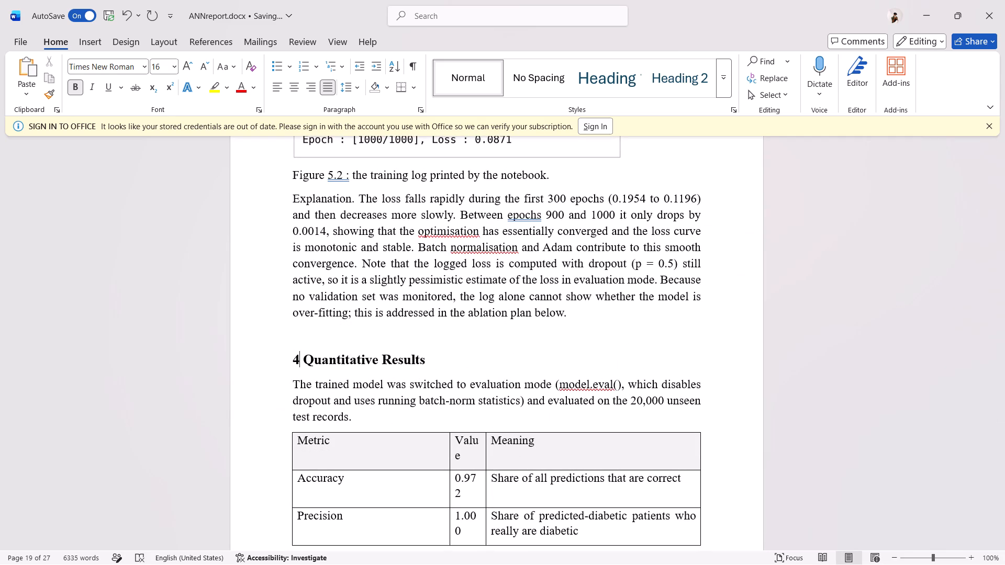
{"action": "type", "text": ".5"}
Convert the "Quantitative Results" text of the 4.5 heading to uppercase.
{"action": "key", "text": "Right"}
{"action": "key", "text": "shift+Right"}
{"action": "key", "text": "shift+Right"}
{"action": "key", "text": "shift+Right"}
{"action": "key", "text": "shift+Right"}
{"action": "key", "text": "shift+Right"}
{"action": "key", "text": "shift+Right"}
{"action": "key", "text": "shift+Right"}
{"action": "key", "text": "shift+Right"}
{"action": "key", "text": "shift+Right"}
{"action": "key", "text": "shift+Right"}
{"action": "key", "text": "shift+Right"}
{"action": "key", "text": "shift+Right"}
{"action": "key", "text": "shift+Right"}
{"action": "key", "text": "shift+Right"}
{"action": "key", "text": "shift+Right"}
{"action": "key", "text": "shift+Right"}
{"action": "key", "text": "shift+Right"}
{"action": "key", "text": "shift+Right"}
{"action": "key", "text": "shift+Right"}
{"action": "key", "text": "shift+Right"}
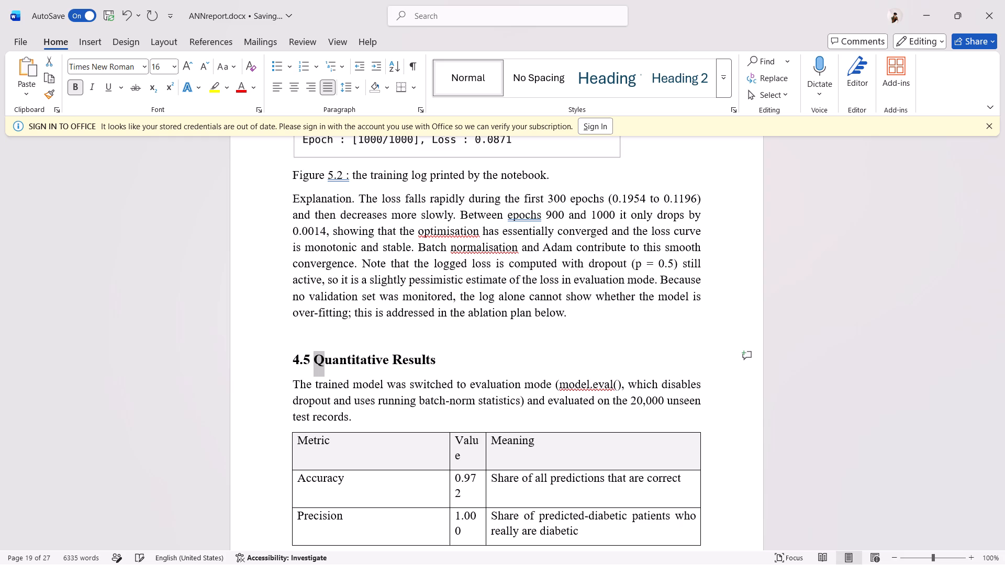
{"action": "key", "text": "shift+Left"}
{"action": "key", "text": "shift+Left"}
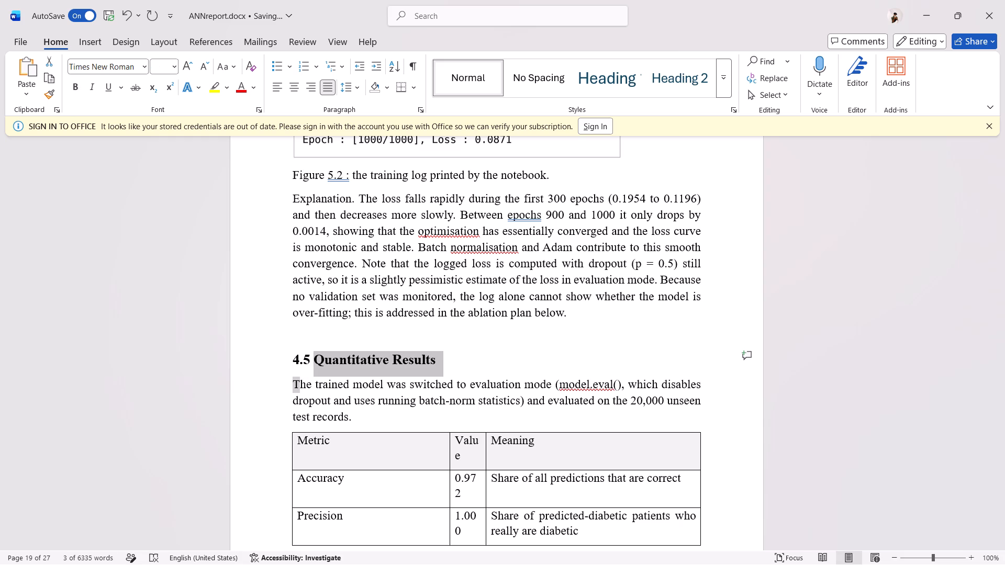
{"action": "key", "text": "shift+Left"}
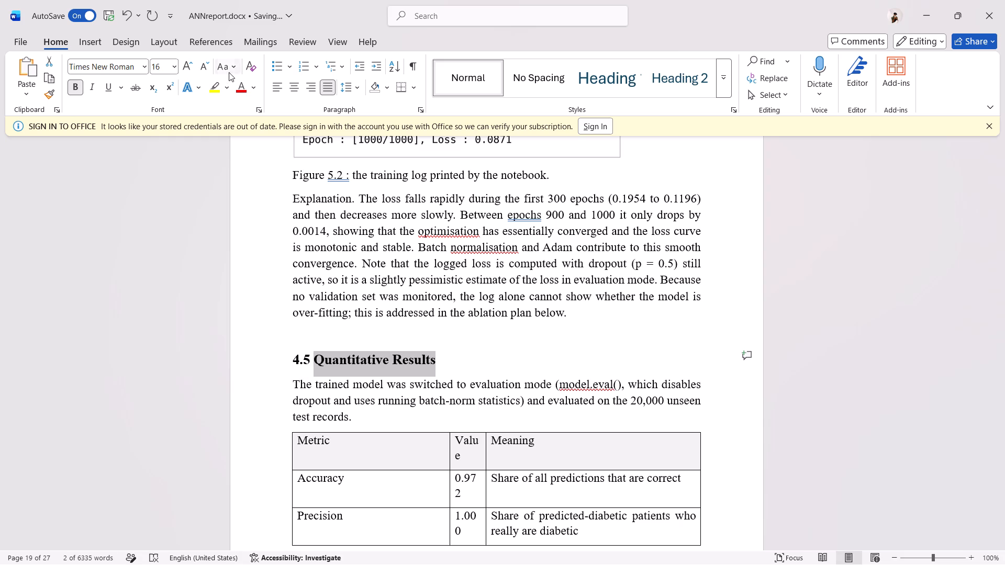
{"action": "left_click", "coordinate": [224, 64]}
{"action": "left_click", "coordinate": [239, 122]}
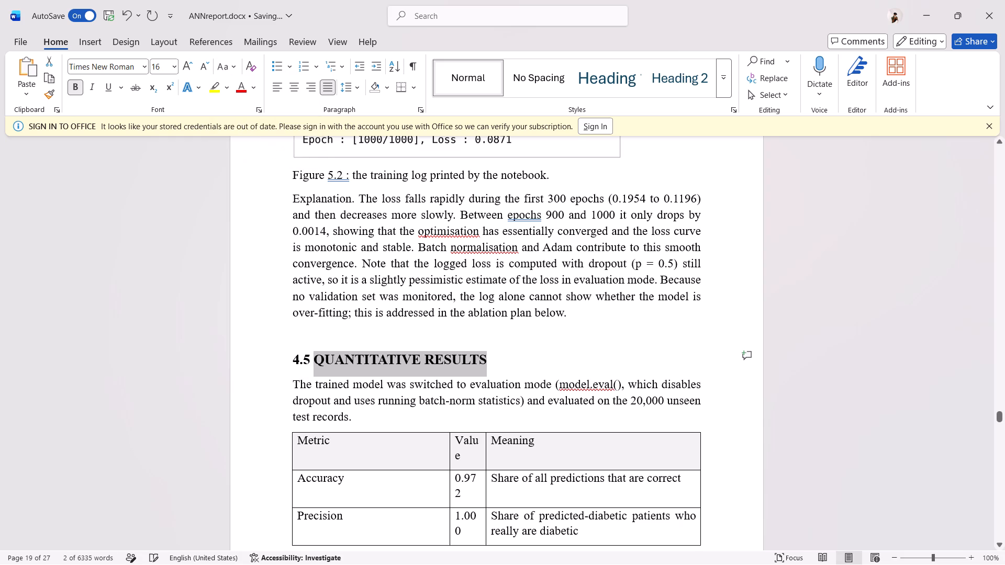
Convert the "Confusion Matrix Analysis" heading above the confusion matrix figure to uppercase.
{"action": "scroll", "coordinate": [347, 288], "scroll_direction": "down", "scroll_amount": 6}
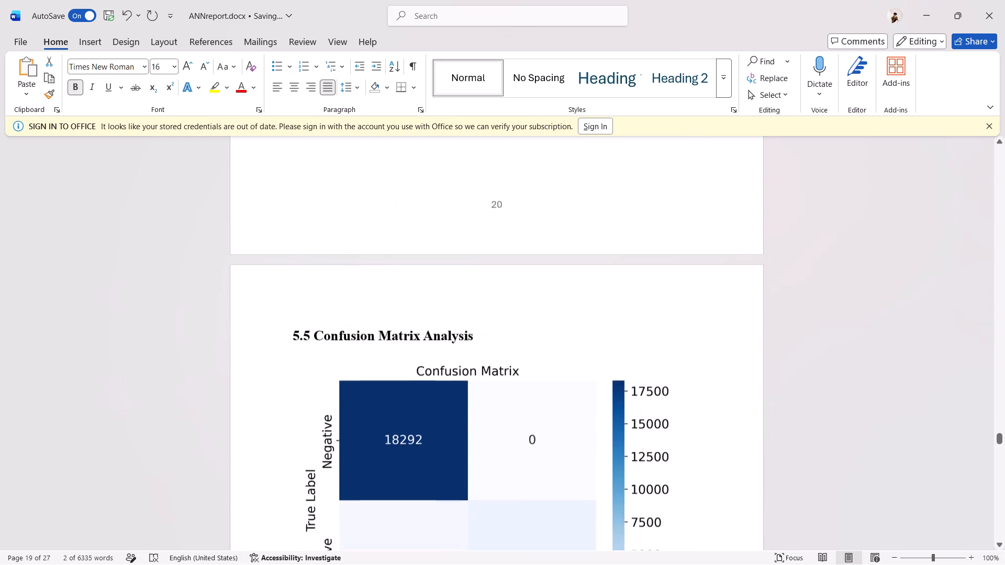
{"action": "left_click_drag", "start_coordinate": [472, 324], "coordinate": [294, 323]}
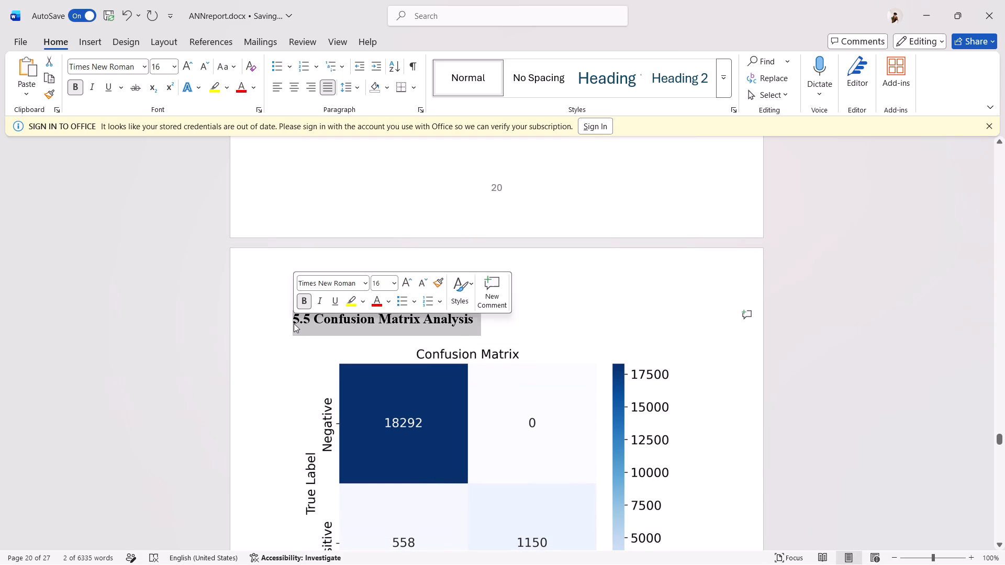
{"action": "left_click", "coordinate": [222, 69]}
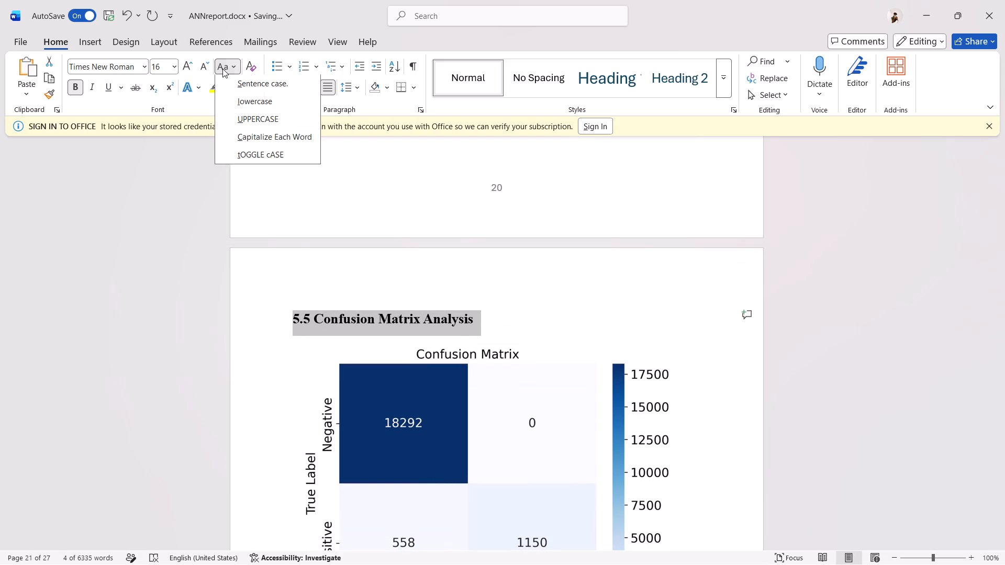
{"action": "left_click", "coordinate": [236, 123]}
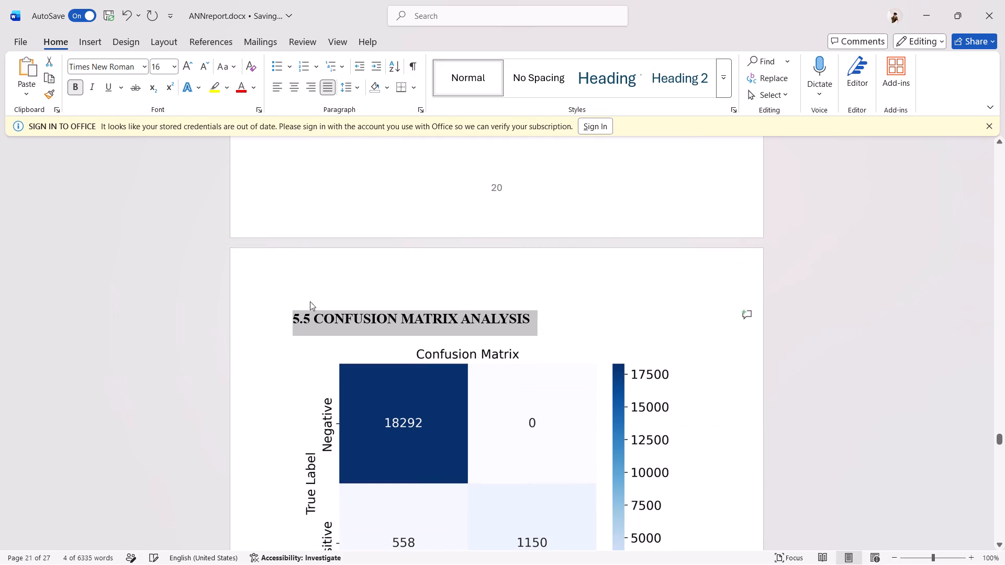
Renumber the "CONFUSION MATRIX ANALYSIS" heading as 4.6.
{"action": "left_click", "coordinate": [311, 315]}
{"action": "key", "text": "BackSpace"}
{"action": "key", "text": "BackSpace"}
{"action": "key", "text": "BackSpace"}
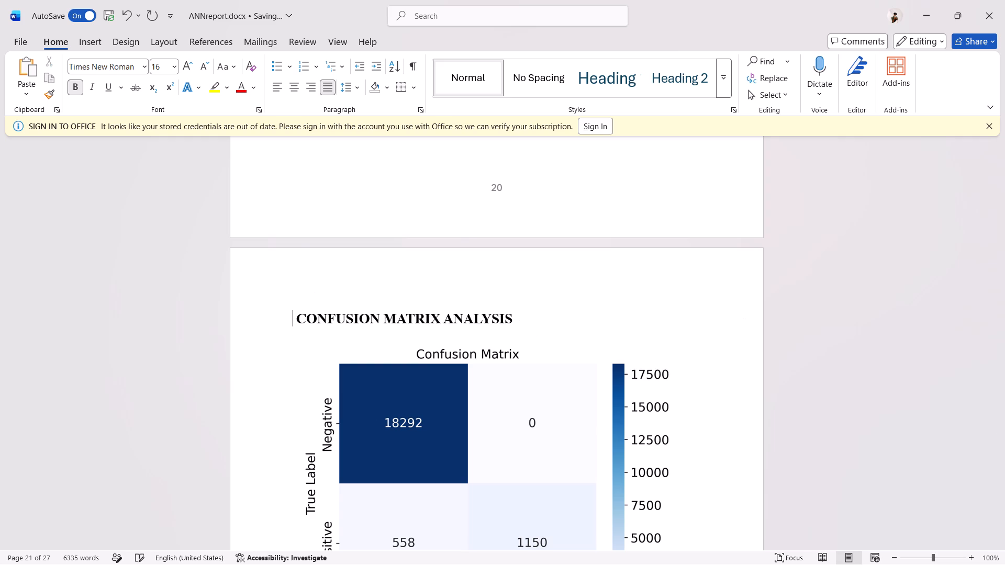
{"action": "type", "text": "4.6"}
Renumber the "ROC Curve Analysis" heading as 4.7, keeping a space between the number and the title.
{"action": "scroll", "coordinate": [311, 315], "scroll_direction": "down", "scroll_amount": 2}
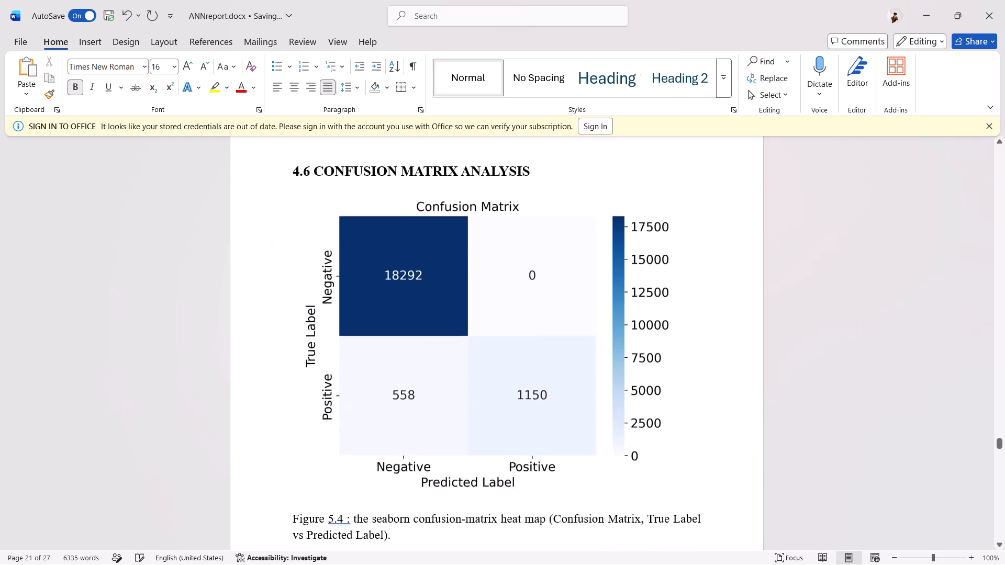
{"action": "scroll", "coordinate": [311, 315], "scroll_direction": "down", "scroll_amount": 4}
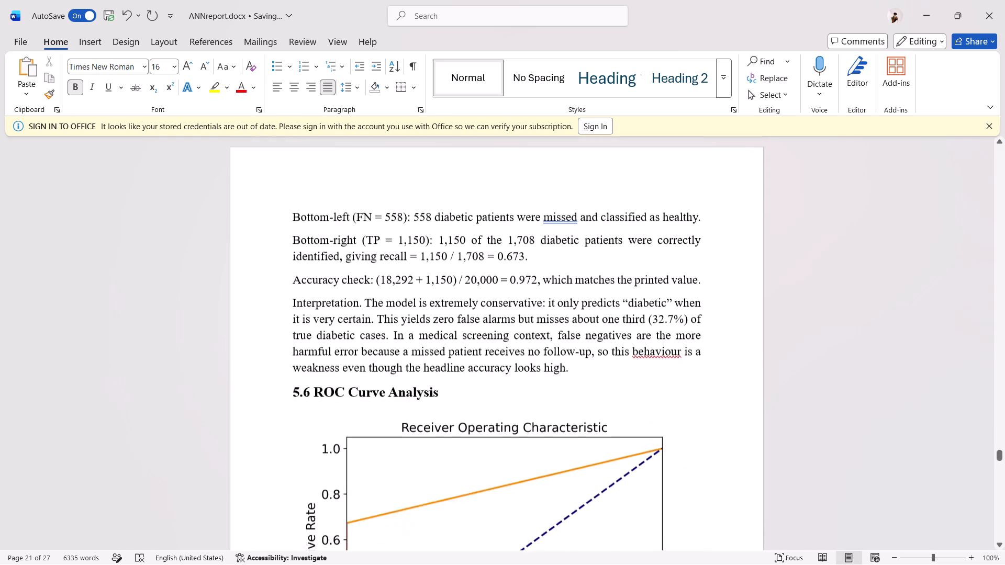
{"action": "scroll", "coordinate": [311, 315], "scroll_direction": "down", "scroll_amount": 2}
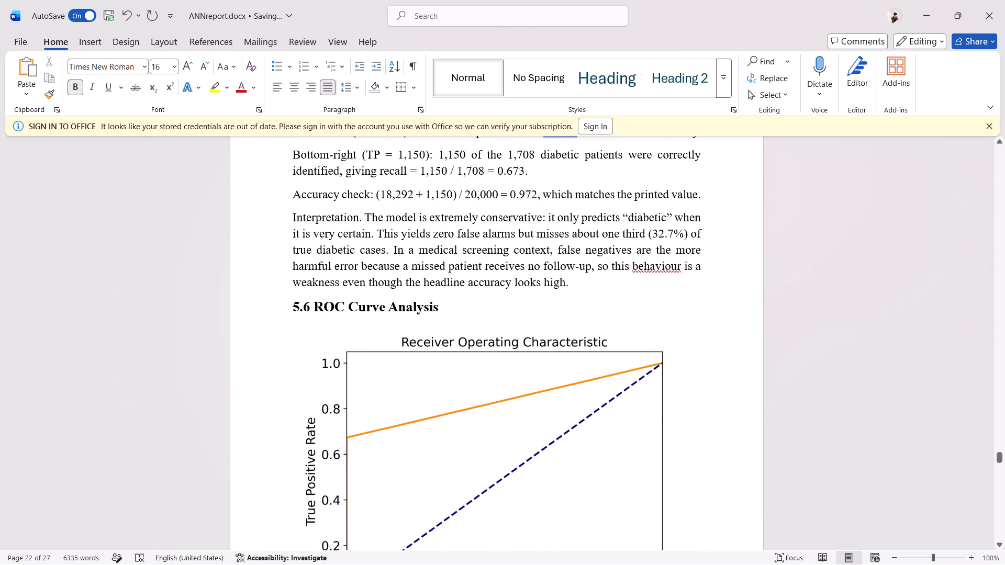
{"action": "left_click", "coordinate": [312, 310]}
{"action": "key", "text": "BackSpace"}
{"action": "key", "text": "7"}
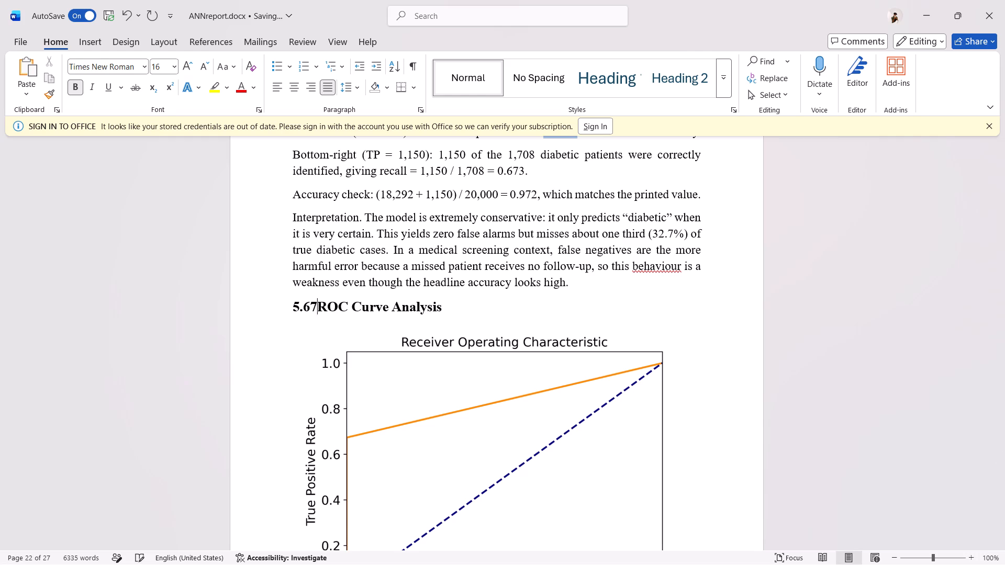
{"action": "key", "text": "Left"}
{"action": "key", "text": "Left"}
{"action": "key", "text": "Right"}
{"action": "key", "text": "BackSpace"}
{"action": "key", "text": "BackSpace"}
{"action": "key", "text": "BackSpace"}
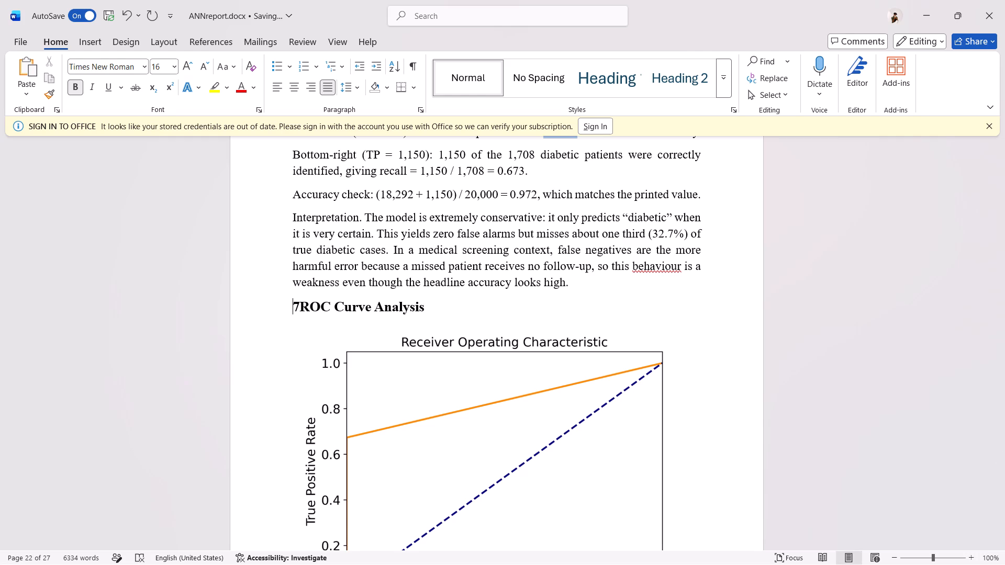
{"action": "type", "text": "4."}
{"action": "key", "text": "Right"}
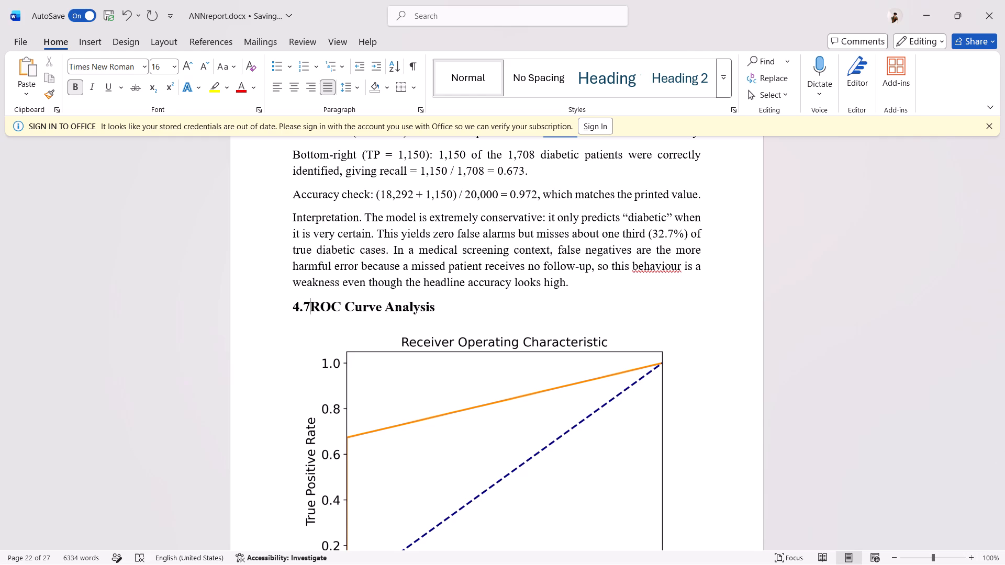
{"action": "key", "text": "space"}
Convert the "ROC Curve Analysis" text of the 4.7 heading to uppercase.
{"action": "scroll", "coordinate": [312, 310], "scroll_direction": "down", "scroll_amount": 1}
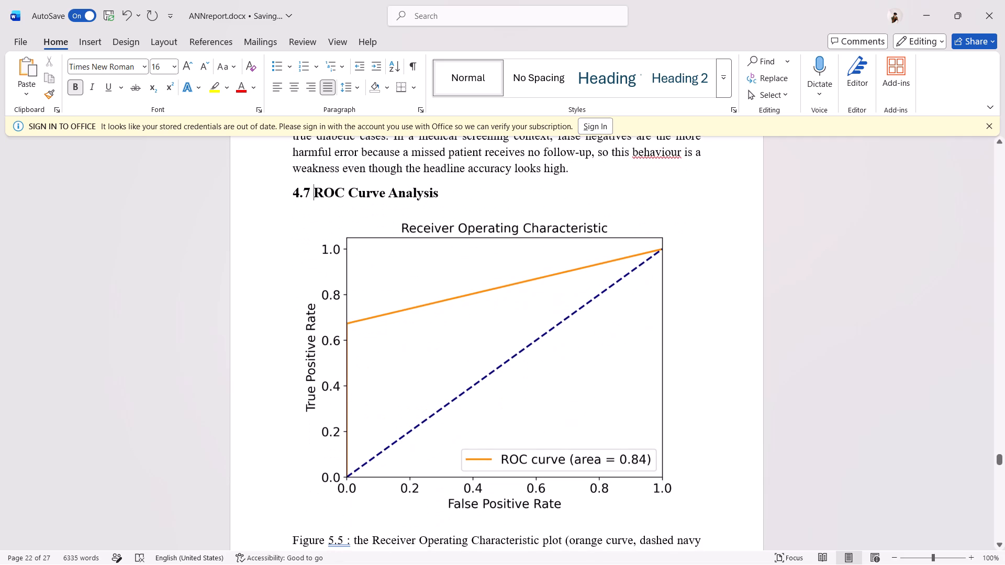
{"action": "key", "text": "shift+Right"}
{"action": "key", "text": "shift+Right"}
{"action": "key", "text": "shift+Right"}
{"action": "key", "text": "shift+Right"}
{"action": "key", "text": "shift+Right"}
{"action": "key", "text": "shift+Right"}
{"action": "key", "text": "shift+Right"}
{"action": "key", "text": "shift+Right"}
{"action": "key", "text": "shift+Right"}
{"action": "key", "text": "shift+Right"}
{"action": "key", "text": "shift+Right"}
{"action": "key", "text": "shift+Right"}
{"action": "key", "text": "shift+Right"}
{"action": "key", "text": "shift+Right"}
{"action": "key", "text": "shift+Right"}
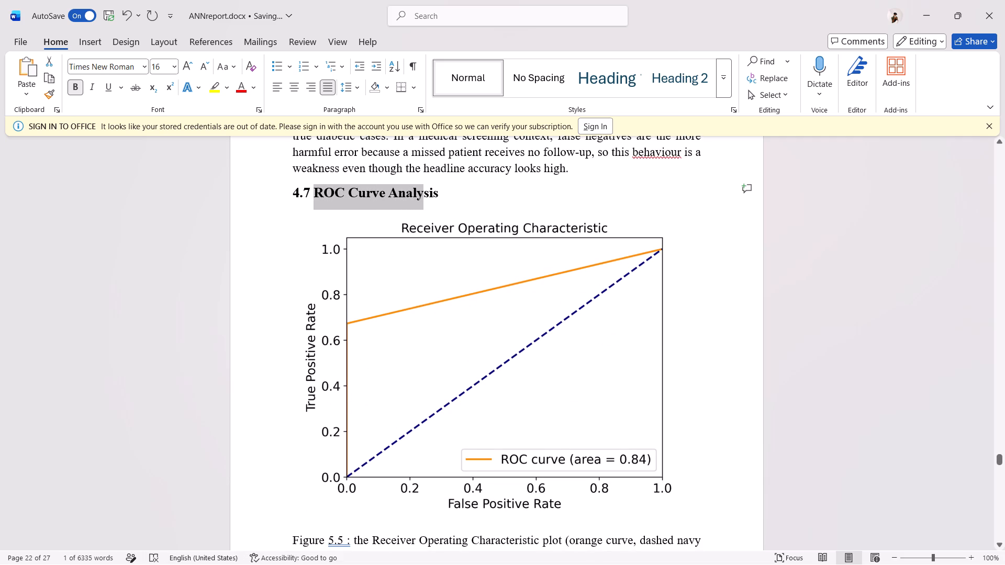
{"action": "key", "text": "shift+Right"}
{"action": "key", "text": "shift+Right"}
{"action": "key", "text": "shift+Right"}
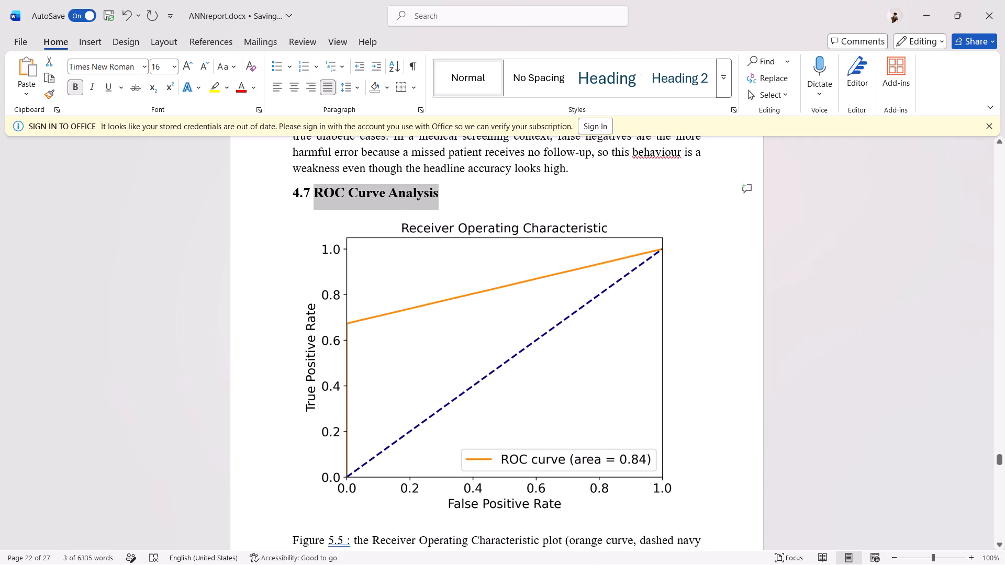
{"action": "left_click", "coordinate": [224, 67]}
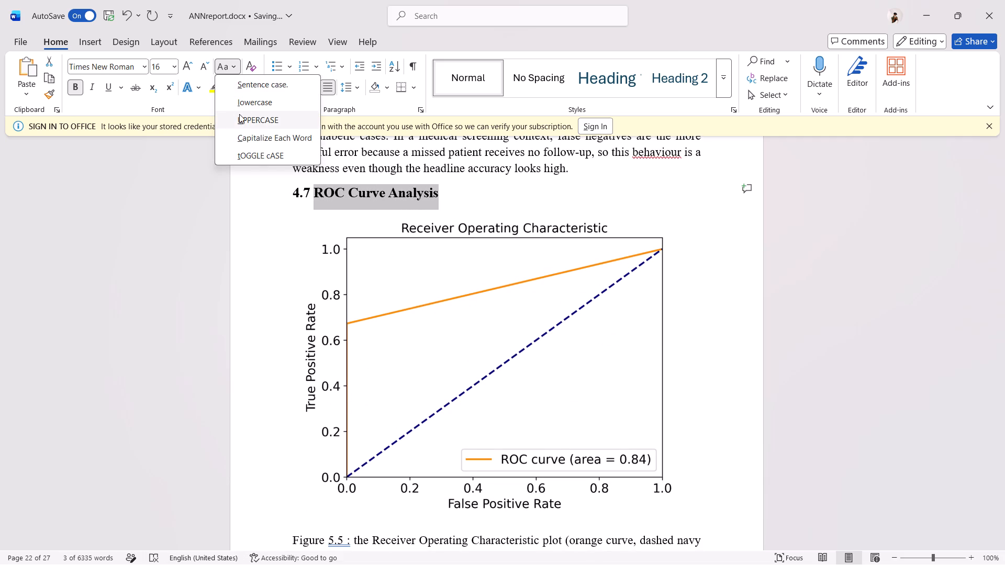
{"action": "left_click", "coordinate": [241, 120]}
{"action": "left_click", "coordinate": [277, 224]}
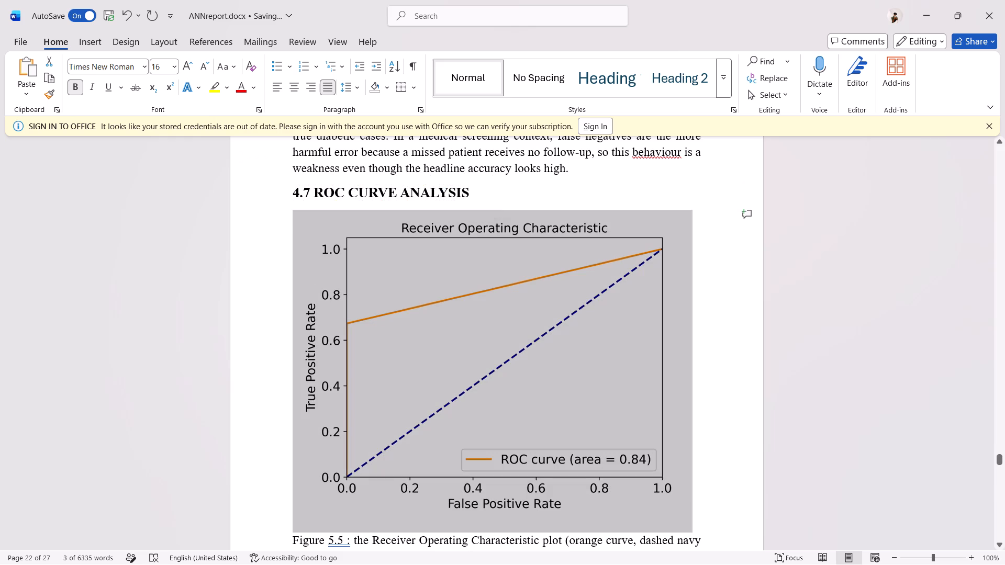
{"action": "left_click", "coordinate": [737, 248]}
Renumber the "Discussion" heading below the ROC curve explanation as 4.8.
{"action": "scroll", "coordinate": [674, 356], "scroll_direction": "down", "scroll_amount": 1}
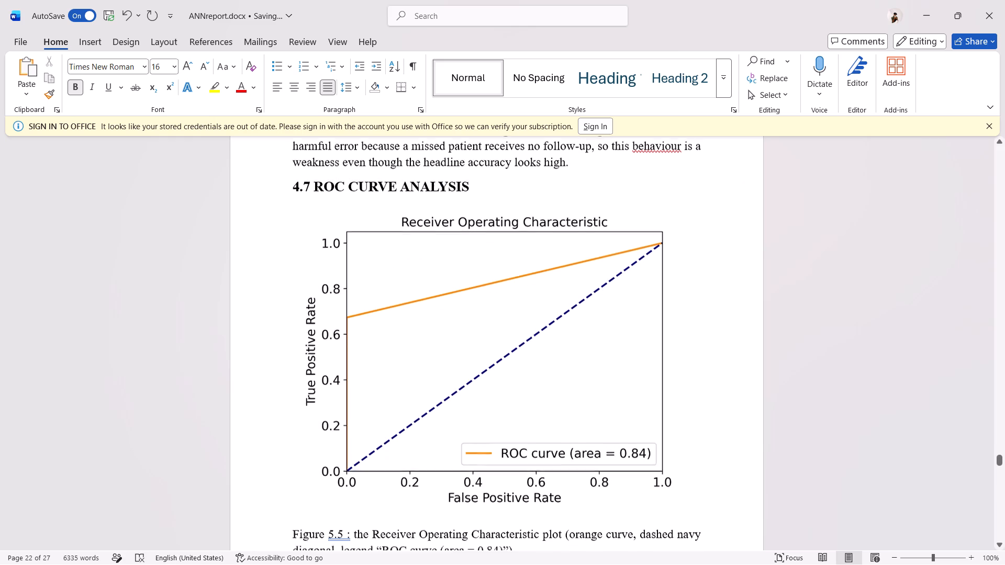
{"action": "scroll", "coordinate": [674, 356], "scroll_direction": "down", "scroll_amount": 3}
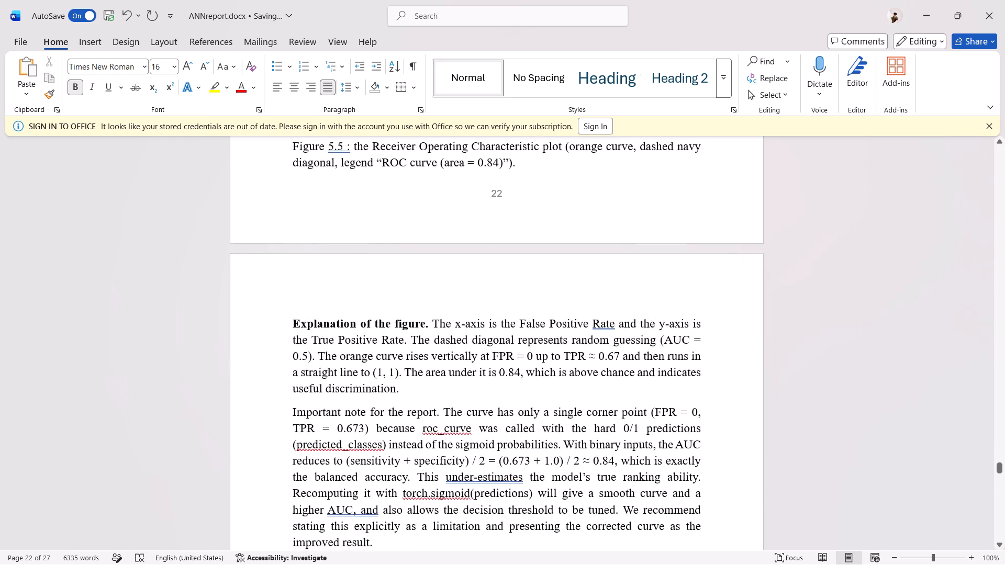
{"action": "scroll", "coordinate": [674, 356], "scroll_direction": "down", "scroll_amount": 2}
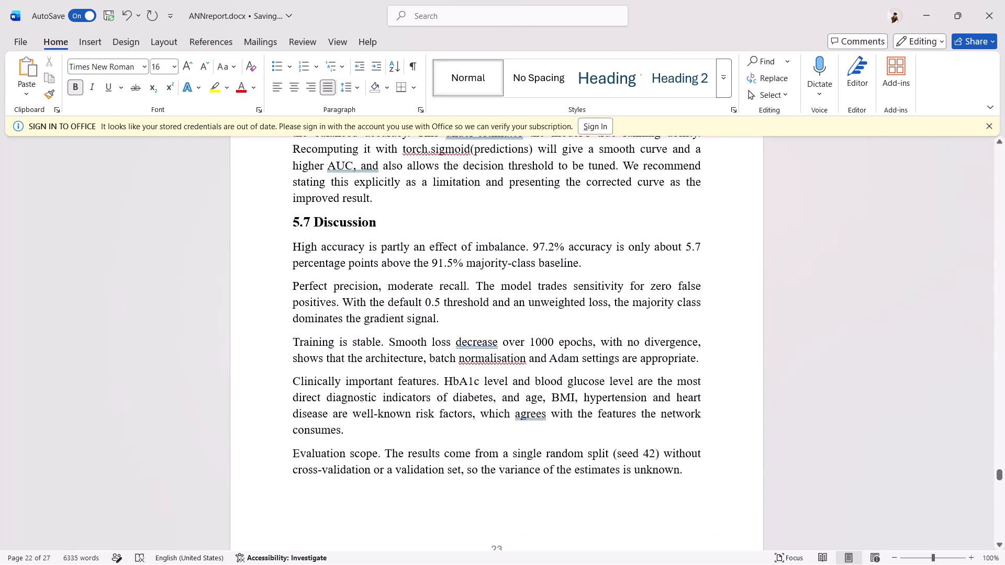
{"action": "left_click", "coordinate": [301, 221]}
{"action": "key", "text": "Left"}
{"action": "key", "text": "BackSpace"}
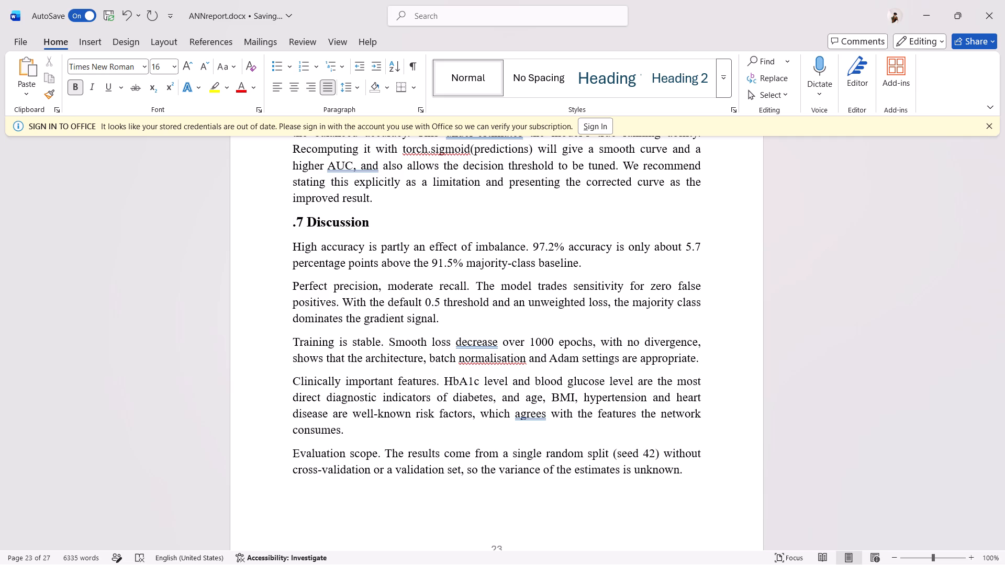
{"action": "type", "text": "4."}
{"action": "key", "text": "Right"}
{"action": "key", "text": "BackSpace"}
{"action": "key", "text": "Right"}
{"action": "key", "text": "BackSpace"}
{"action": "key", "text": "8"}
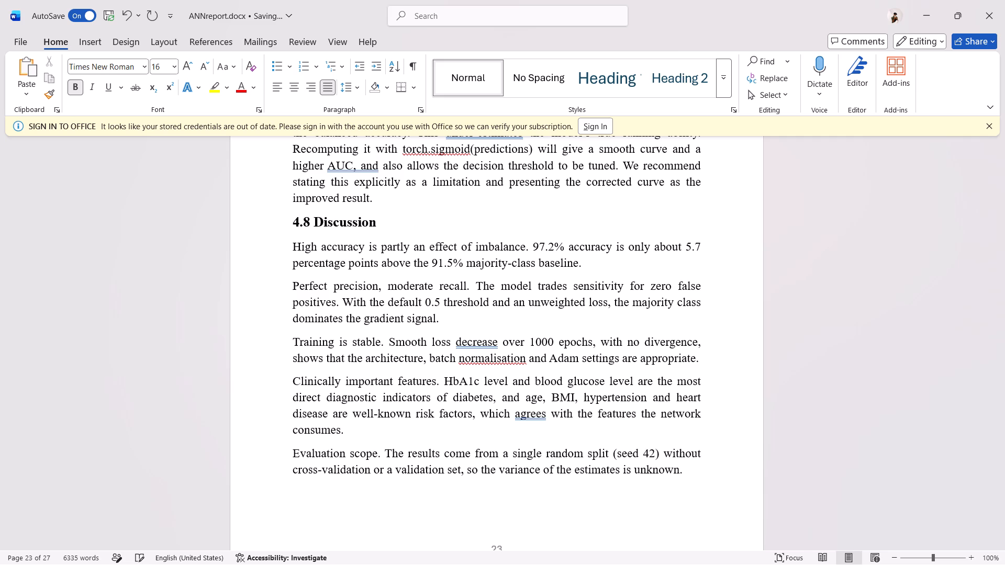
Convert the "Discussion" text of the 4.8 heading to uppercase.
{"action": "key", "text": "shift+Right"}
{"action": "key", "text": "shift+Right"}
{"action": "key", "text": "shift+Right"}
{"action": "key", "text": "shift+Right"}
{"action": "key", "text": "shift+Right"}
{"action": "key", "text": "shift+Right"}
{"action": "key", "text": "shift+Right"}
{"action": "key", "text": "shift+Right"}
{"action": "key", "text": "shift+Right"}
{"action": "key", "text": "shift+Right"}
{"action": "key", "text": "shift+Right"}
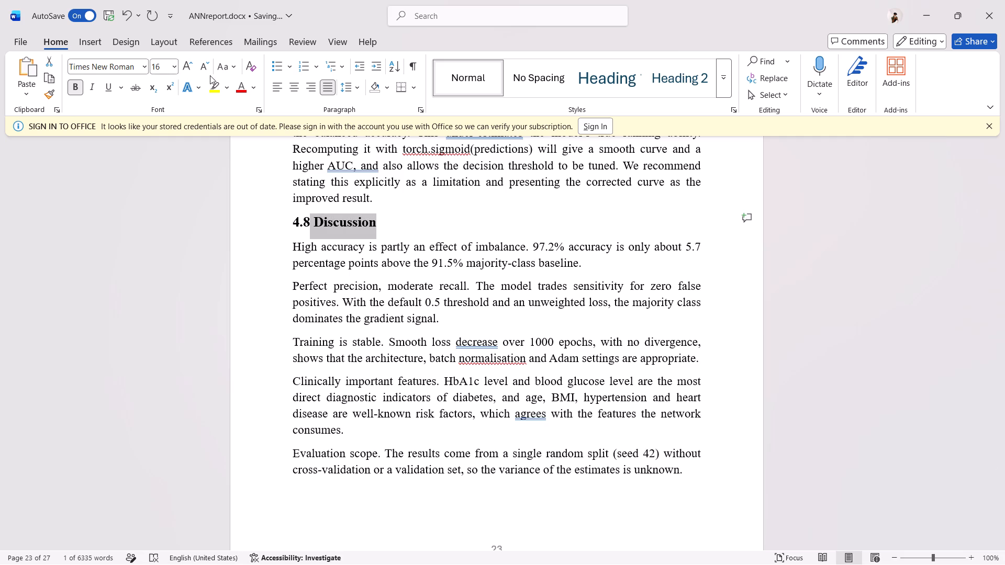
{"action": "left_click", "coordinate": [222, 69]}
{"action": "left_click", "coordinate": [237, 118]}
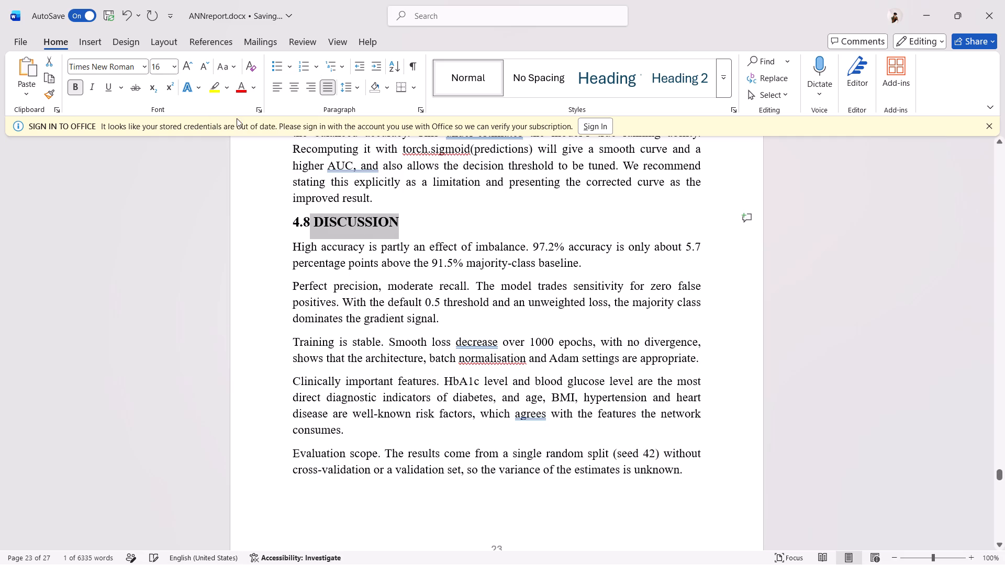
{"action": "left_click", "coordinate": [275, 284]}
Renumber the "Ablation Study" heading as 4.9 and remove the period after its number.
{"action": "scroll", "coordinate": [318, 474], "scroll_direction": "down", "scroll_amount": 1}
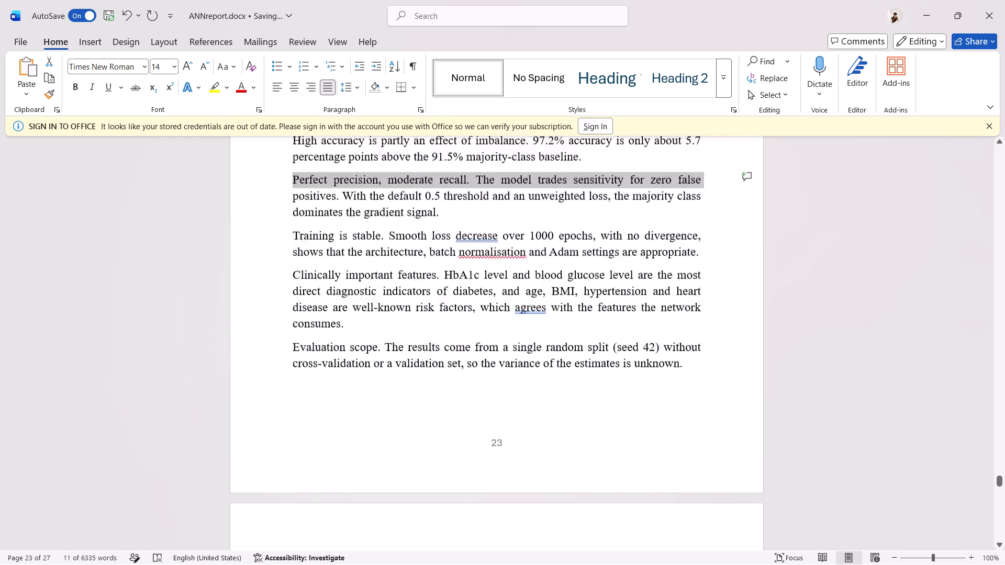
{"action": "scroll", "coordinate": [318, 474], "scroll_direction": "down", "scroll_amount": 3}
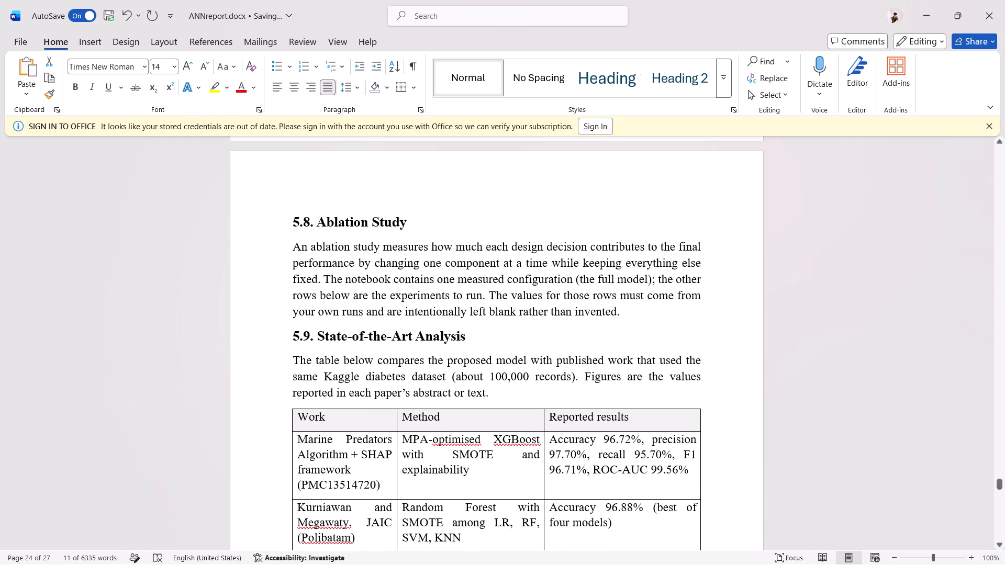
{"action": "left_click", "coordinate": [312, 224]}
{"action": "key", "text": "Left"}
{"action": "key", "text": "BackSpace"}
{"action": "key", "text": "BackSpace"}
{"action": "key", "text": "BackSpace"}
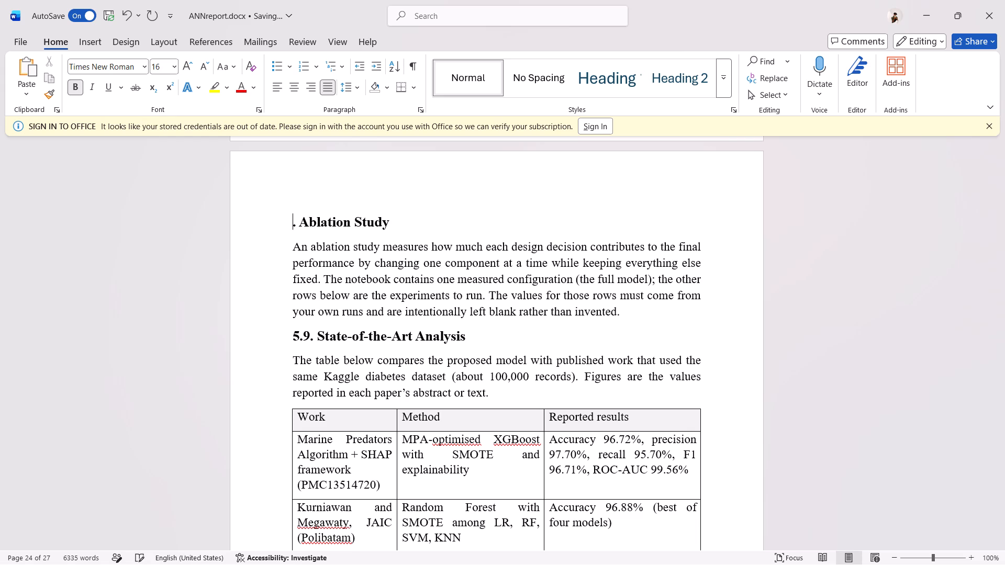
{"action": "type", "text": "4.9"}
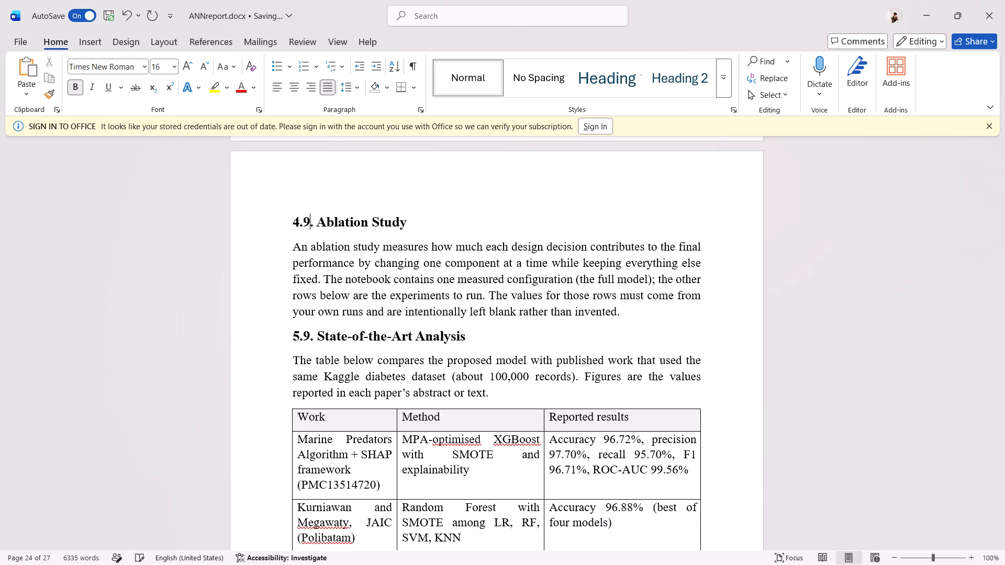
{"action": "key", "text": "Right"}
{"action": "key", "text": "BackSpace"}
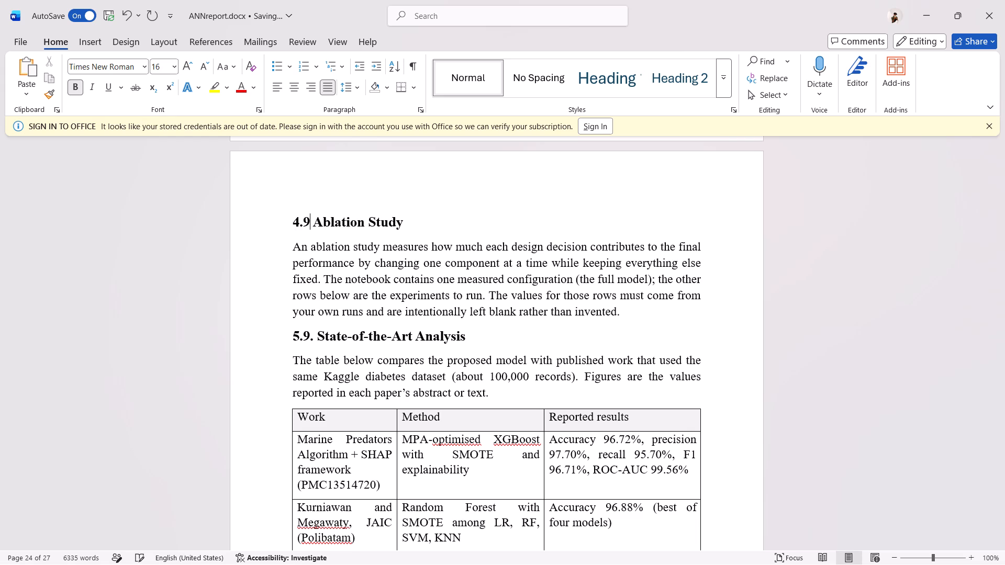
Convert the "Ablation Study" text of the 4.9 heading to uppercase.
{"action": "key", "text": "Right"}
{"action": "key", "text": "shift+Right"}
{"action": "key", "text": "shift+Right"}
{"action": "key", "text": "shift+Right"}
{"action": "key", "text": "shift+Right"}
{"action": "key", "text": "shift+Right"}
{"action": "key", "text": "shift+Right"}
{"action": "key", "text": "shift+Right"}
{"action": "key", "text": "shift+Right"}
{"action": "key", "text": "shift+Right"}
{"action": "key", "text": "shift+Right"}
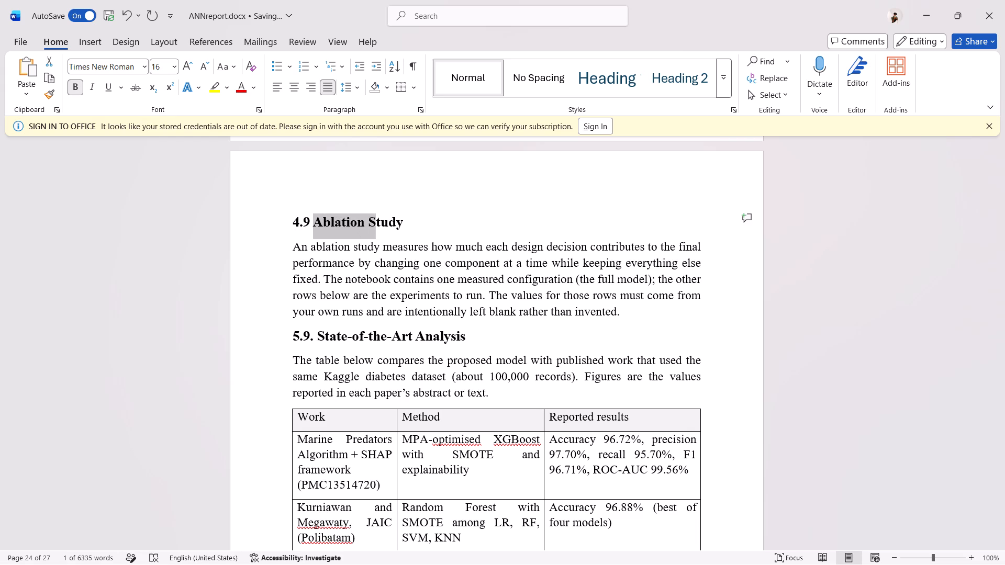
{"action": "key", "text": "shift+Right"}
{"action": "key", "text": "shift+Right"}
{"action": "key", "text": "shift+Right"}
{"action": "key", "text": "shift+Right"}
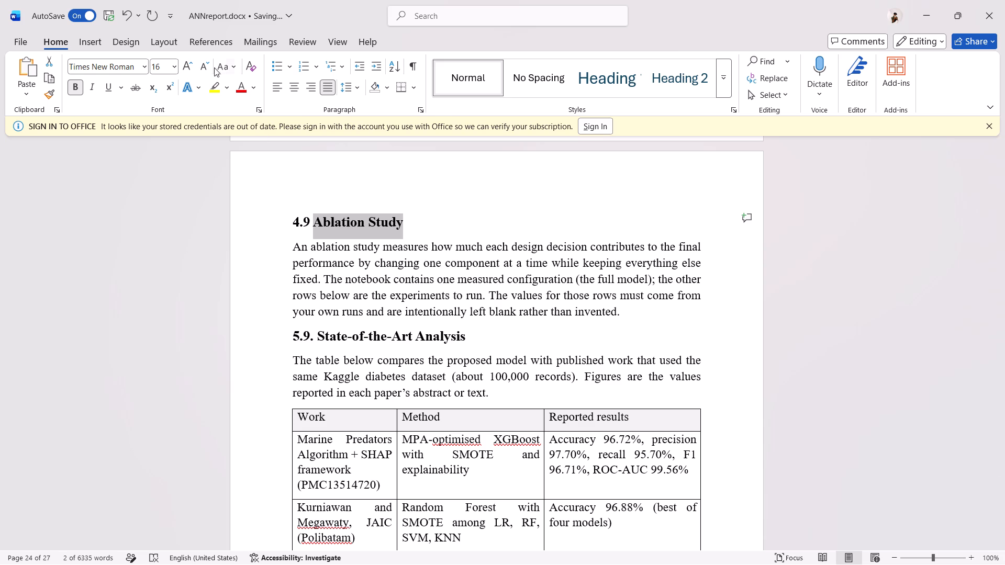
{"action": "left_click", "coordinate": [220, 68]}
{"action": "left_click", "coordinate": [239, 122]}
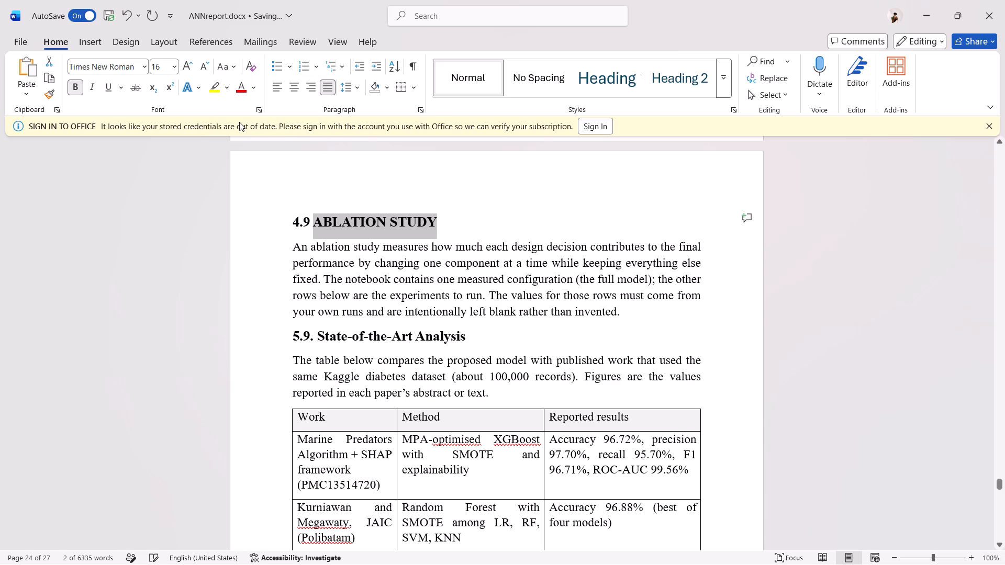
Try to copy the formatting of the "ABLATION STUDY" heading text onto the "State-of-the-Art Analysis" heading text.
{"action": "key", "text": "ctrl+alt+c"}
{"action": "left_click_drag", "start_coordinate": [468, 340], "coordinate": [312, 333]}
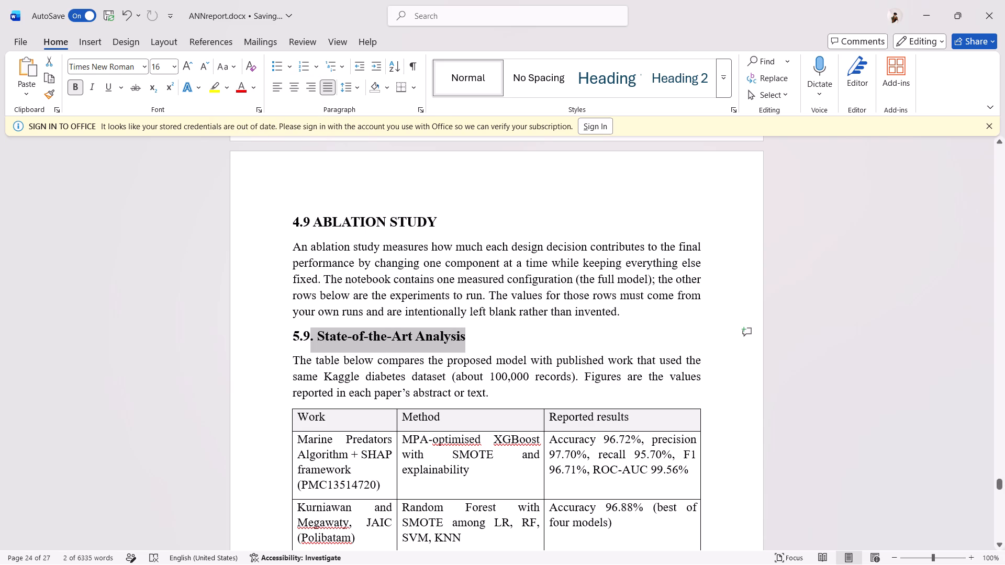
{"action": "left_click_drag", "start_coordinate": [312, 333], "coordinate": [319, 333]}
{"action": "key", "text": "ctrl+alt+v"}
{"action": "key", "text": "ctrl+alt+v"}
Convert the "State-of-the-Art Analysis" heading text to uppercase.
{"action": "left_click", "coordinate": [225, 64]}
{"action": "left_click", "coordinate": [243, 119]}
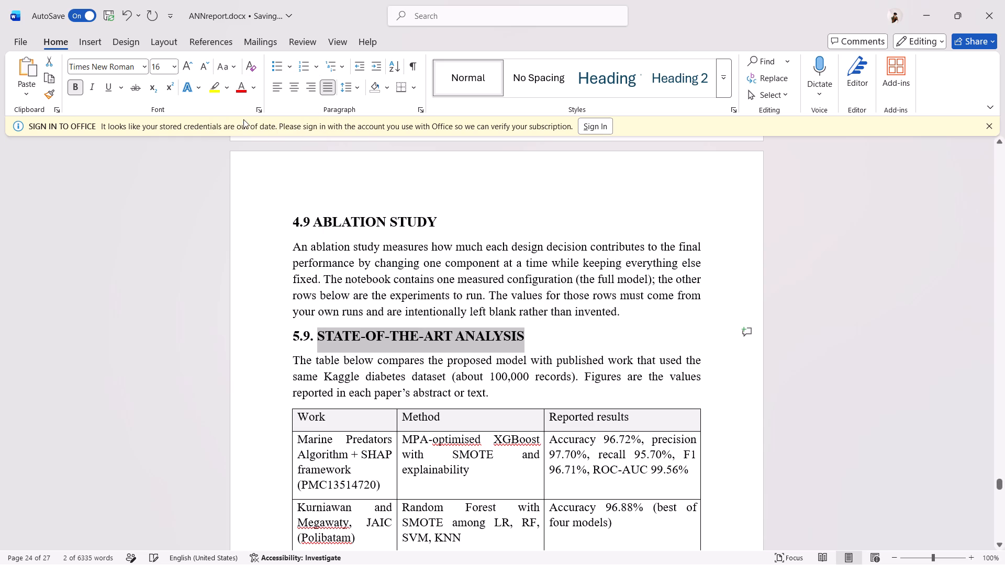
Renumber the "STATE-OF-THE-ART ANALYSIS" heading as 4.10, with no period after the number.
{"action": "left_click", "coordinate": [312, 332]}
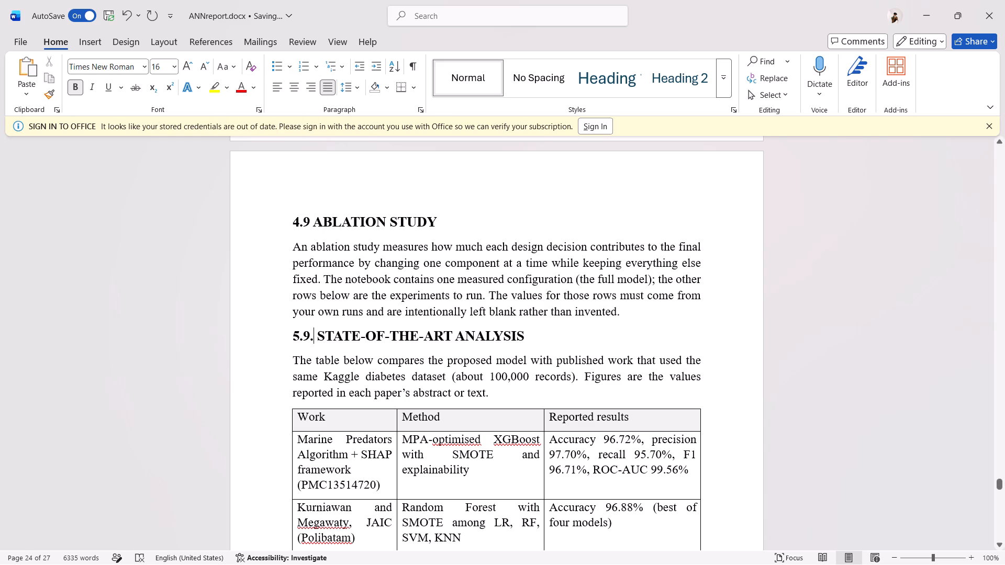
{"action": "key", "text": "Left"}
{"action": "key", "text": "Right"}
{"action": "key", "text": "BackSpace"}
{"action": "key", "text": "BackSpace"}
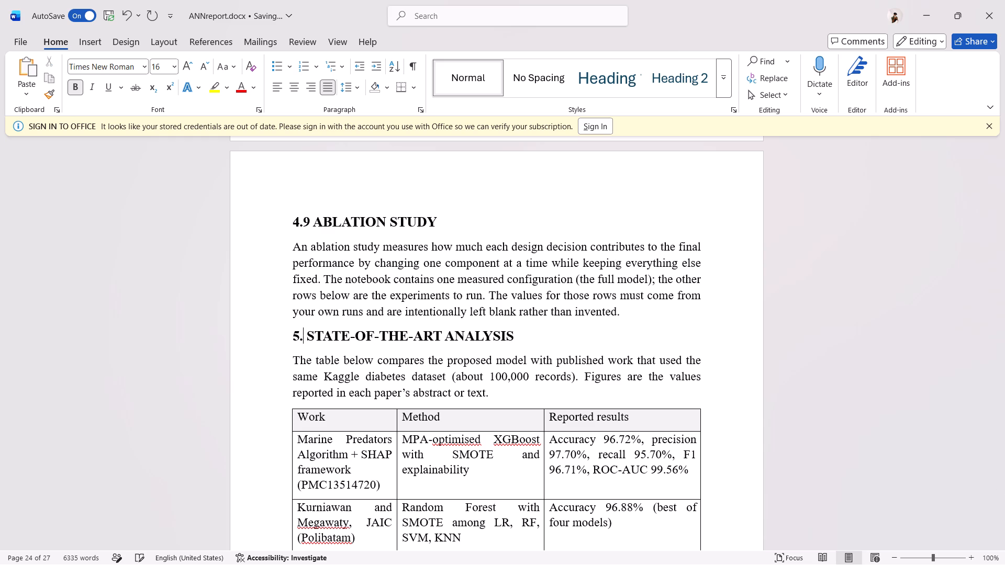
{"action": "key", "text": "BackSpace"}
{"action": "key", "text": "BackSpace"}
{"action": "type", "text": "4.10"}
Insert an empty line before the "5.10 Analysis" heading to push it onto the page with its body text.
{"action": "scroll", "coordinate": [312, 332], "scroll_direction": "down", "scroll_amount": 4}
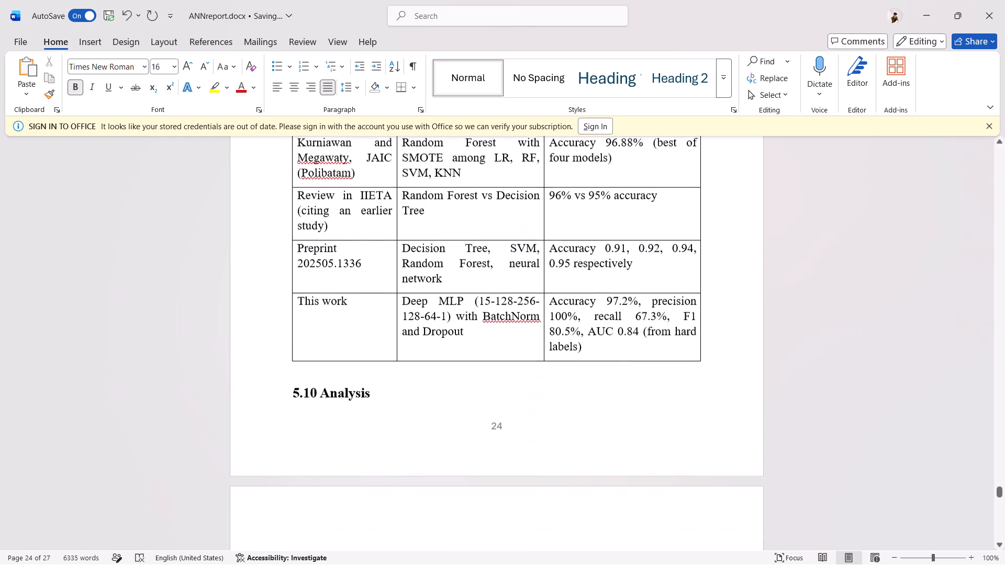
{"action": "scroll", "coordinate": [312, 332], "scroll_direction": "down", "scroll_amount": 1}
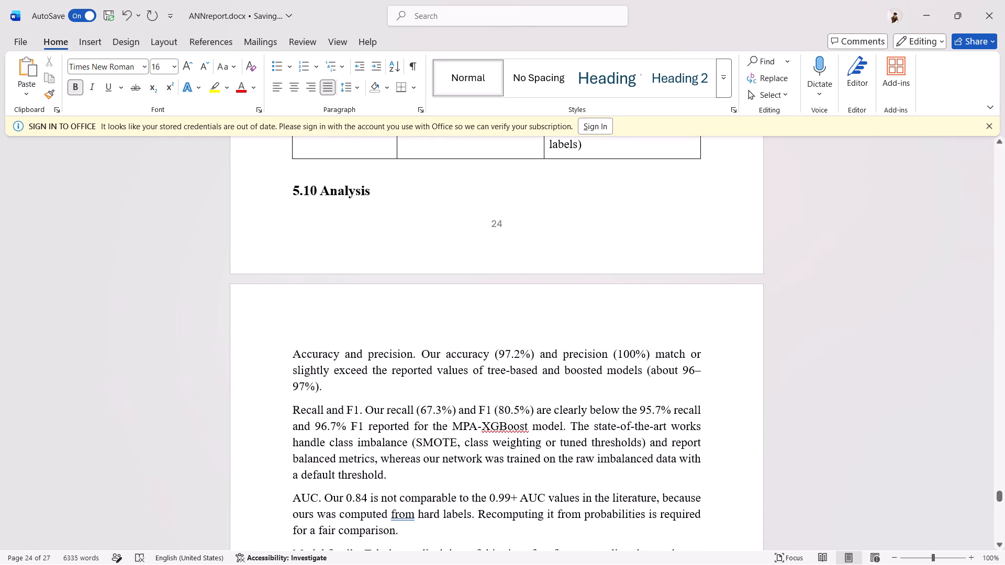
{"action": "left_click", "coordinate": [293, 190]}
{"action": "key", "text": "Return"}
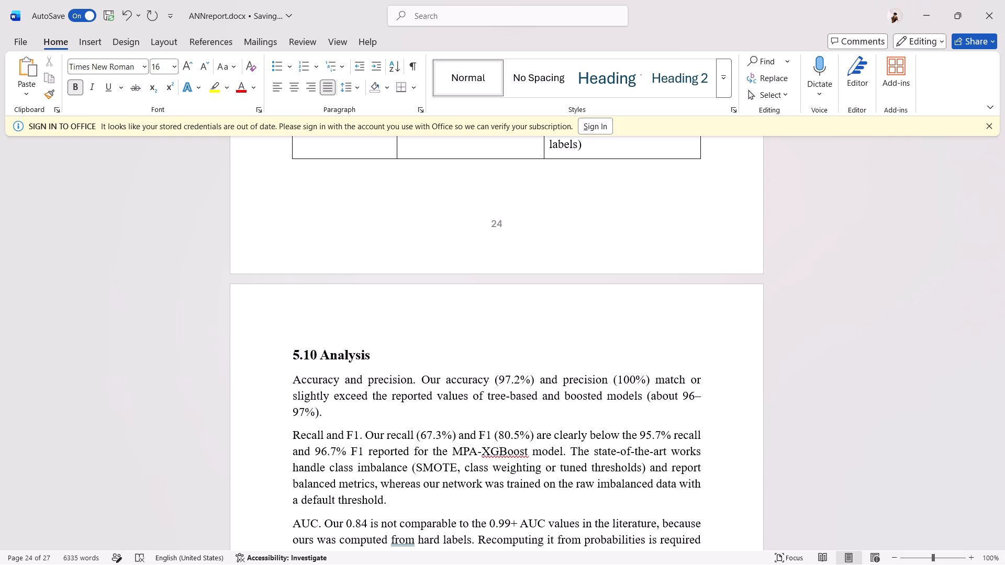
Renumber the "Analysis" heading as 4.11.
{"action": "key", "text": "Right"}
{"action": "key", "text": "BackSpace"}
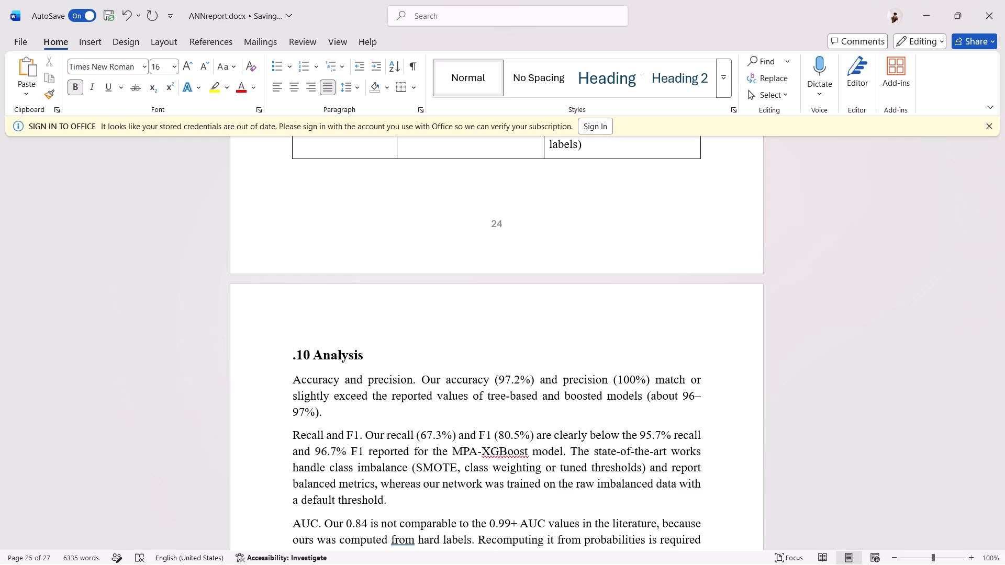
{"action": "key", "text": "4"}
{"action": "key", "text": "Right"}
{"action": "key", "text": "Right"}
{"action": "key", "text": "Right"}
{"action": "key", "text": "BackSpace"}
{"action": "key", "text": "1"}
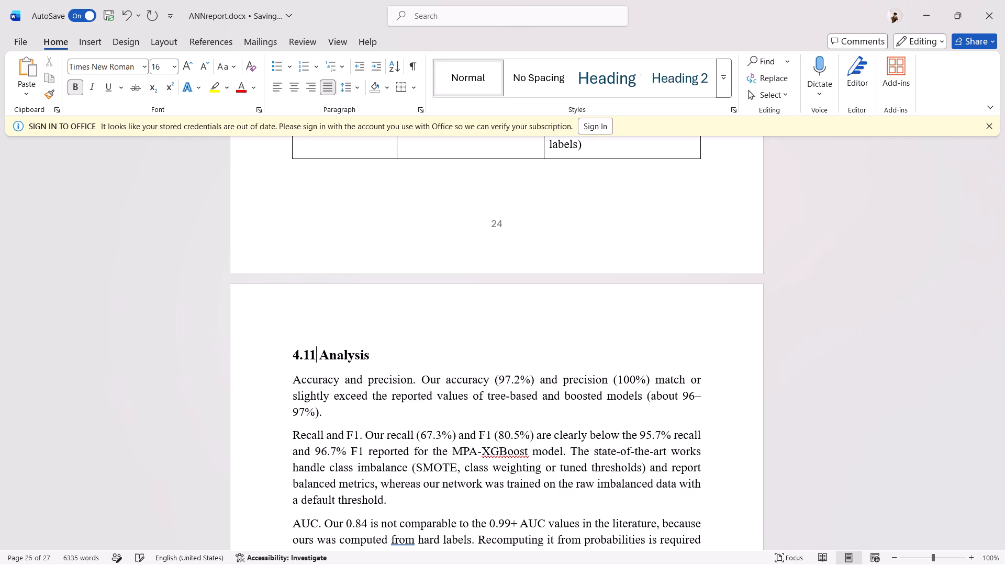
Convert the "Analysis" text of the 4.11 heading to uppercase.
{"action": "key", "text": "Right"}
{"action": "key", "text": "shift+Right"}
{"action": "key", "text": "shift+Right"}
{"action": "key", "text": "shift+Right"}
{"action": "key", "text": "shift+Right"}
{"action": "key", "text": "shift+Right"}
{"action": "key", "text": "shift+Right"}
{"action": "key", "text": "shift+Right"}
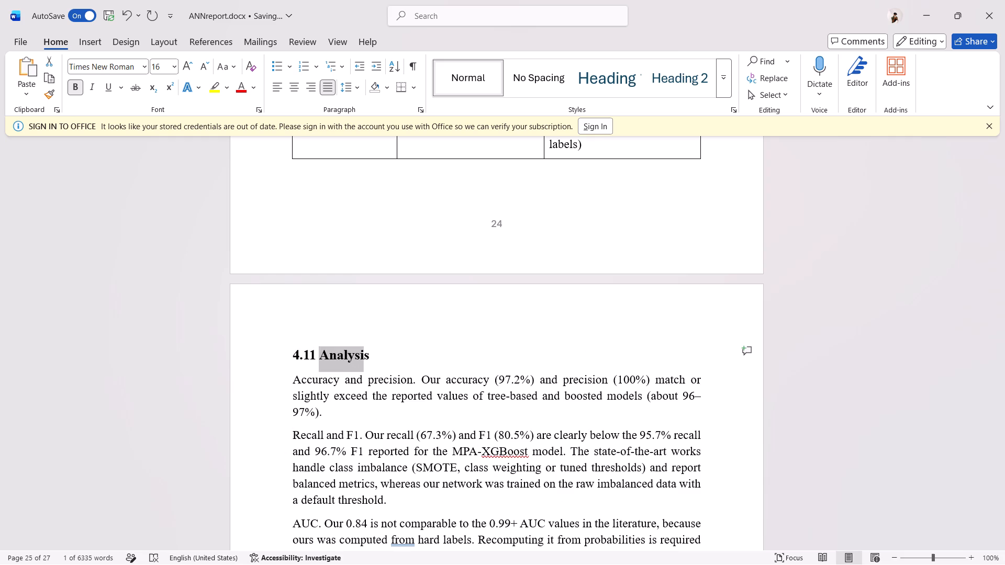
{"action": "key", "text": "shift+Right"}
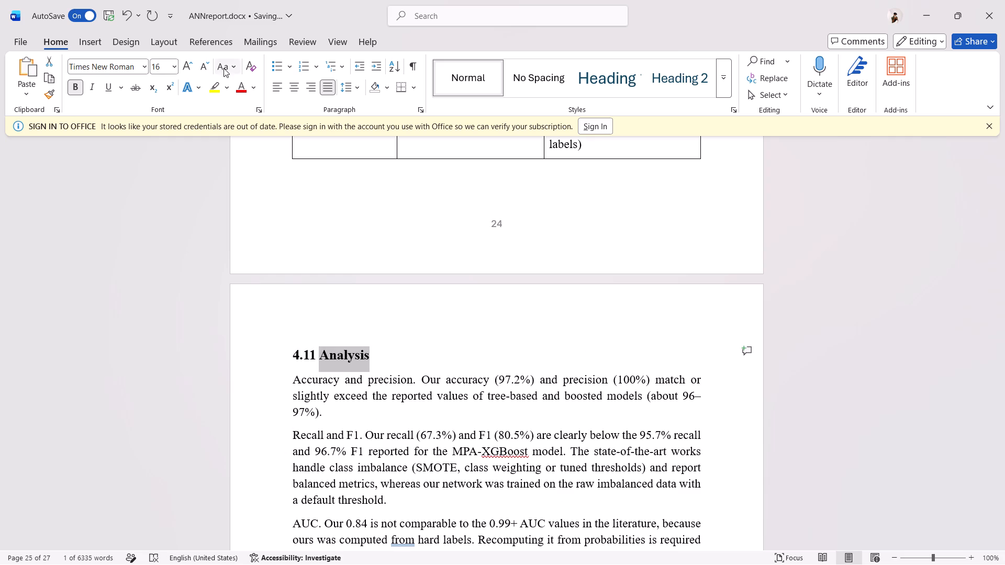
{"action": "left_click", "coordinate": [226, 67]}
{"action": "left_click", "coordinate": [239, 117]}
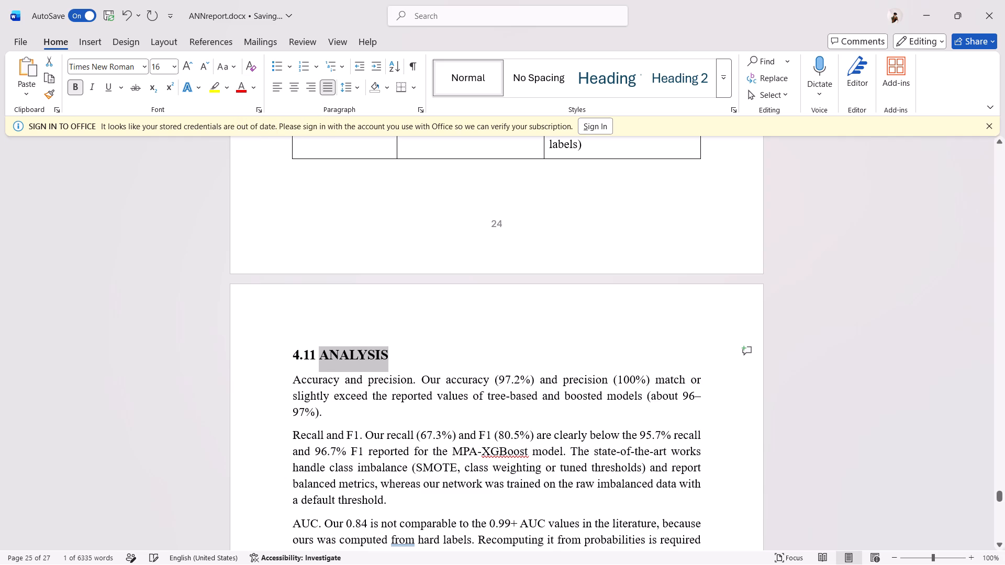
Look over the remaining pages after the 4.11 section and save the report.
{"action": "scroll", "coordinate": [266, 284], "scroll_direction": "down", "scroll_amount": 11}
{"action": "scroll", "coordinate": [266, 284], "scroll_direction": "up", "scroll_amount": 1}
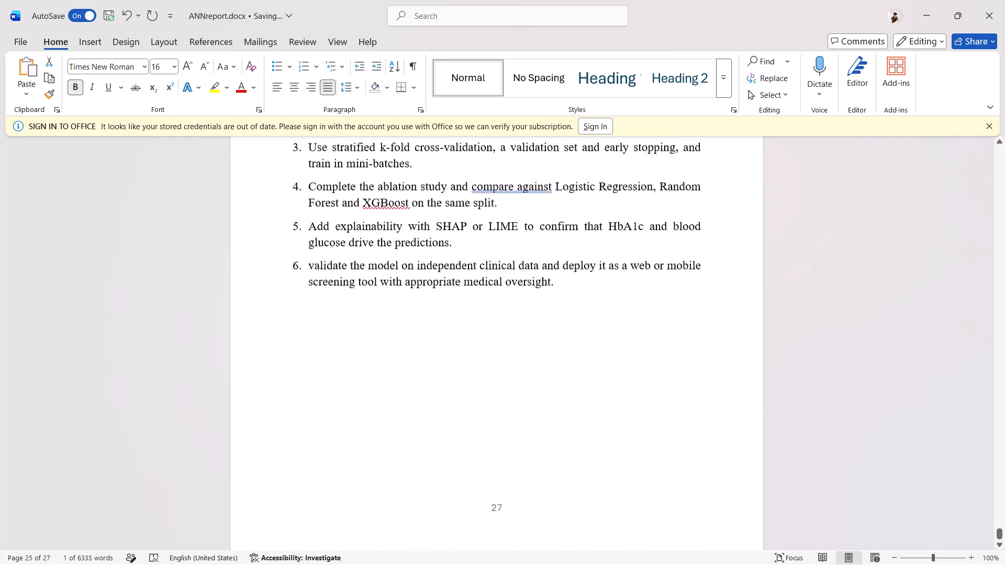
{"action": "scroll", "coordinate": [266, 284], "scroll_direction": "up", "scroll_amount": 1}
{"action": "key", "text": "ctrl+s"}
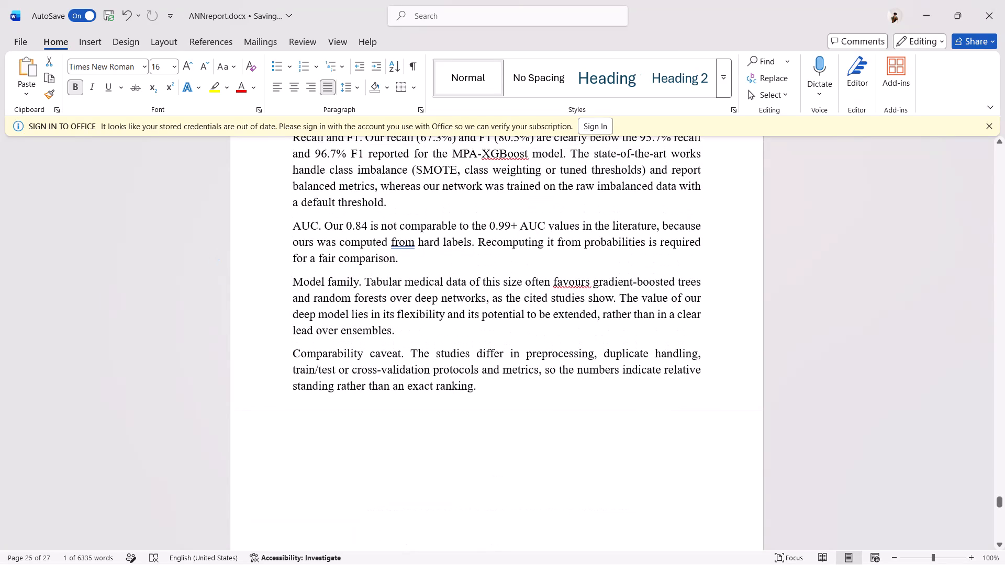
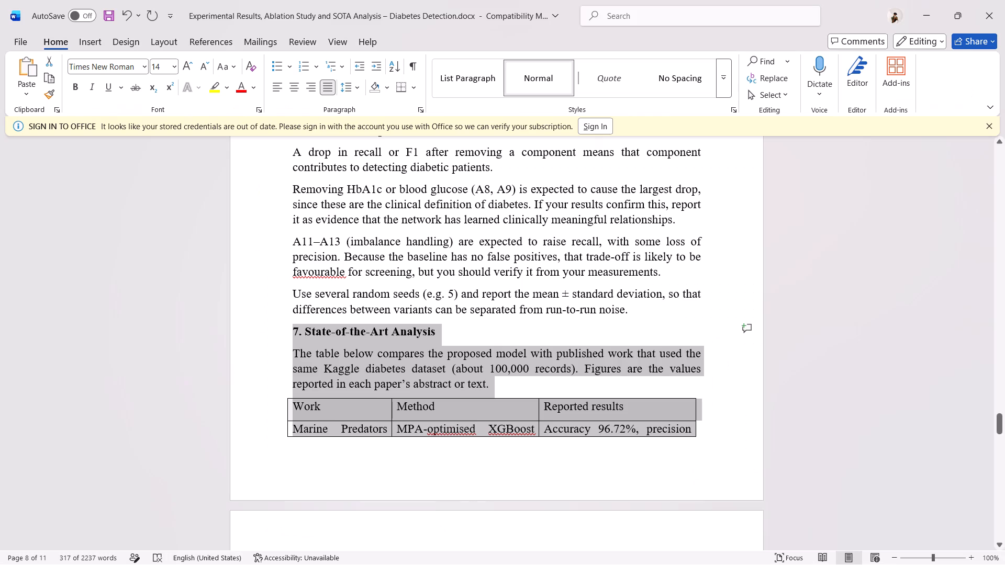
Review the report's headings, tables and text from section 7 back to section 5.1, and forward to section 5.5.
{"action": "scroll", "coordinate": [379, 297], "scroll_direction": "up", "scroll_amount": 8}
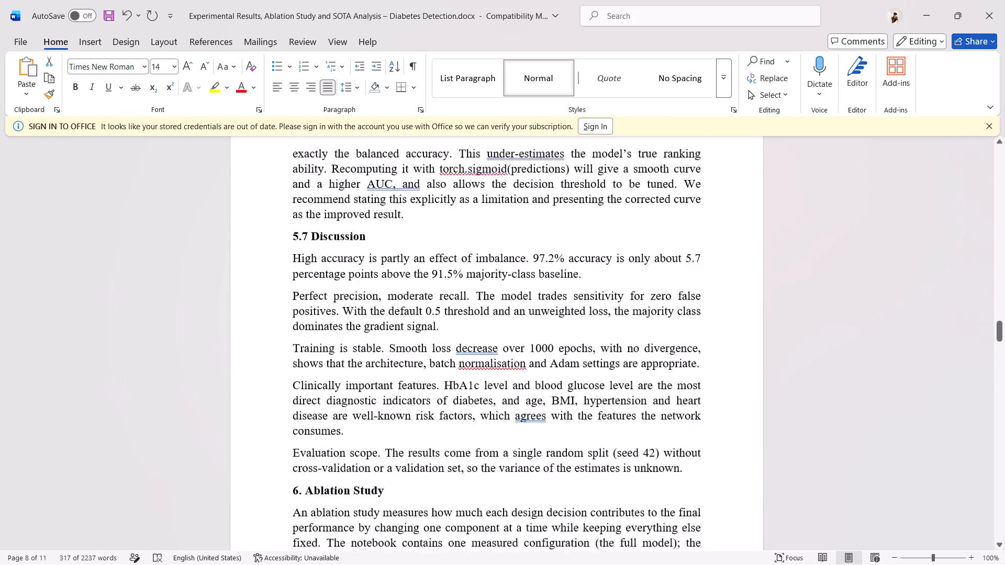
{"action": "scroll", "coordinate": [379, 297], "scroll_direction": "up", "scroll_amount": 8}
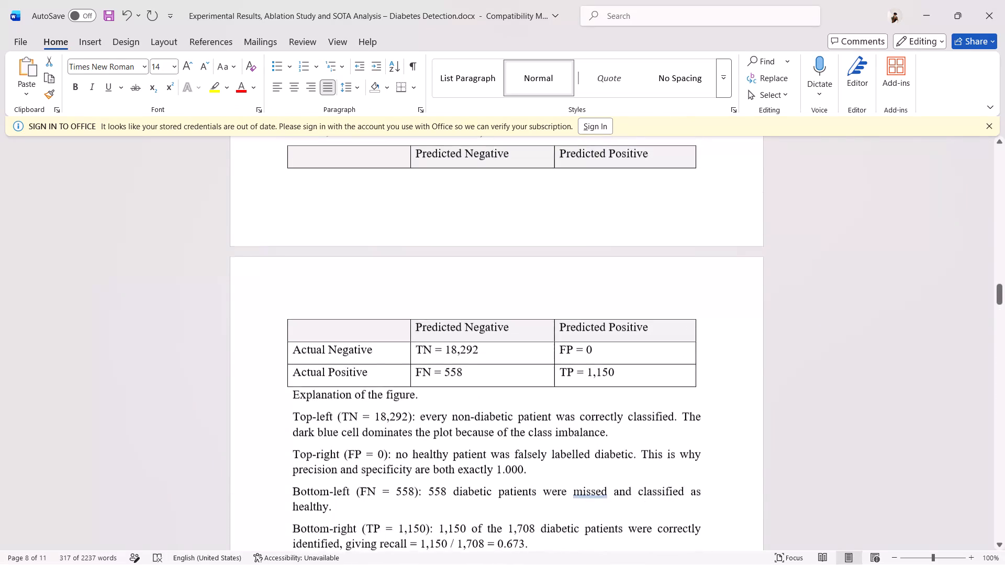
{"action": "scroll", "coordinate": [379, 297], "scroll_direction": "up", "scroll_amount": 6}
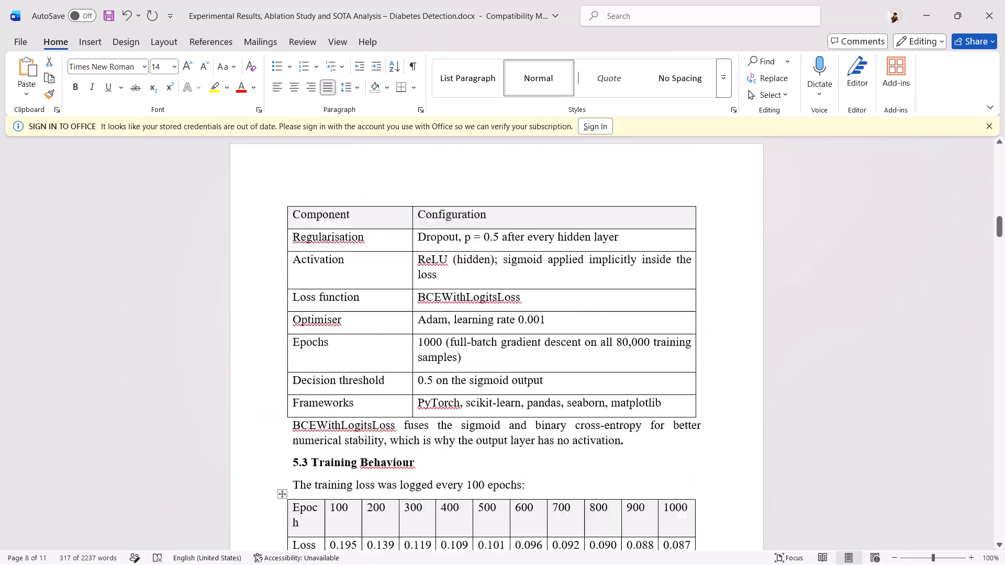
{"action": "scroll", "coordinate": [379, 297], "scroll_direction": "up", "scroll_amount": 5}
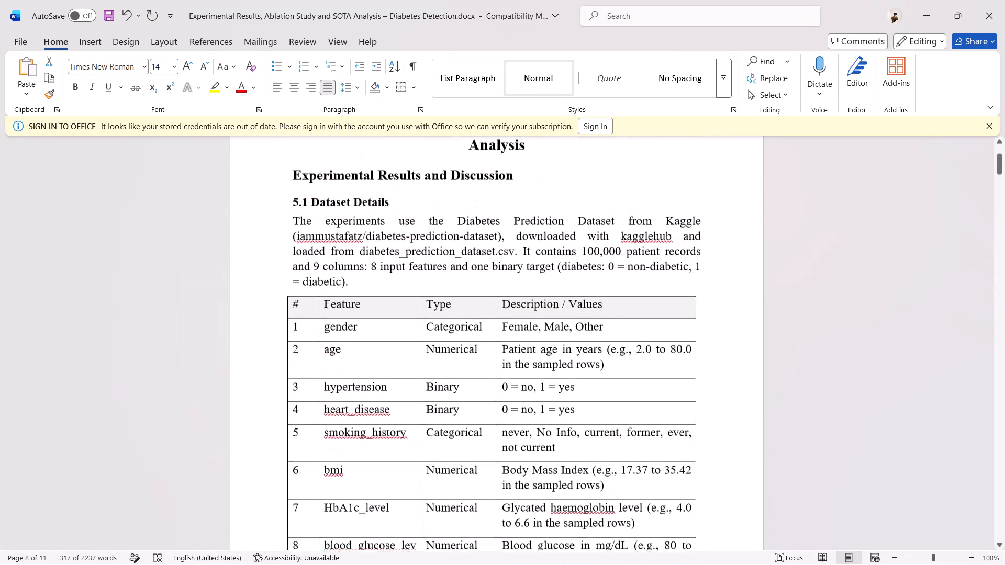
{"action": "scroll", "coordinate": [379, 297], "scroll_direction": "down", "scroll_amount": 6}
{"action": "scroll", "coordinate": [379, 297], "scroll_direction": "up", "scroll_amount": 1}
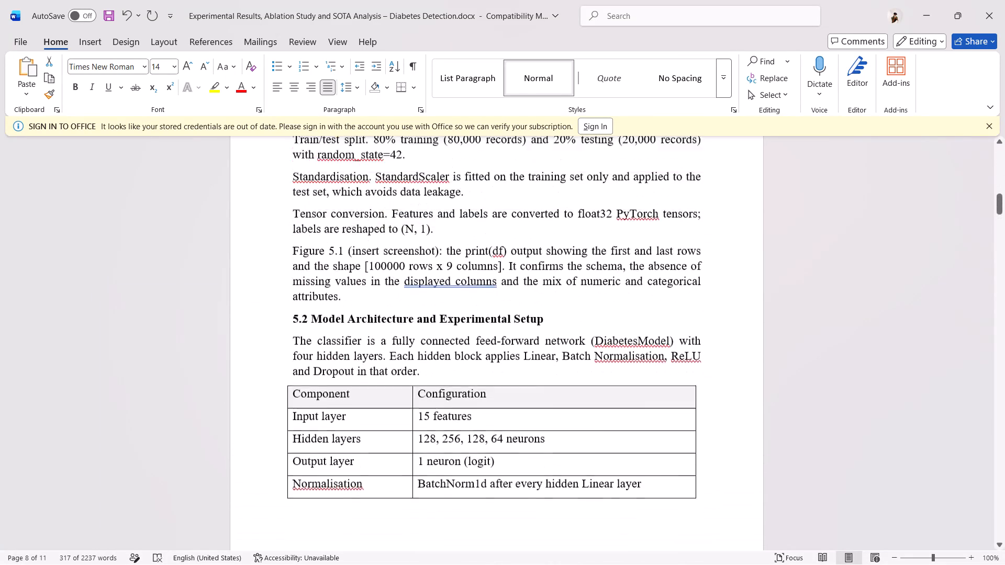
{"action": "scroll", "coordinate": [379, 297], "scroll_direction": "up", "scroll_amount": 3}
{"action": "scroll", "coordinate": [379, 297], "scroll_direction": "down", "scroll_amount": 2}
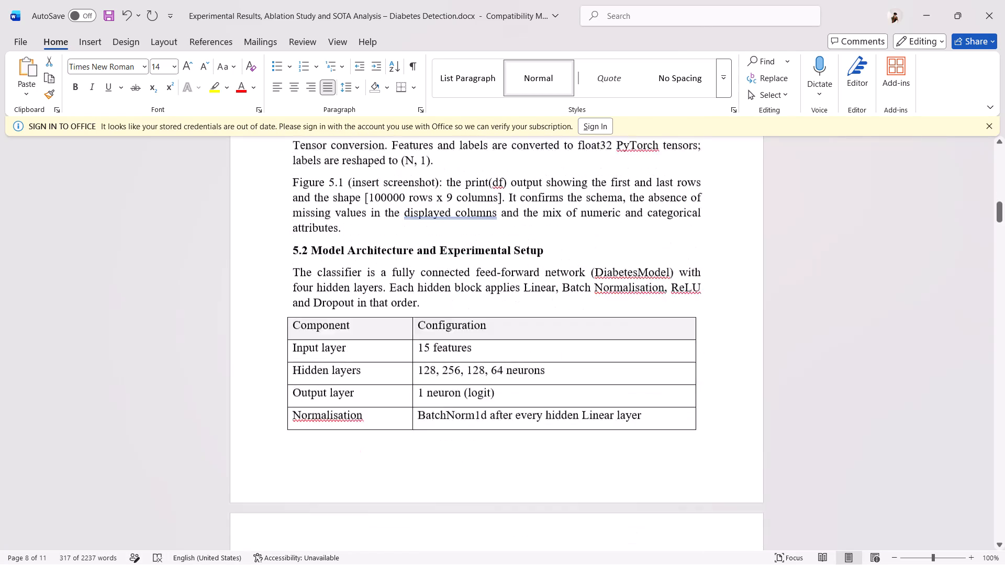
{"action": "scroll", "coordinate": [379, 297], "scroll_direction": "down", "scroll_amount": 4}
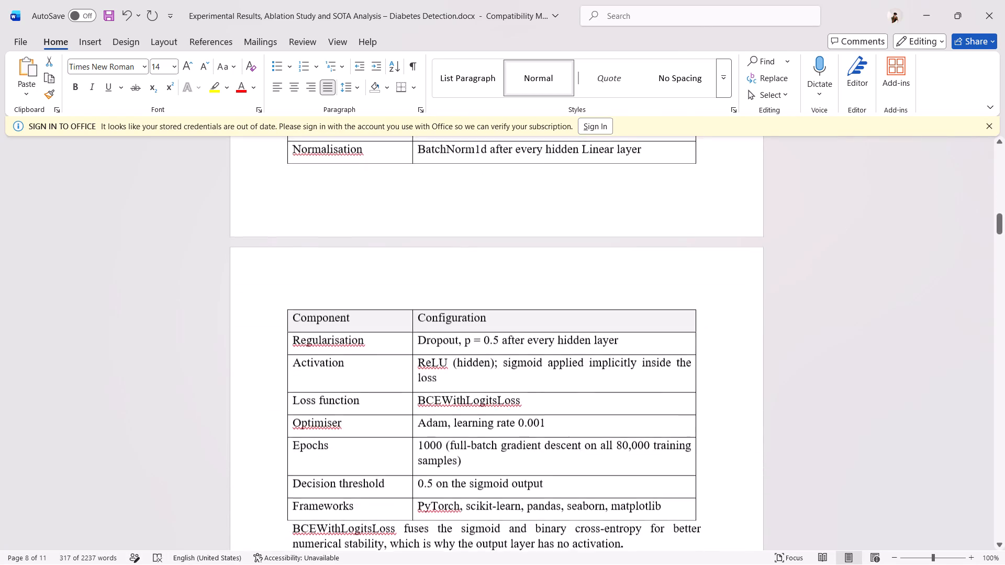
{"action": "scroll", "coordinate": [371, 268], "scroll_direction": "down", "scroll_amount": 3}
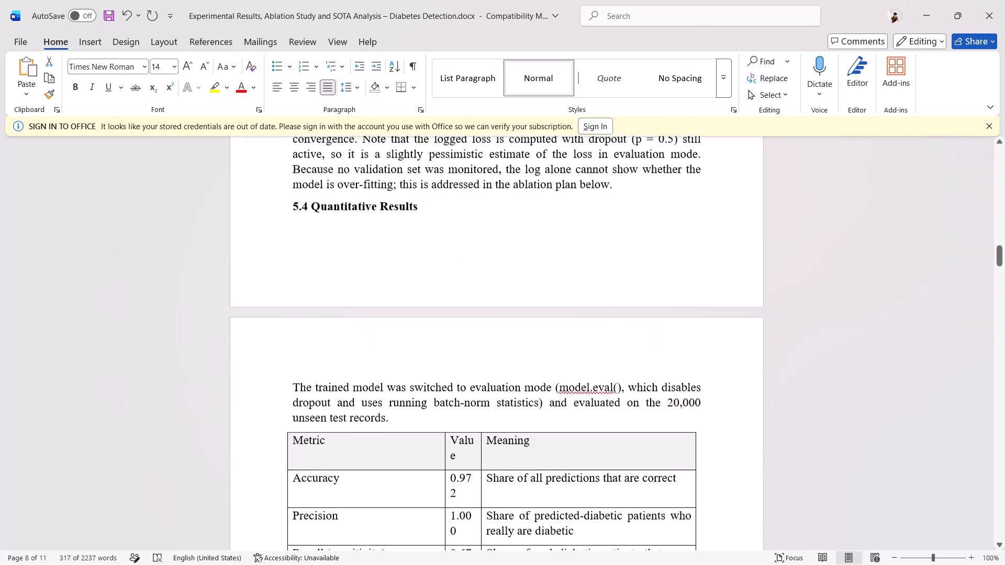
{"action": "scroll", "coordinate": [371, 268], "scroll_direction": "down", "scroll_amount": 5}
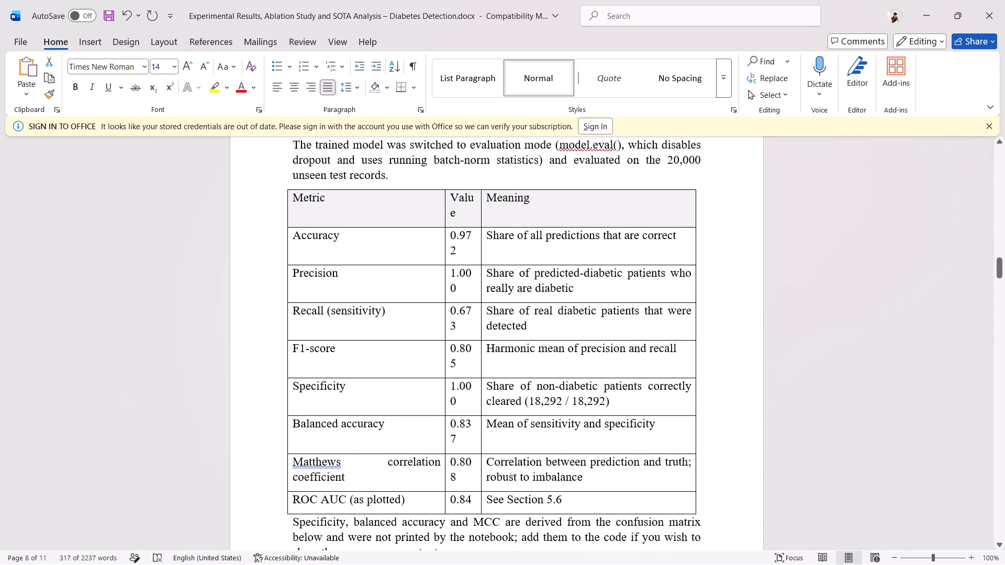
{"action": "scroll", "coordinate": [371, 268], "scroll_direction": "down", "scroll_amount": 2}
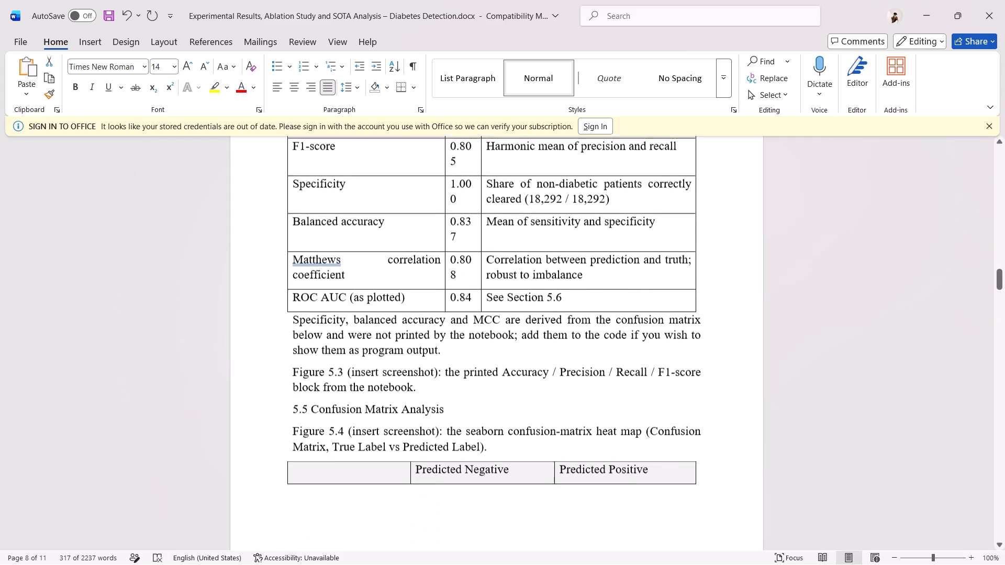
{"action": "scroll", "coordinate": [371, 268], "scroll_direction": "down", "scroll_amount": 1}
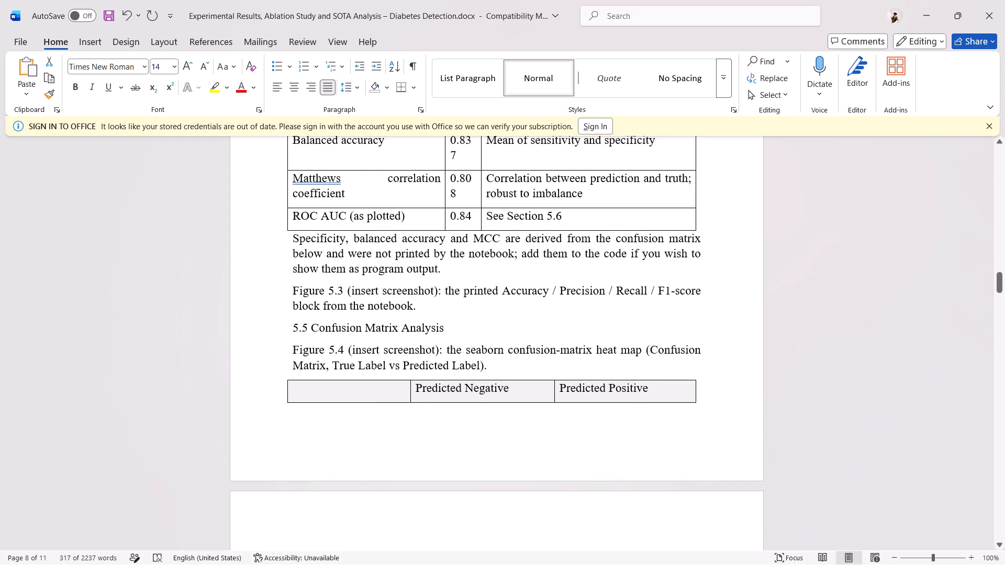
Make the heading "5.5 Confusion Matrix Analysis" bold and increase its font size to 16.
{"action": "left_click_drag", "start_coordinate": [293, 239], "coordinate": [439, 312]}
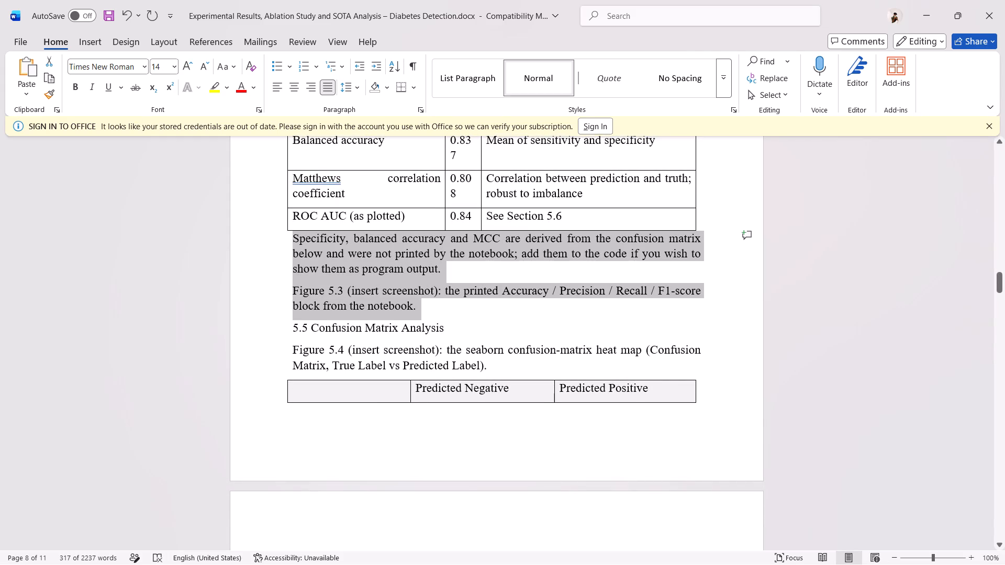
{"action": "left_click_drag", "start_coordinate": [439, 312], "coordinate": [309, 307]}
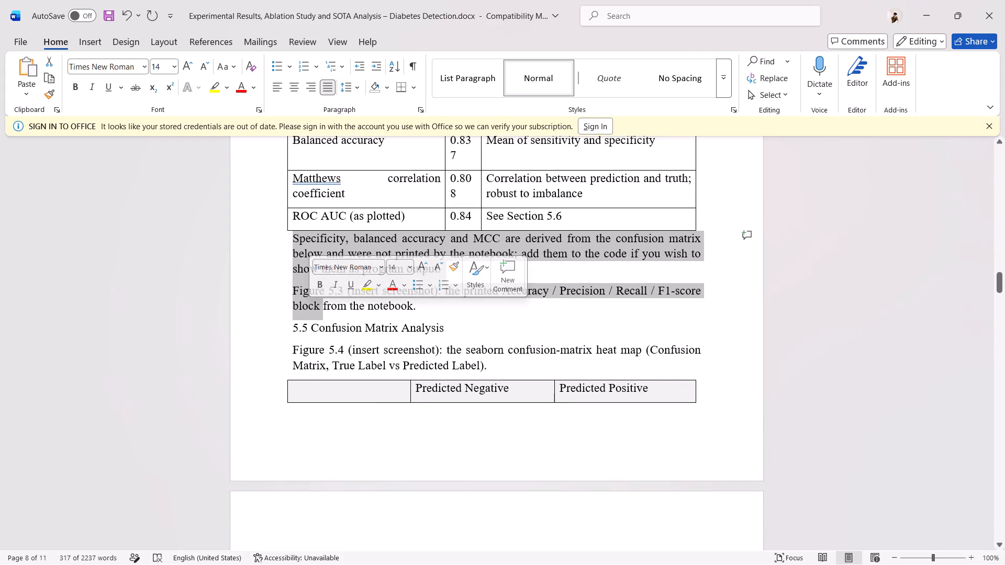
{"action": "left_click_drag", "start_coordinate": [459, 332], "coordinate": [288, 327]}
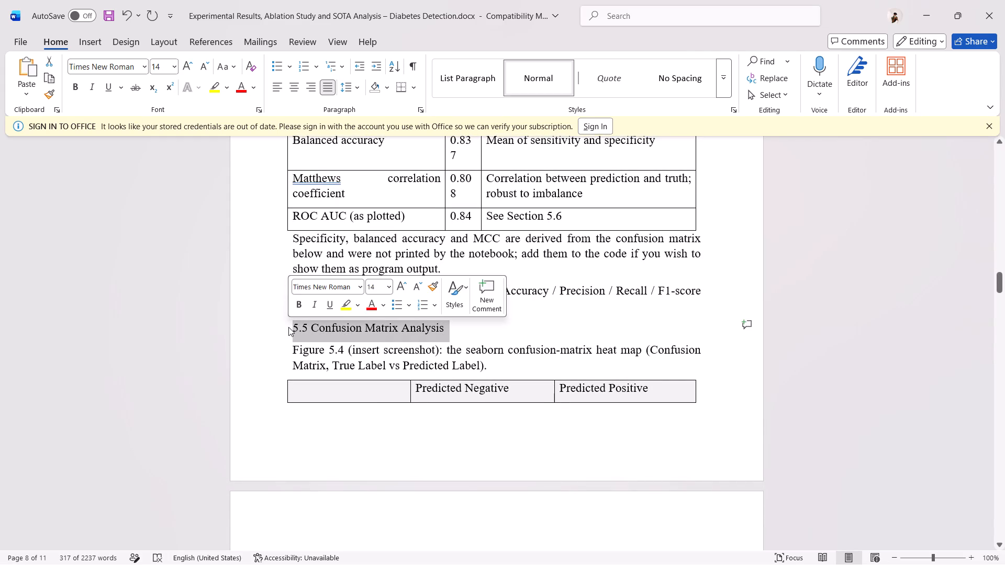
{"action": "key", "text": "ctrl+b"}
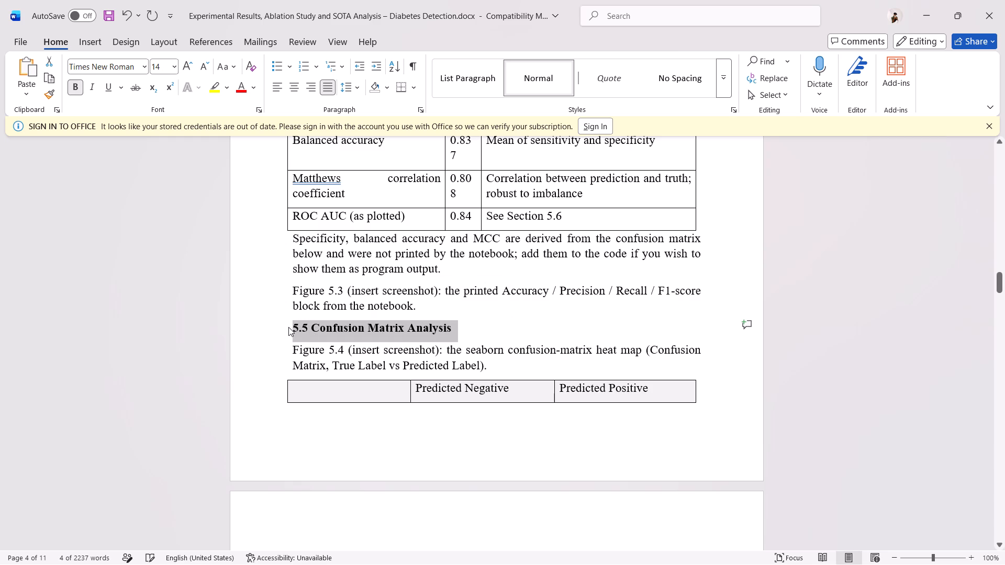
{"action": "key", "text": "ctrl+shift+period"}
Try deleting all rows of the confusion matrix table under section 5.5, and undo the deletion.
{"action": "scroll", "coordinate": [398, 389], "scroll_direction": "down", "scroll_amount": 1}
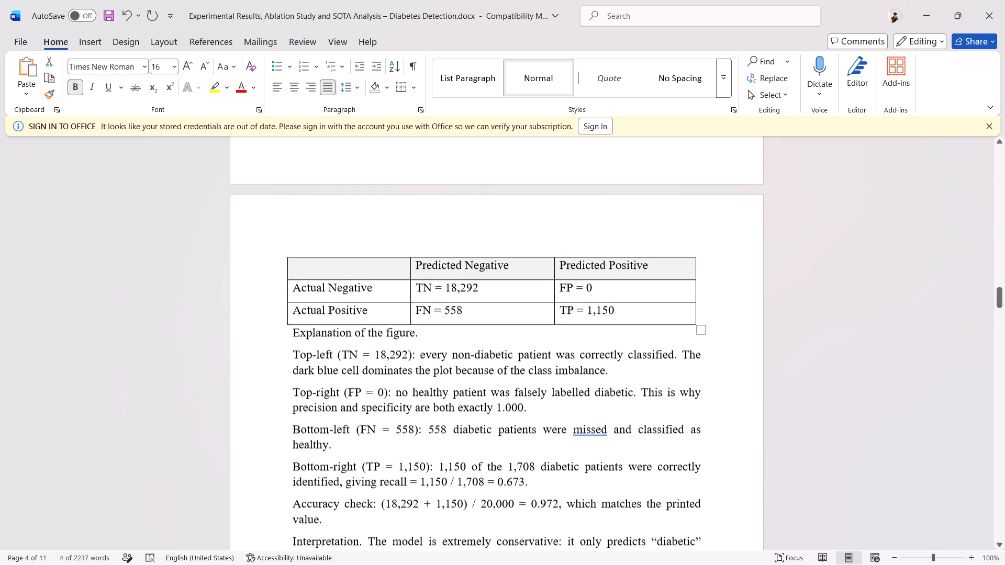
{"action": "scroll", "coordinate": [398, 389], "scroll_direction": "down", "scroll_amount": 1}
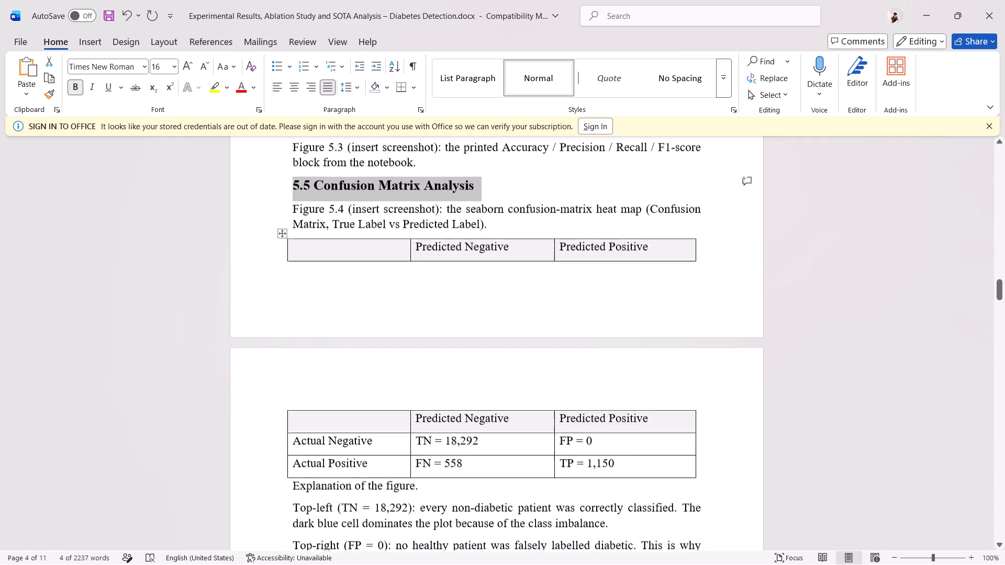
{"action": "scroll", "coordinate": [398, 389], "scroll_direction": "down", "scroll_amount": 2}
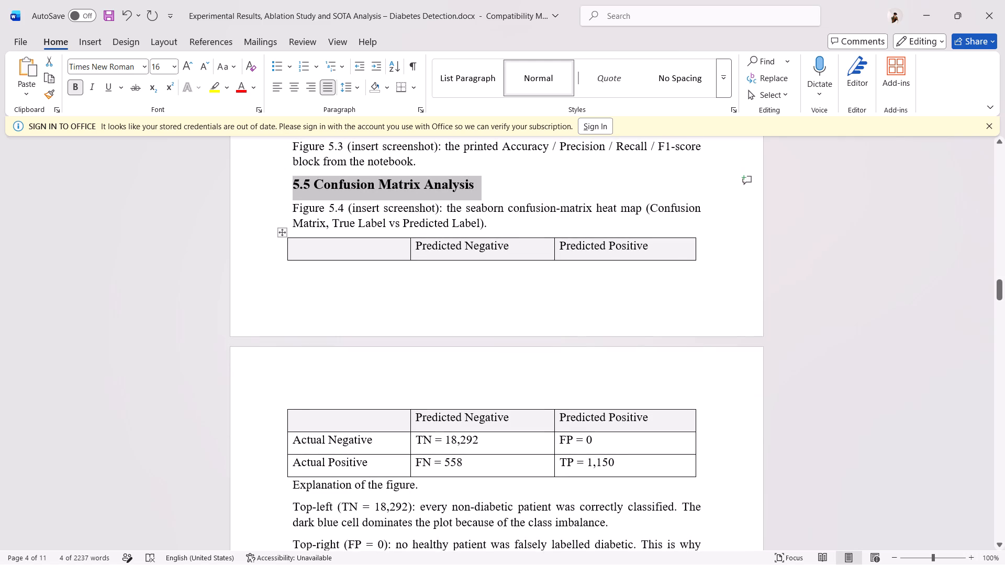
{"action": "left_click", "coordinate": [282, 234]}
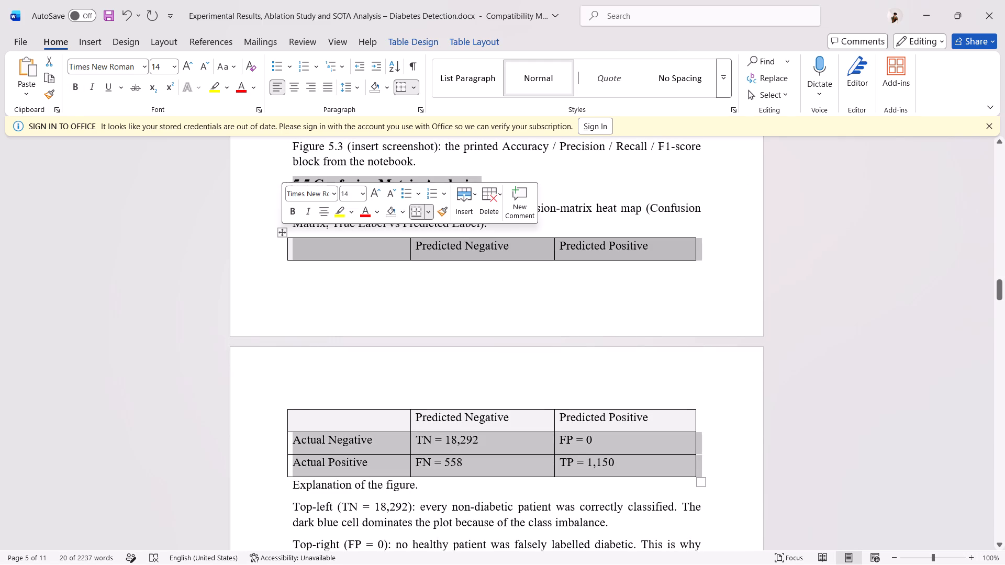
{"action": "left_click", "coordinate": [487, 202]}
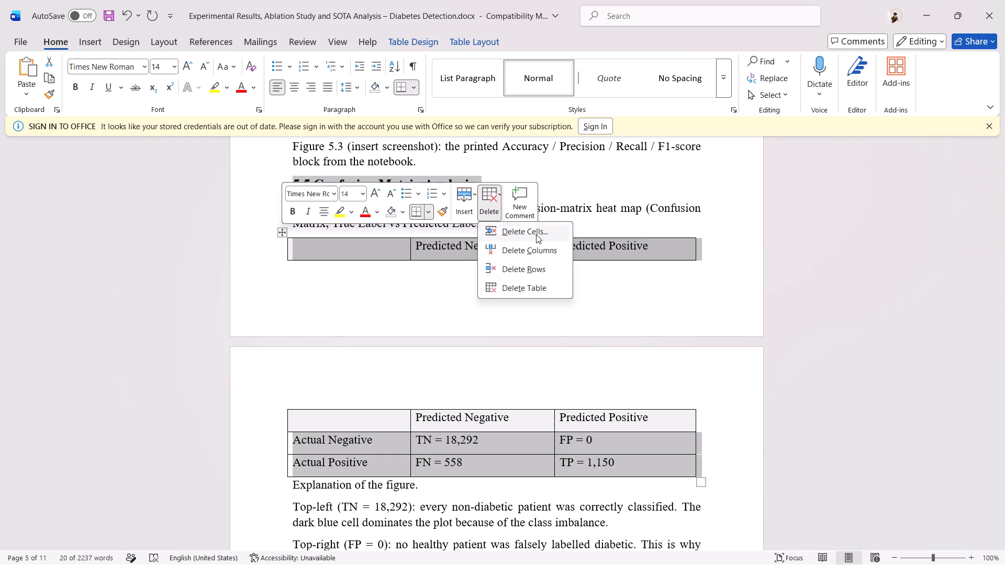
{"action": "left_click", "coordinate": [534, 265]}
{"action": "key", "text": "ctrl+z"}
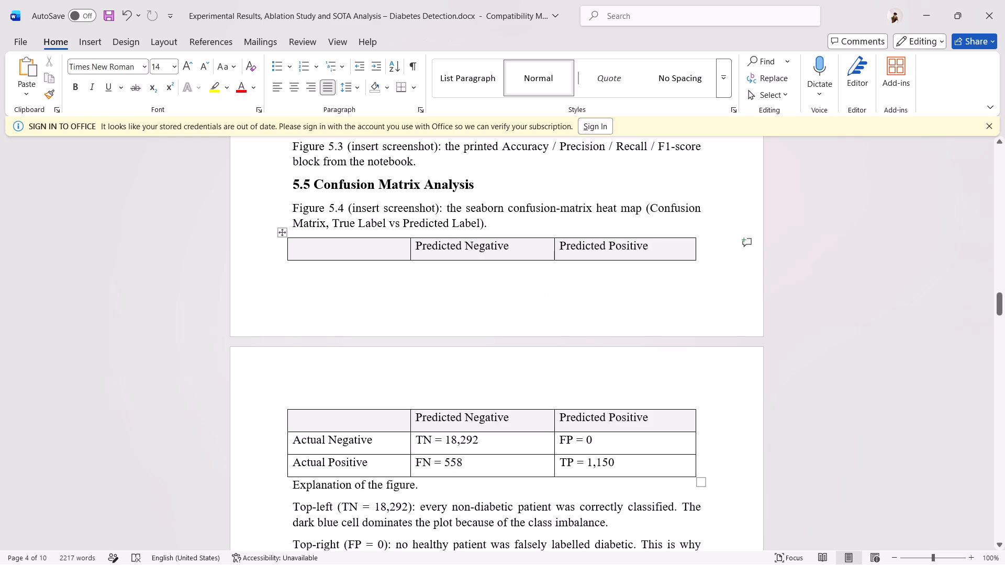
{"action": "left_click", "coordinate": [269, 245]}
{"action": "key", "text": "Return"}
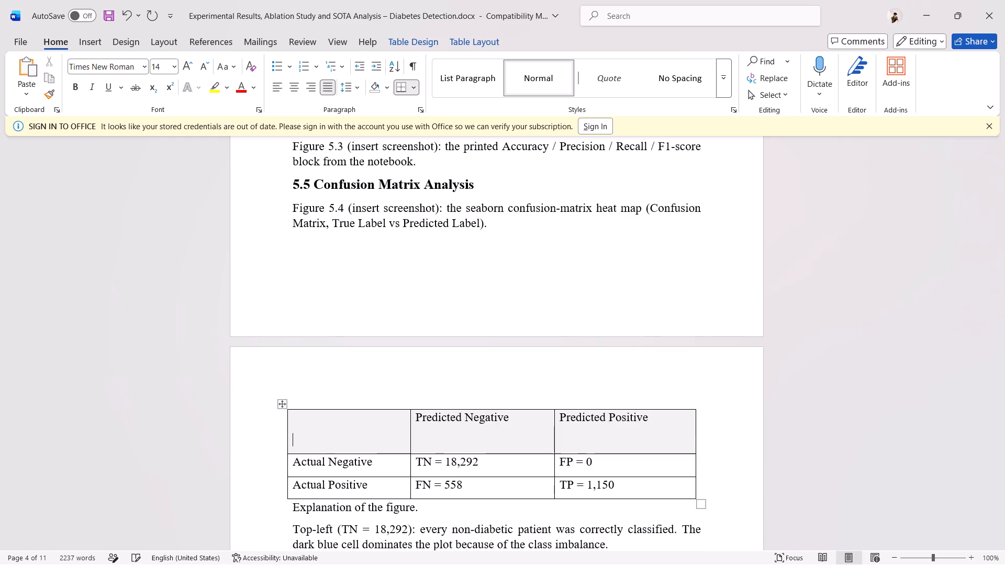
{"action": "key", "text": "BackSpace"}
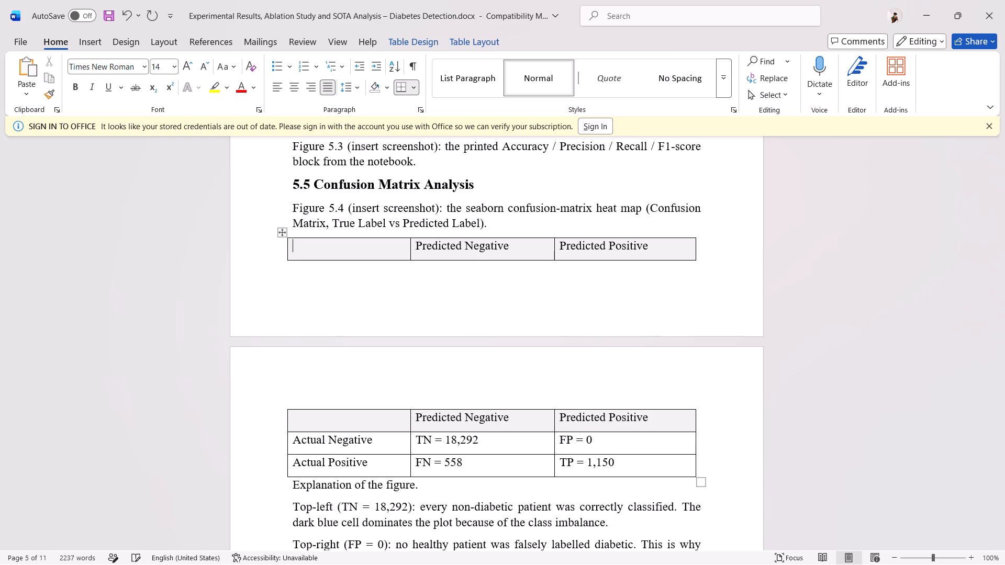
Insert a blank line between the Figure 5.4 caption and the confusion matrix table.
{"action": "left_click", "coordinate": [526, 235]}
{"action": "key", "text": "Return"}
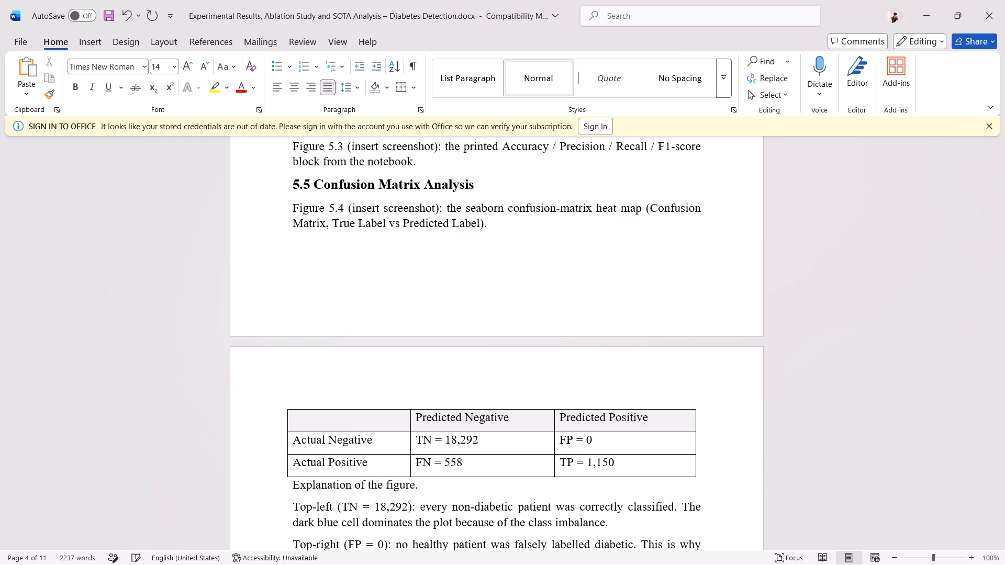
Insert a blank line above the heading "5.5 Confusion Matrix Analysis".
{"action": "scroll", "coordinate": [472, 248], "scroll_direction": "down", "scroll_amount": 2}
{"action": "scroll", "coordinate": [472, 248], "scroll_direction": "up", "scroll_amount": 2}
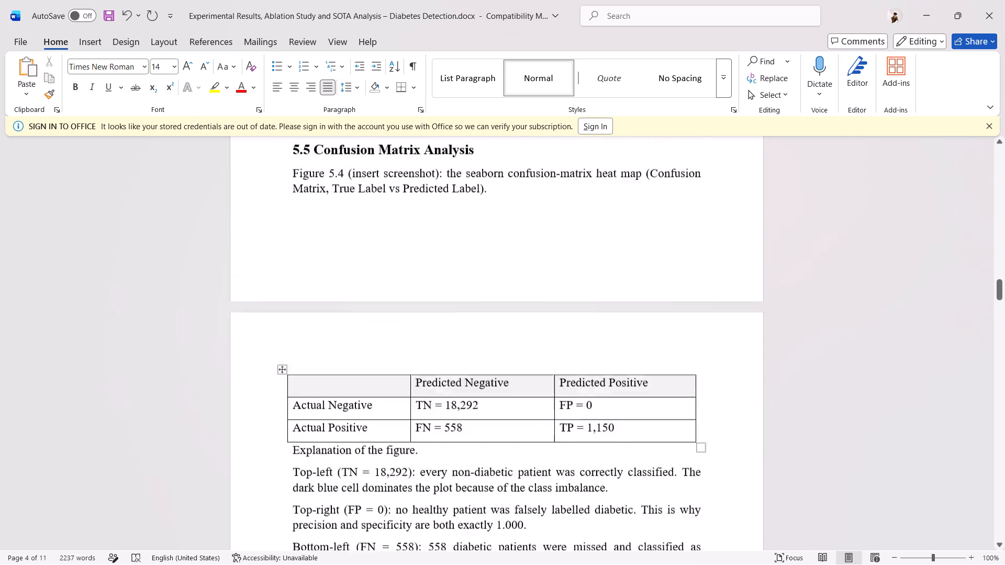
{"action": "scroll", "coordinate": [472, 248], "scroll_direction": "up", "scroll_amount": 1}
{"action": "left_click", "coordinate": [292, 267]}
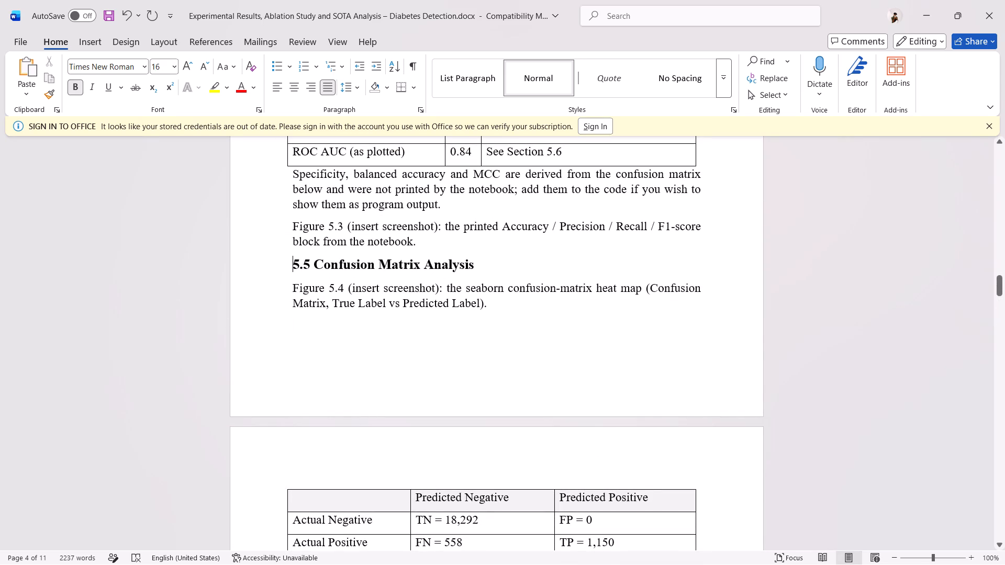
{"action": "key", "text": "Return"}
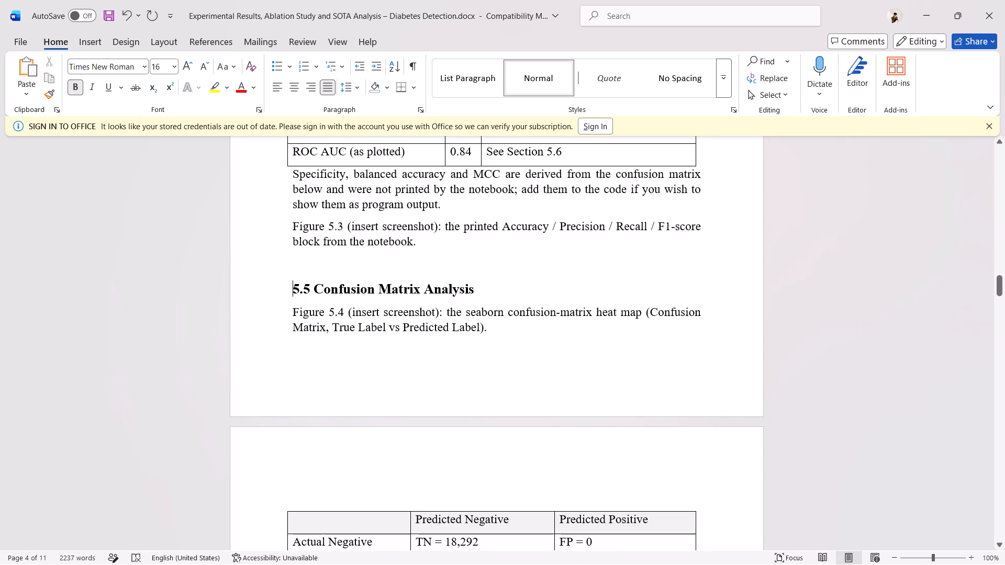
Remove the blank line above the confusion matrix table and the full stop ending the Figure 5.4 caption.
{"action": "left_click", "coordinate": [318, 493]}
{"action": "key", "text": "BackSpace"}
{"action": "key", "text": "BackSpace"}
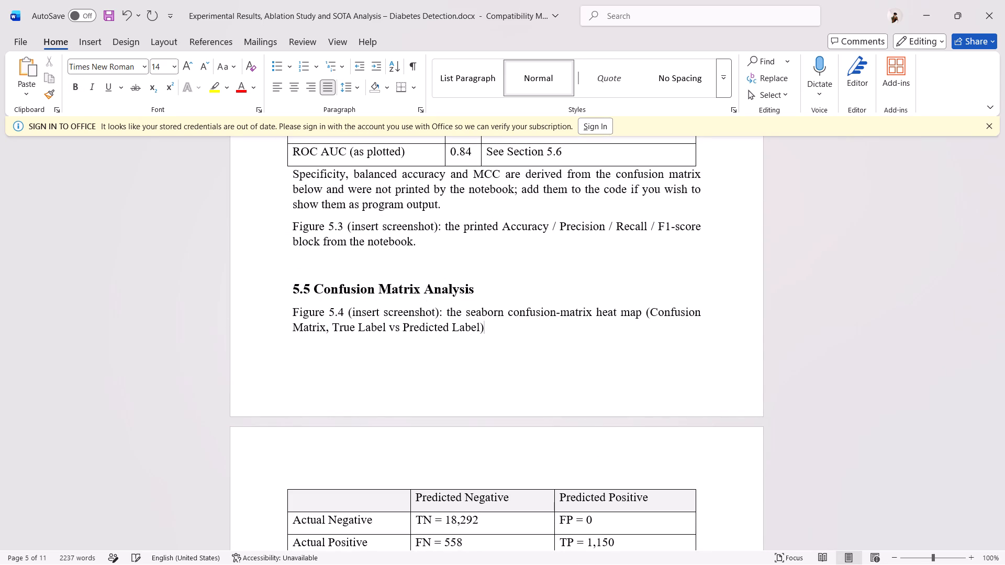
Review the layout around sections 5.4 Quantitative Results and 5.5 Confusion Matrix Analysis, including the metrics table and page breaks.
{"action": "key", "text": "Down"}
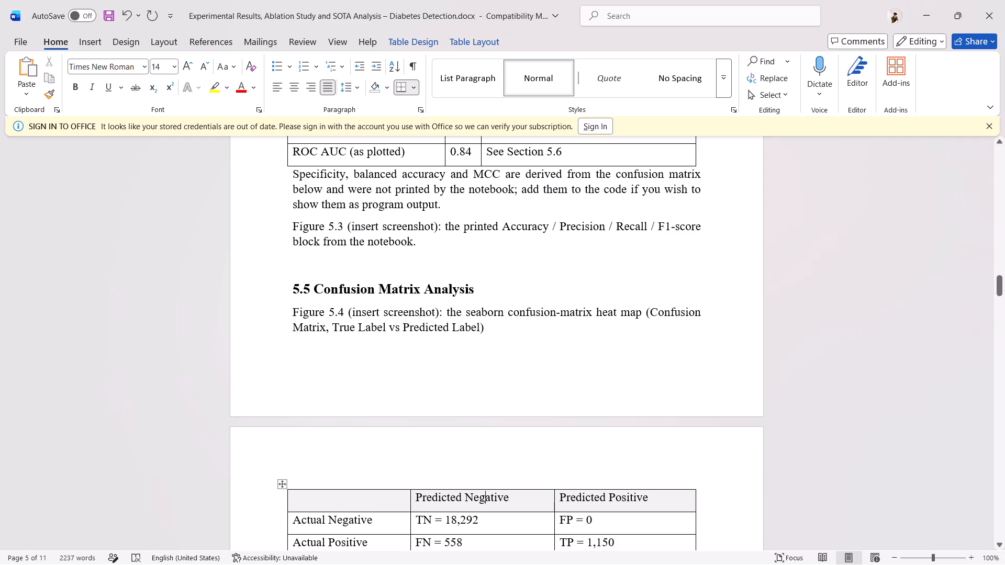
{"action": "scroll", "coordinate": [352, 378], "scroll_direction": "right", "scroll_amount": 1}
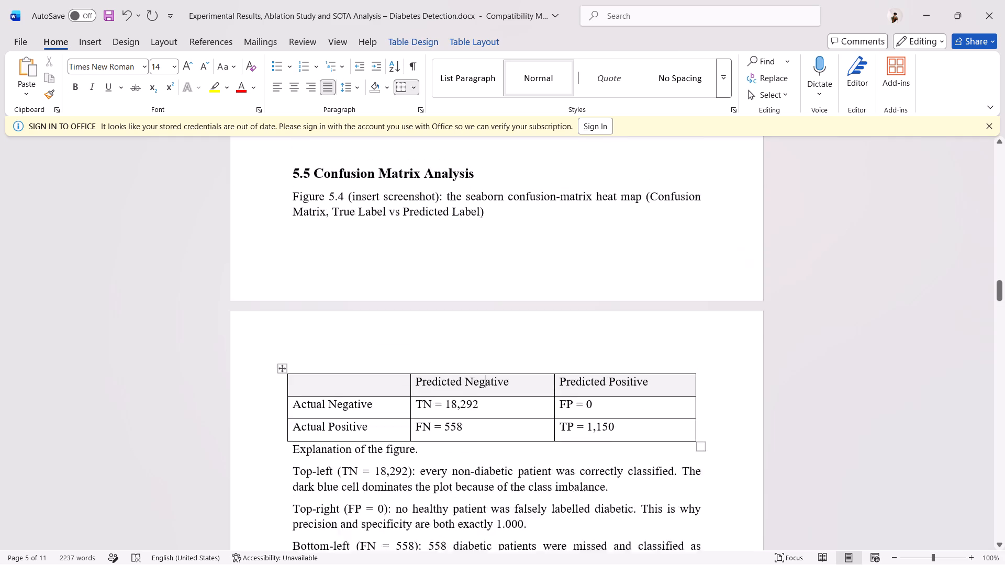
{"action": "scroll", "coordinate": [352, 378], "scroll_direction": "right", "scroll_amount": 1}
{"action": "left_click", "coordinate": [295, 200]}
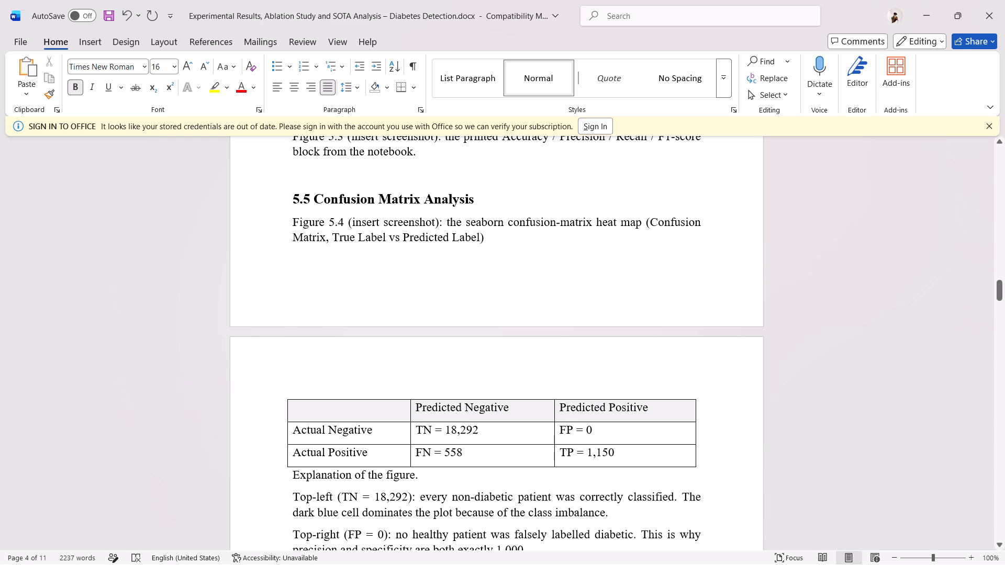
{"action": "scroll", "coordinate": [322, 196], "scroll_direction": "up", "scroll_amount": 6}
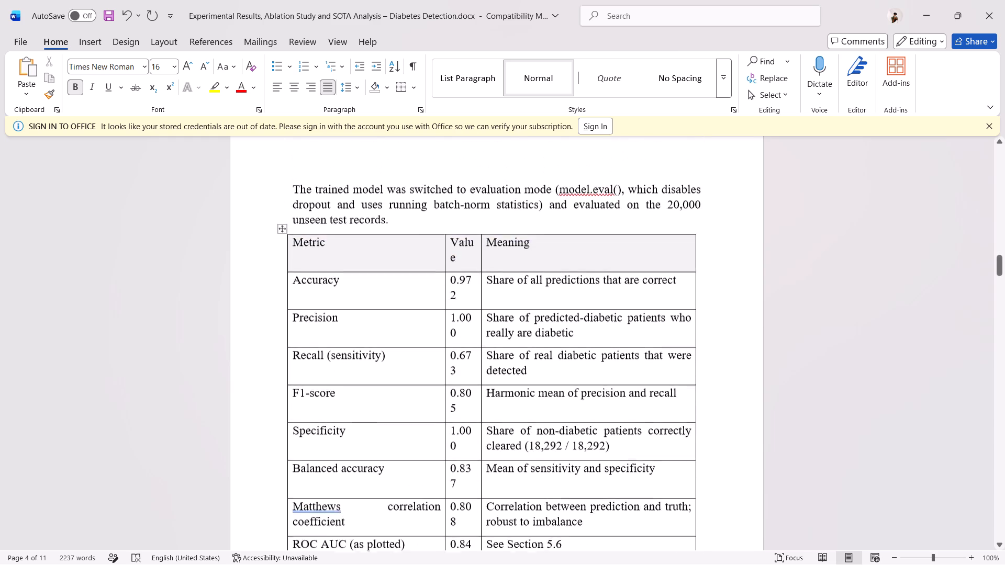
{"action": "scroll", "coordinate": [322, 196], "scroll_direction": "down", "scroll_amount": 1}
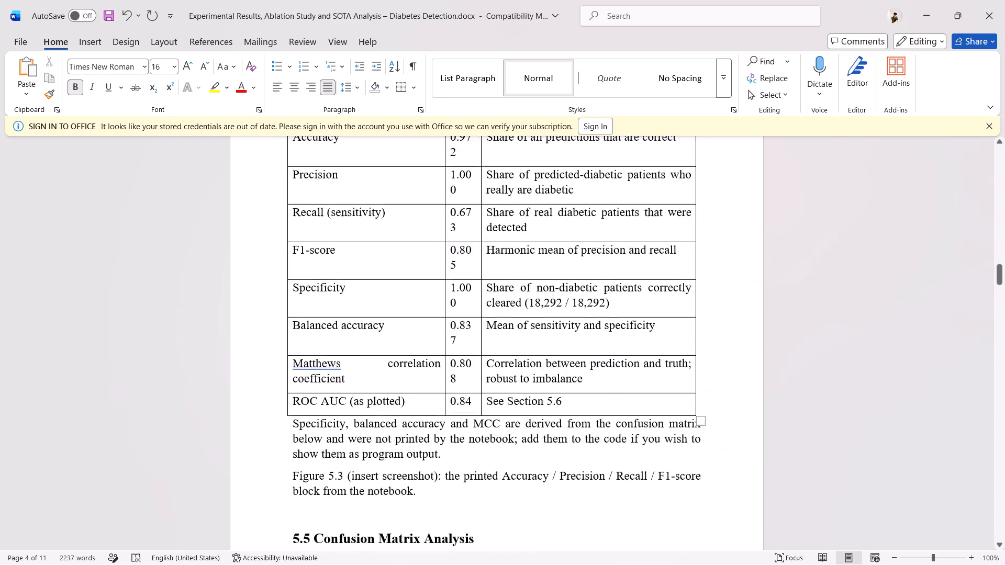
{"action": "scroll", "coordinate": [322, 196], "scroll_direction": "up", "scroll_amount": 5}
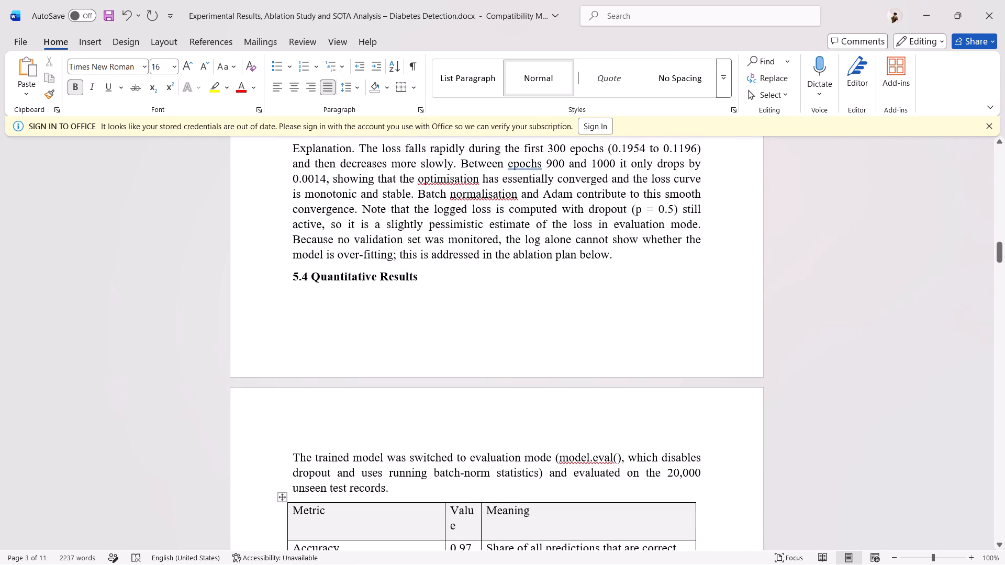
{"action": "left_click", "coordinate": [340, 271]}
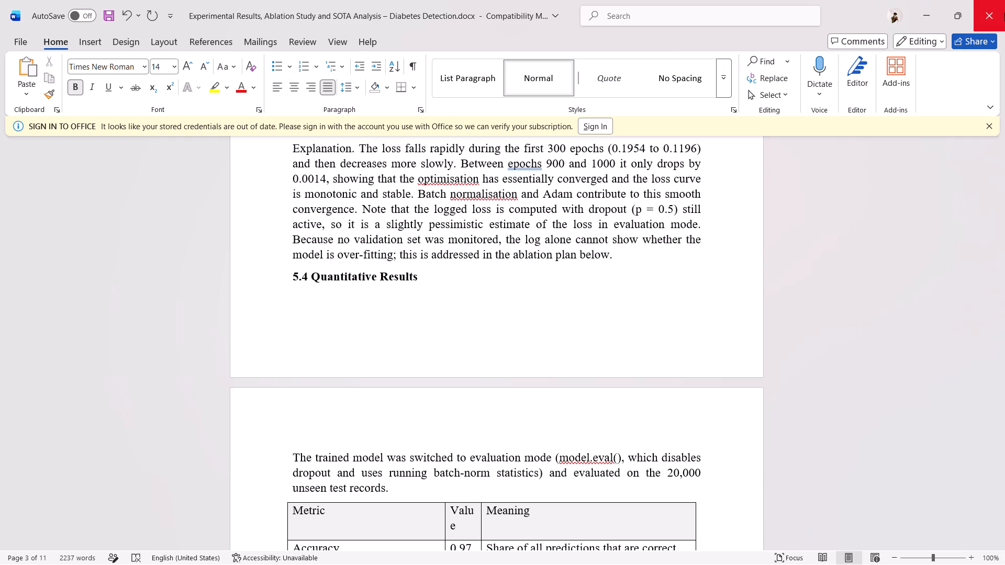
Close the experimental results document without saving its changes.
{"action": "left_click", "coordinate": [998, 0]}
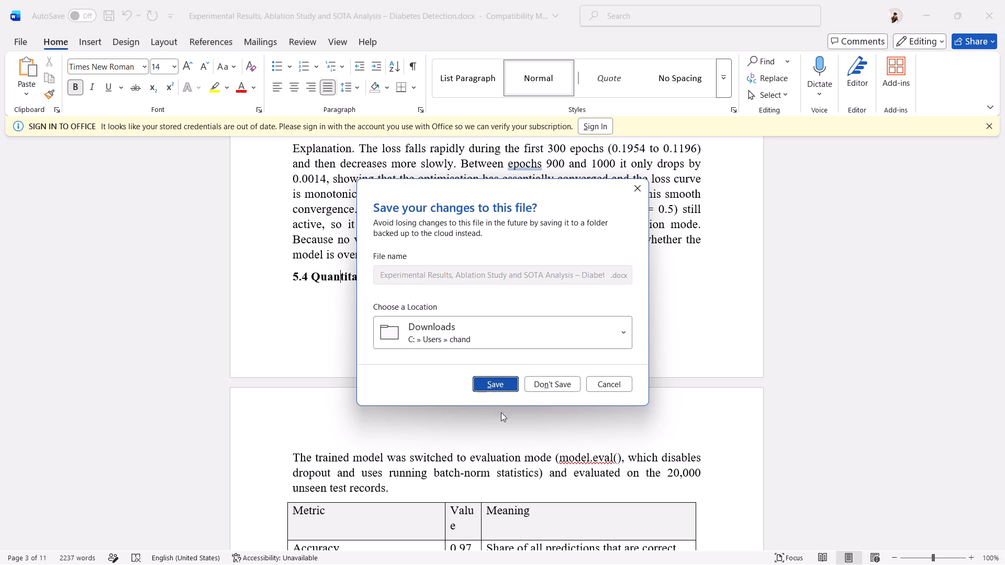
{"action": "left_click", "coordinate": [554, 387]}
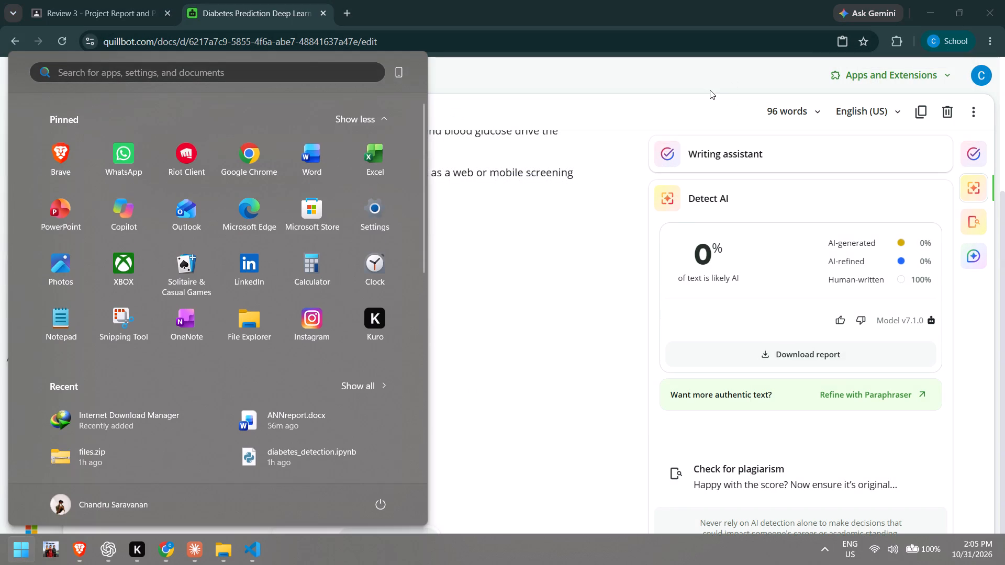
Search the computer for "ann" and open ANNreport.docx in Word.
{"action": "type", "text": "ann"}
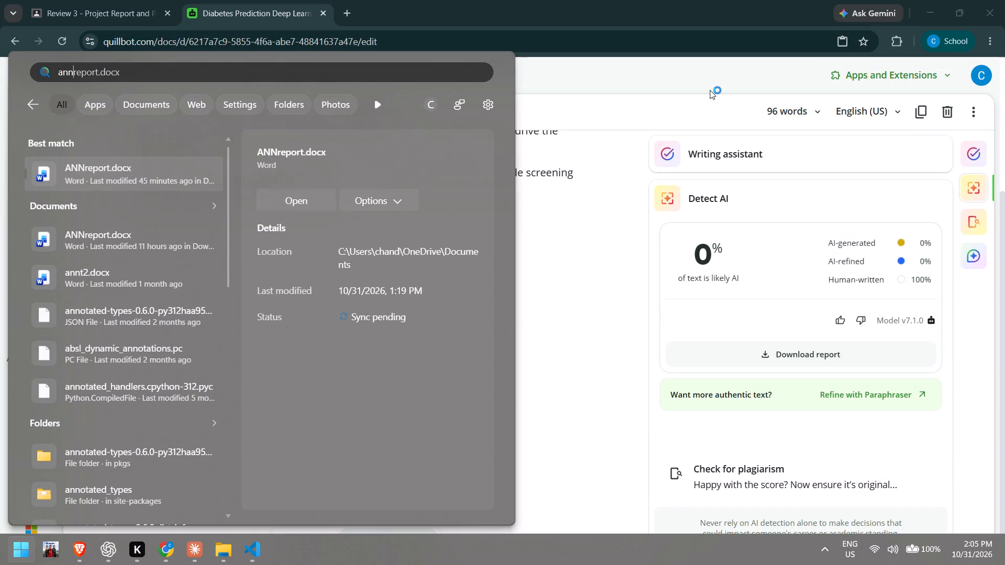
{"action": "key", "text": "Return"}
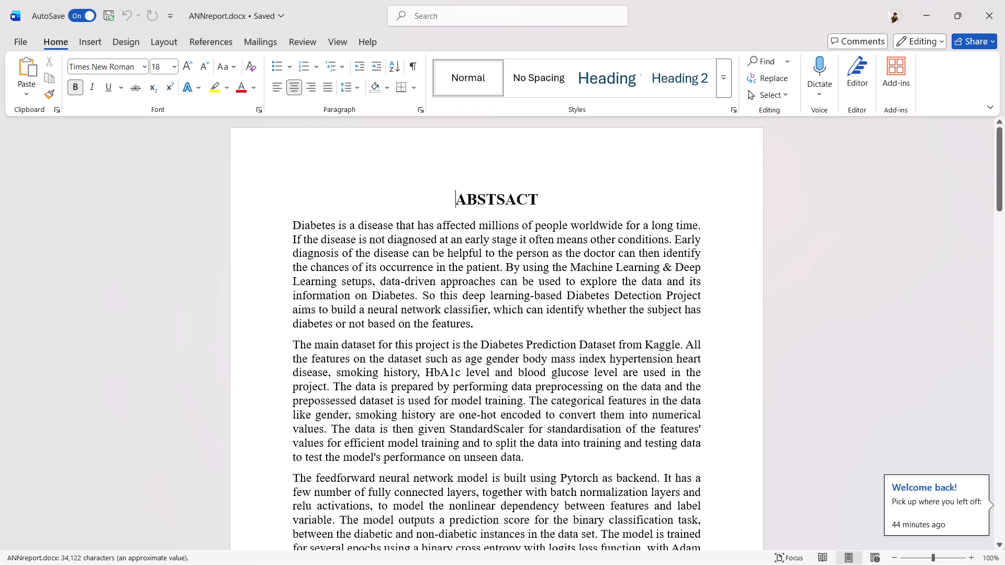
Look through the ANN report from the abstract to section 3.4 on the network architecture, and return to its beginning.
{"action": "scroll", "coordinate": [615, 236], "scroll_direction": "down", "scroll_amount": 2}
{"action": "scroll", "coordinate": [615, 236], "scroll_direction": "up", "scroll_amount": 3}
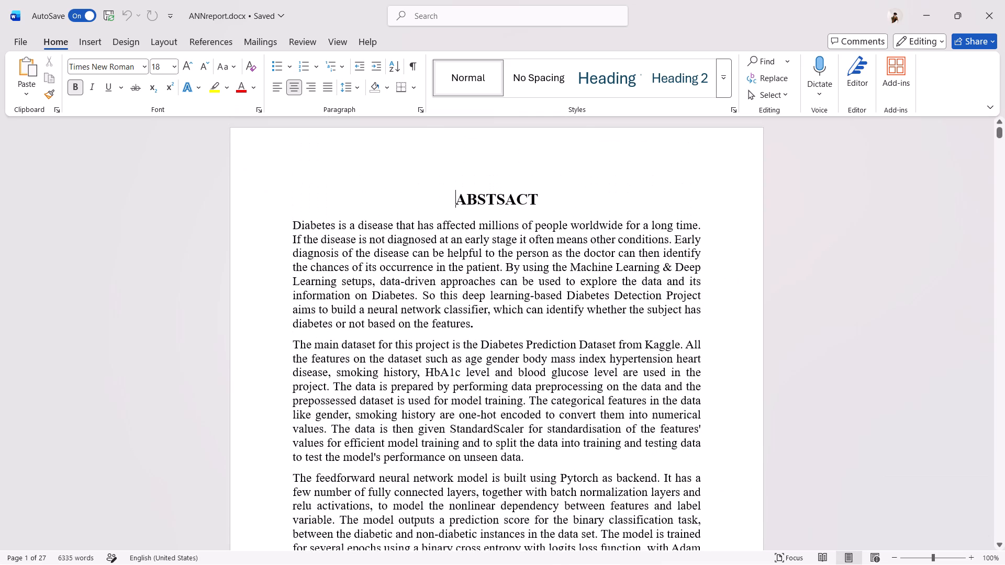
{"action": "scroll", "coordinate": [615, 236], "scroll_direction": "up", "scroll_amount": 2}
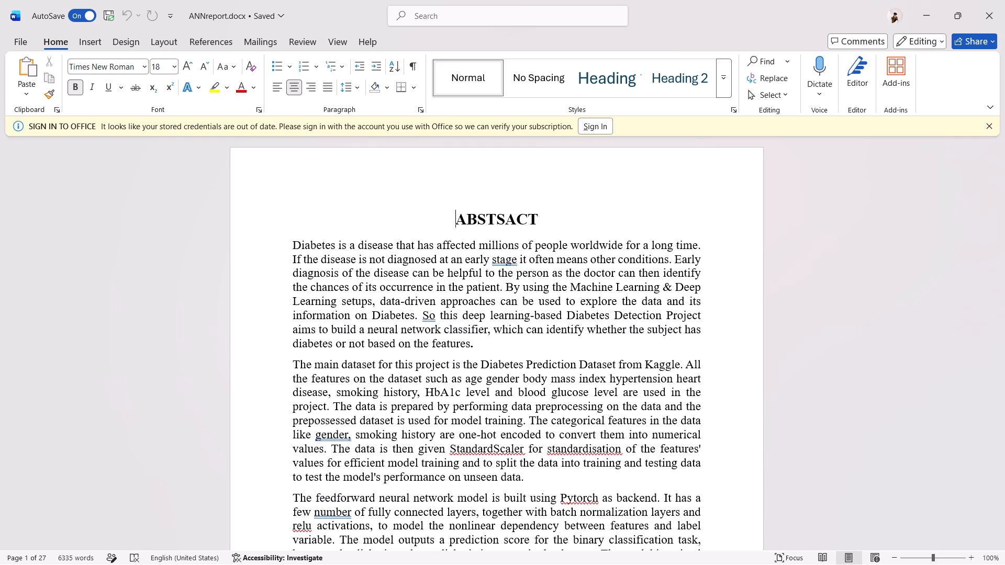
{"action": "scroll", "coordinate": [615, 236], "scroll_direction": "down", "scroll_amount": 3}
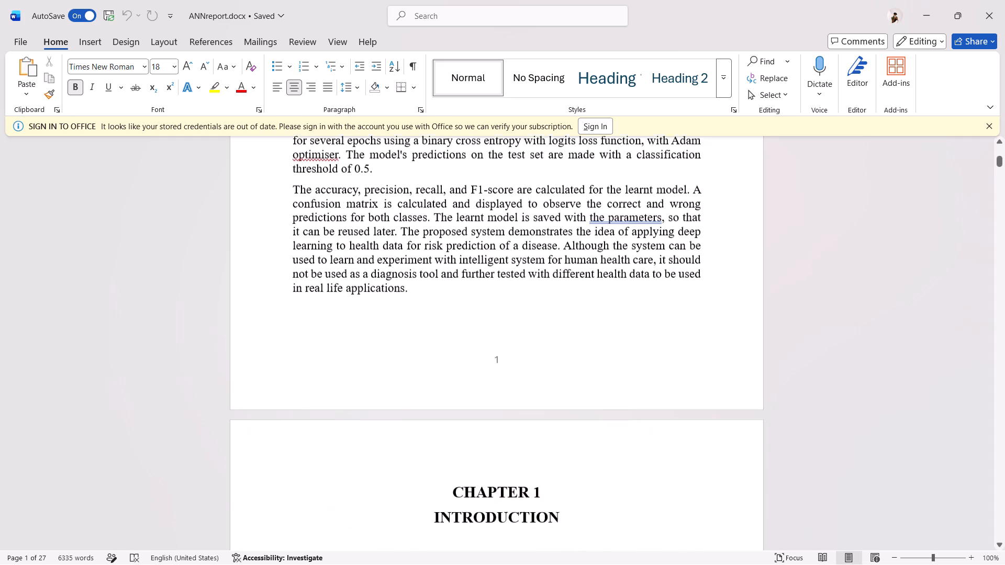
{"action": "scroll", "coordinate": [615, 236], "scroll_direction": "down", "scroll_amount": 8}
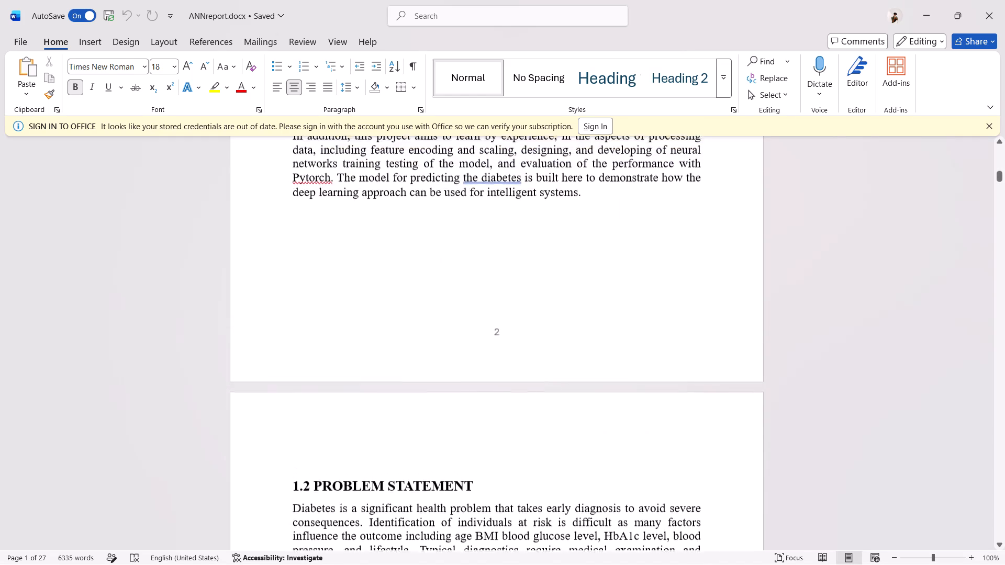
{"action": "scroll", "coordinate": [615, 236], "scroll_direction": "down", "scroll_amount": 5}
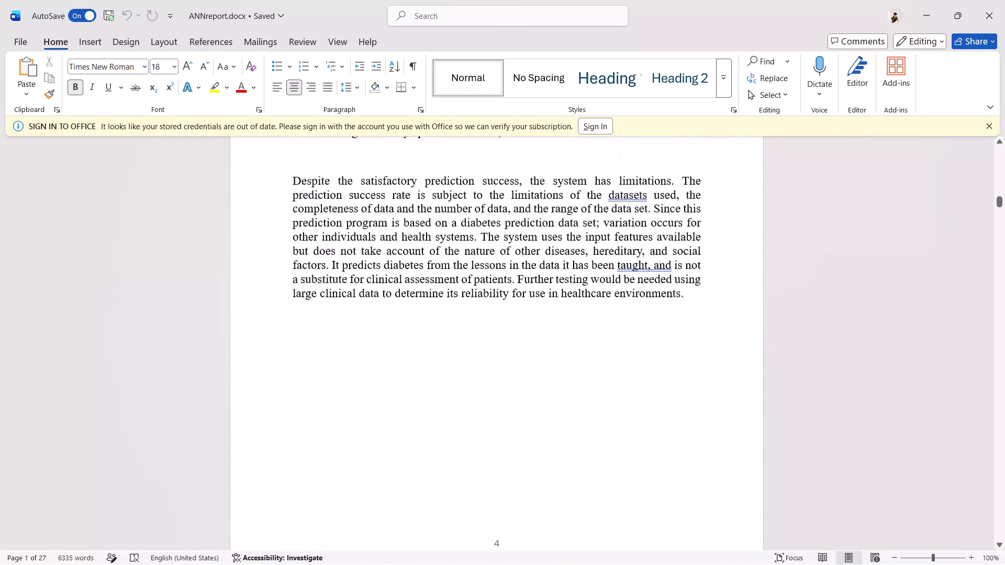
{"action": "scroll", "coordinate": [615, 236], "scroll_direction": "down", "scroll_amount": 5}
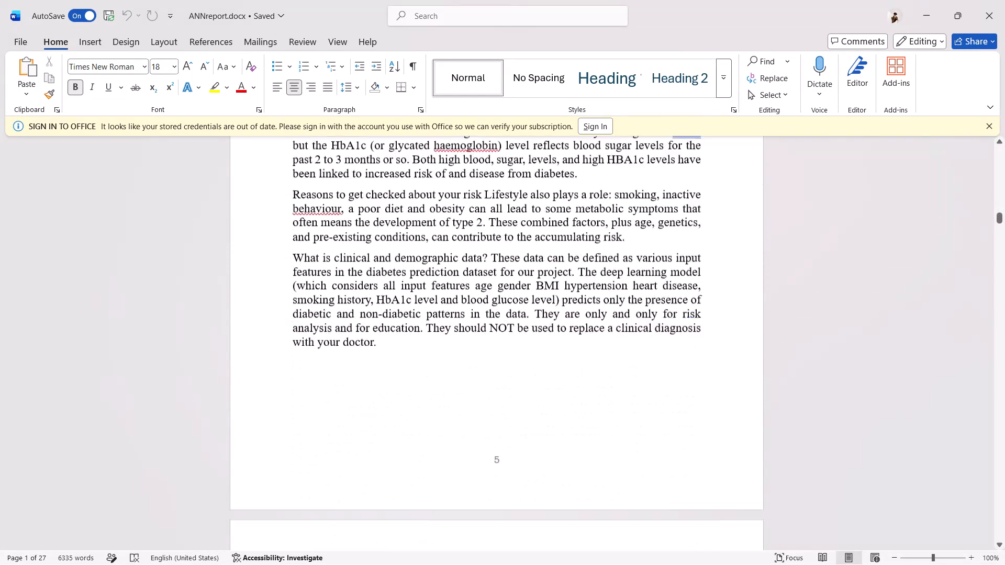
{"action": "scroll", "coordinate": [615, 236], "scroll_direction": "down", "scroll_amount": 5}
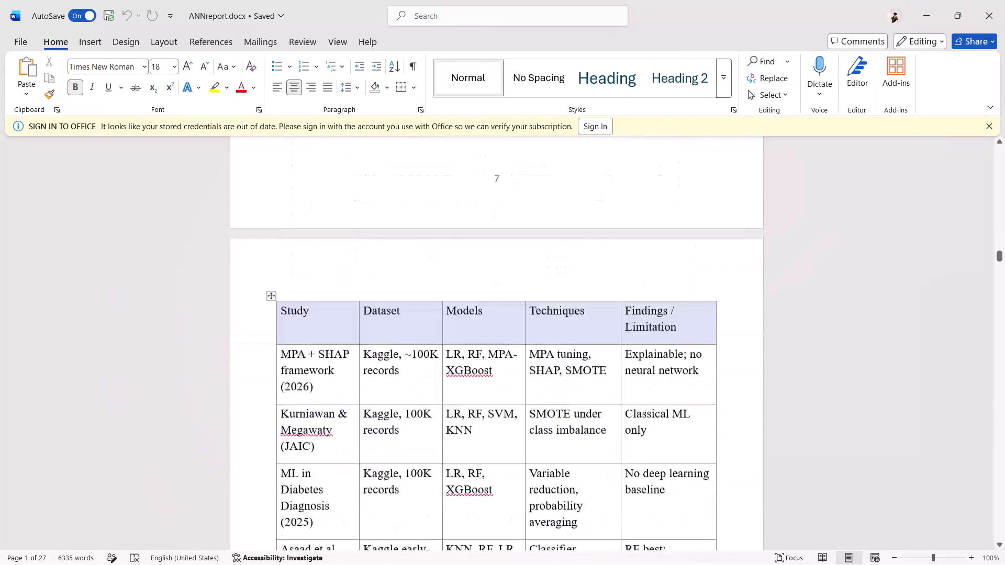
{"action": "scroll", "coordinate": [615, 236], "scroll_direction": "down", "scroll_amount": 3}
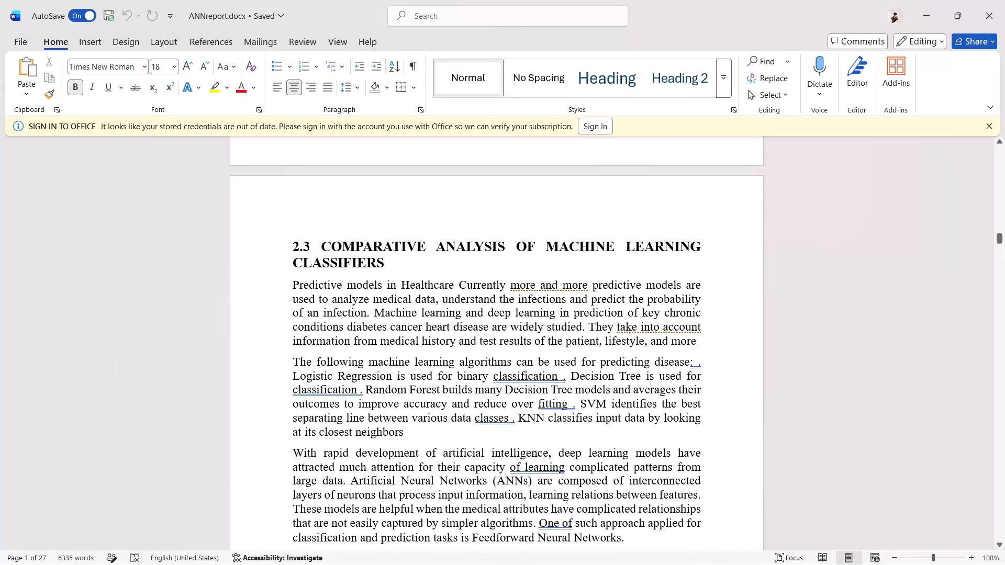
{"action": "scroll", "coordinate": [615, 236], "scroll_direction": "down", "scroll_amount": 6}
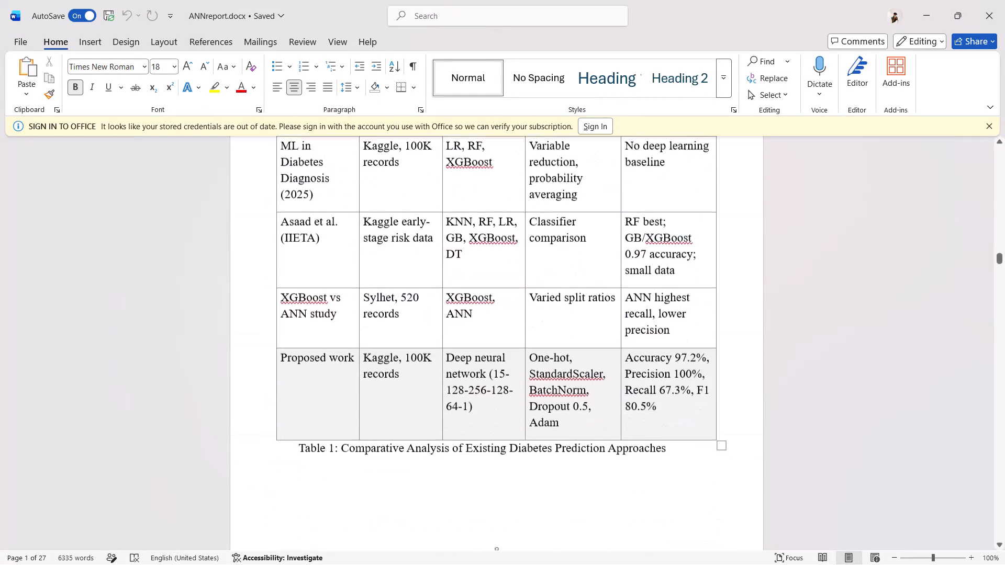
{"action": "scroll", "coordinate": [615, 236], "scroll_direction": "down", "scroll_amount": 6}
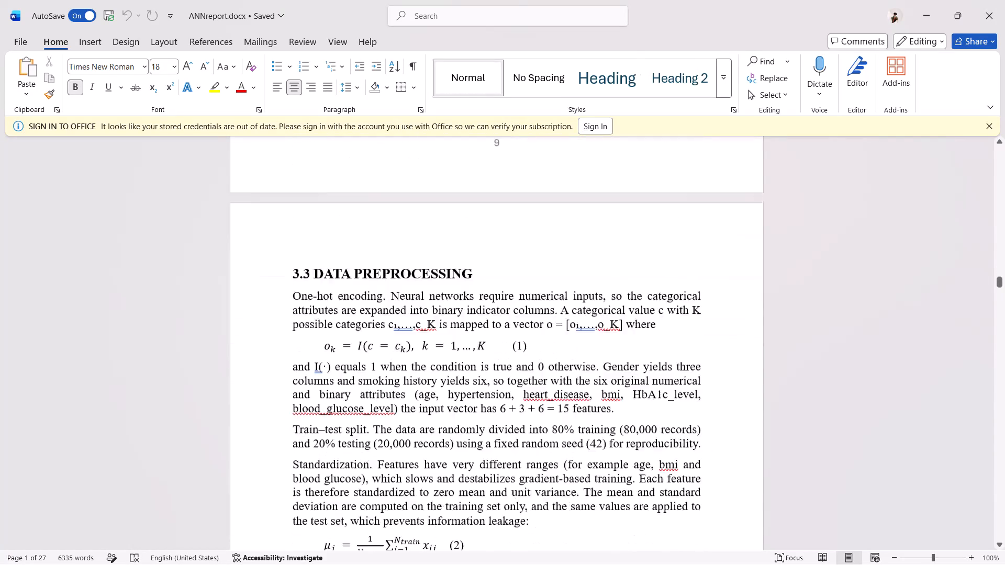
{"action": "scroll", "coordinate": [615, 236], "scroll_direction": "down", "scroll_amount": 2}
{"action": "scroll", "coordinate": [615, 236], "scroll_direction": "up", "scroll_amount": 9}
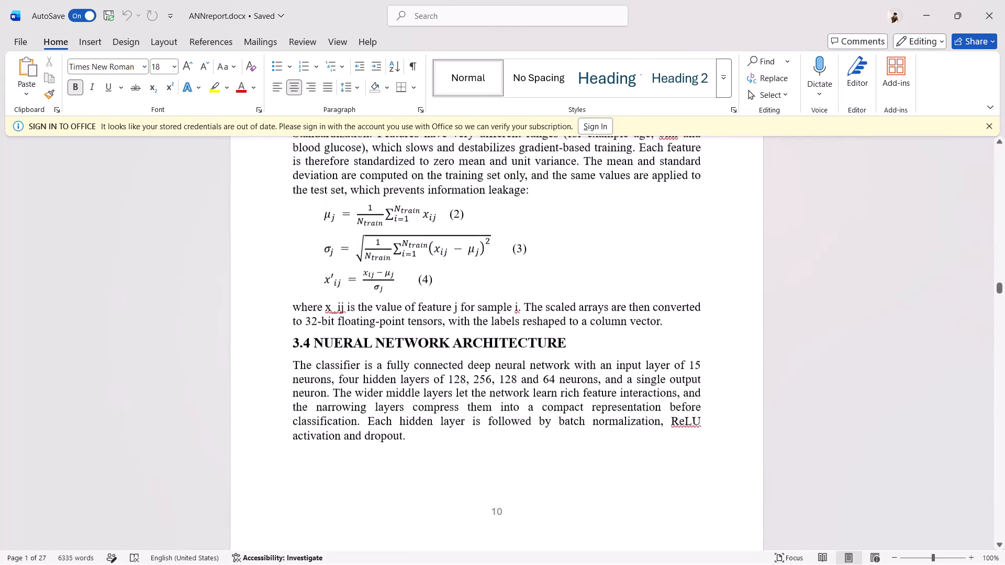
{"action": "scroll", "coordinate": [615, 236], "scroll_direction": "up", "scroll_amount": 20}
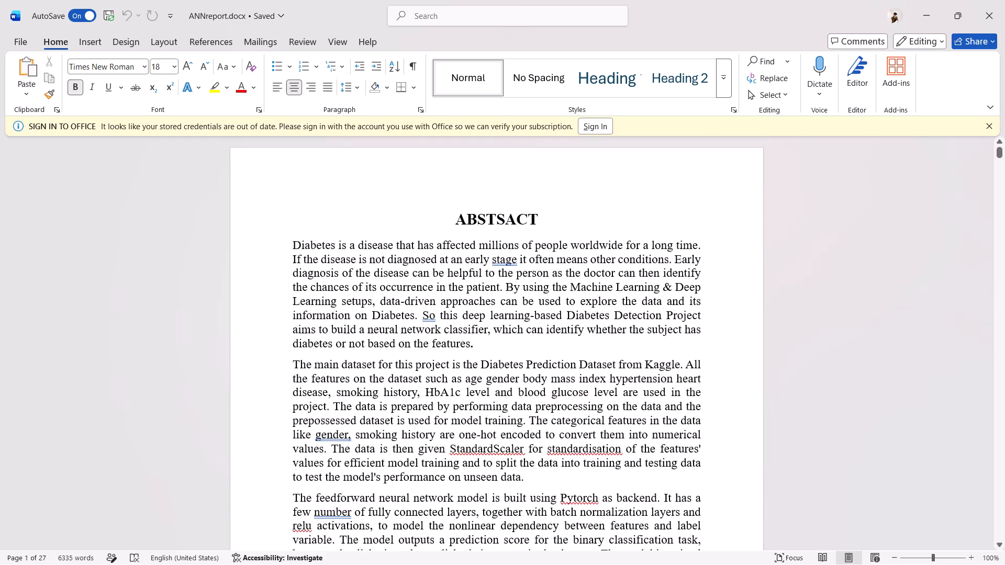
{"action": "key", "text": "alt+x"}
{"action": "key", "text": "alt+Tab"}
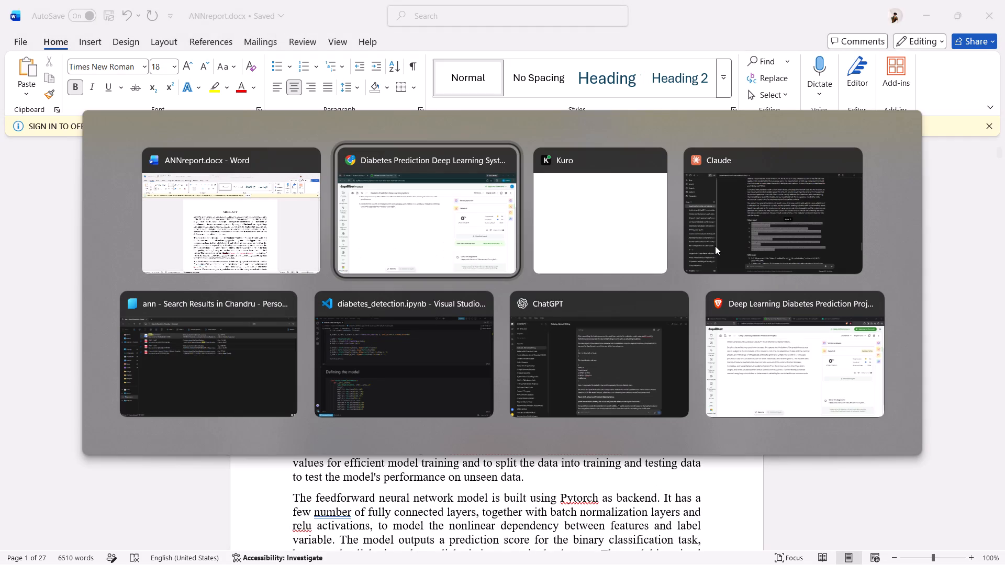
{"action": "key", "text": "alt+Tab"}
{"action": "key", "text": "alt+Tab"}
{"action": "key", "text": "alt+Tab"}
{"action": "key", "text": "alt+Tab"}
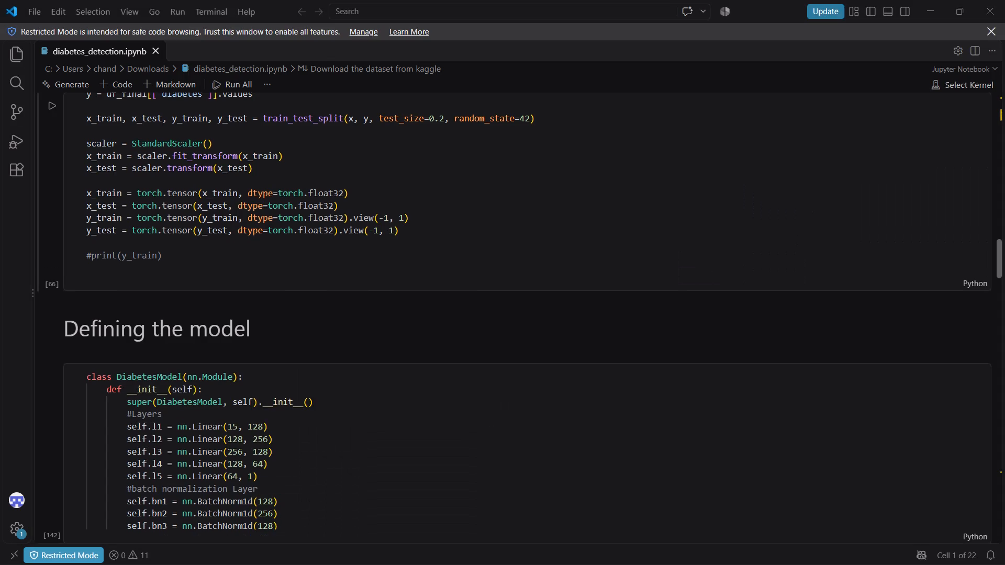
In a new File Explorer window, search for "report" and open cc2.docx from the results in Word.
{"action": "key", "text": "super+e"}
{"action": "left_click", "coordinate": [792, 41]}
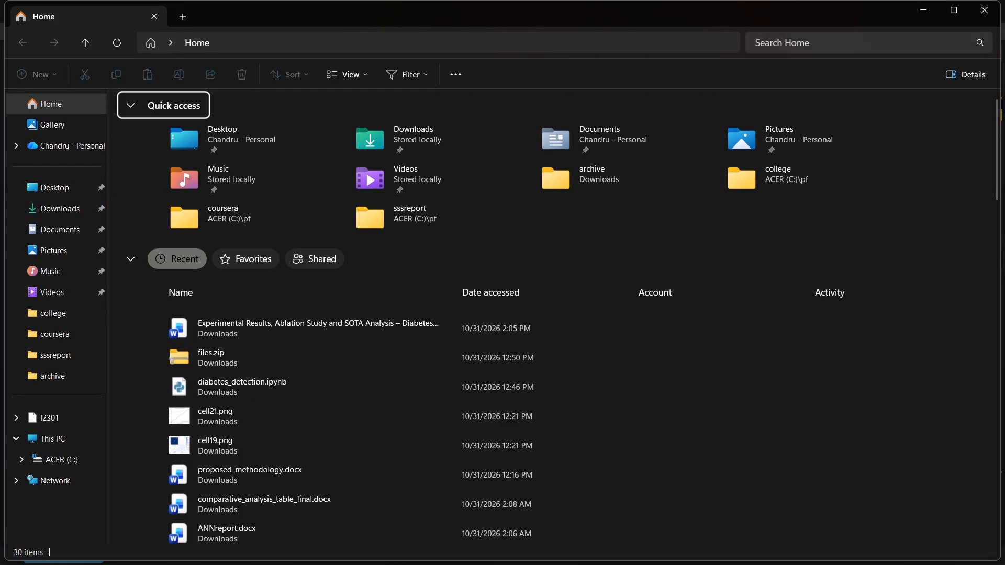
{"action": "type", "text": "report"}
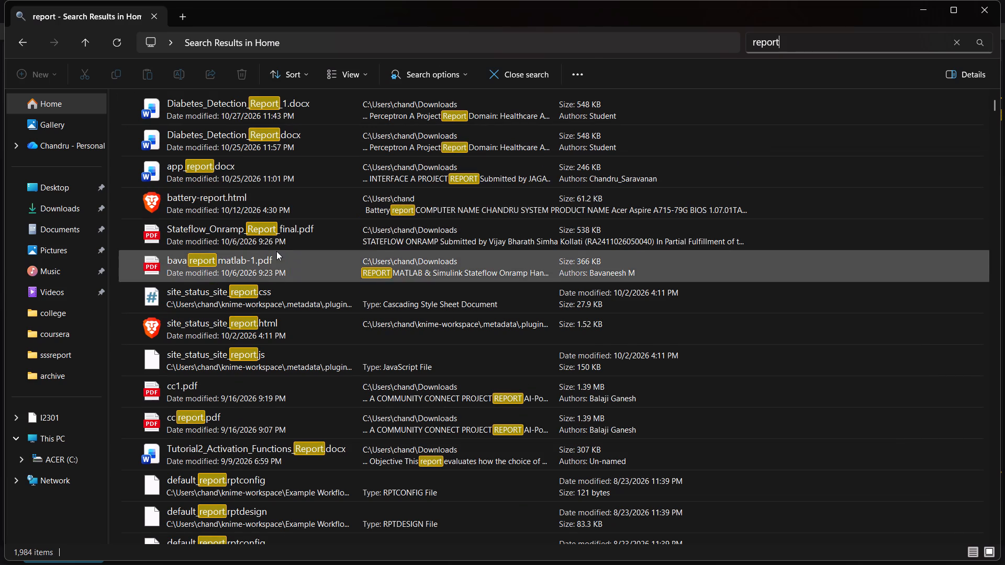
{"action": "scroll", "coordinate": [295, 340], "scroll_direction": "down", "scroll_amount": 1}
{"action": "scroll", "coordinate": [294, 390], "scroll_direction": "down", "scroll_amount": 1}
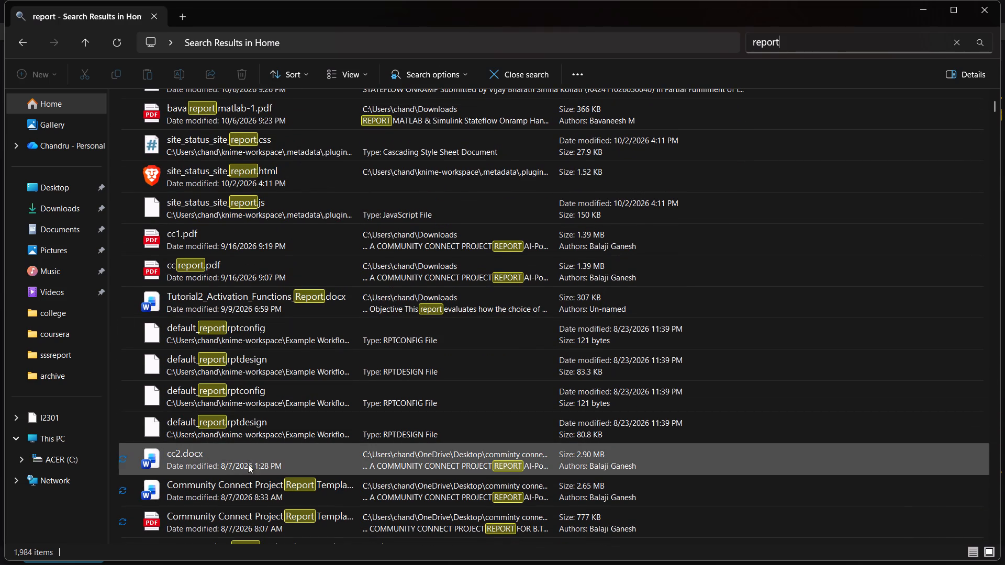
{"action": "double_click", "coordinate": [221, 448]}
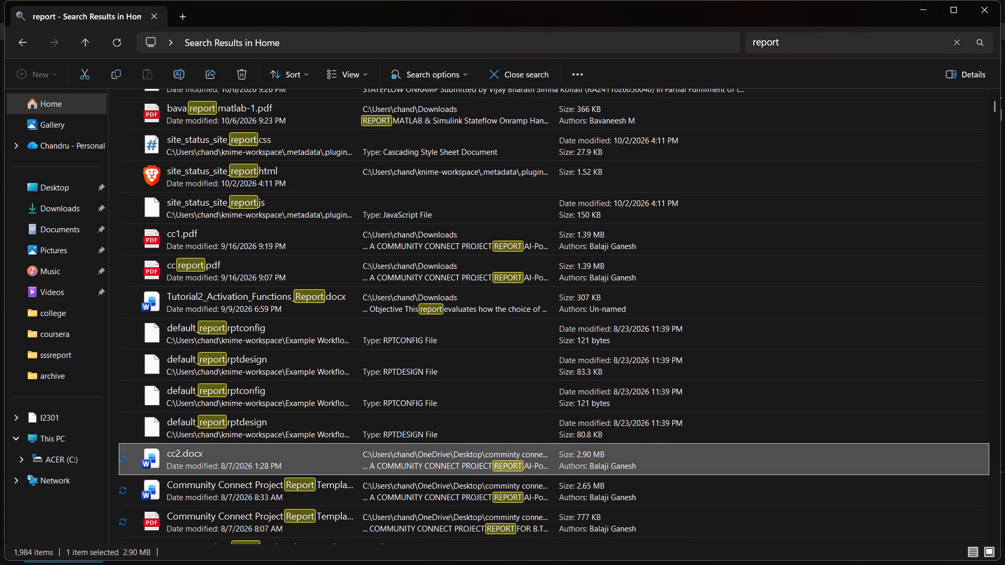
Examine the cover page and bonafide certificate page of the Community Connect project report.
{"action": "scroll", "coordinate": [431, 247], "scroll_direction": "up", "scroll_amount": 1}
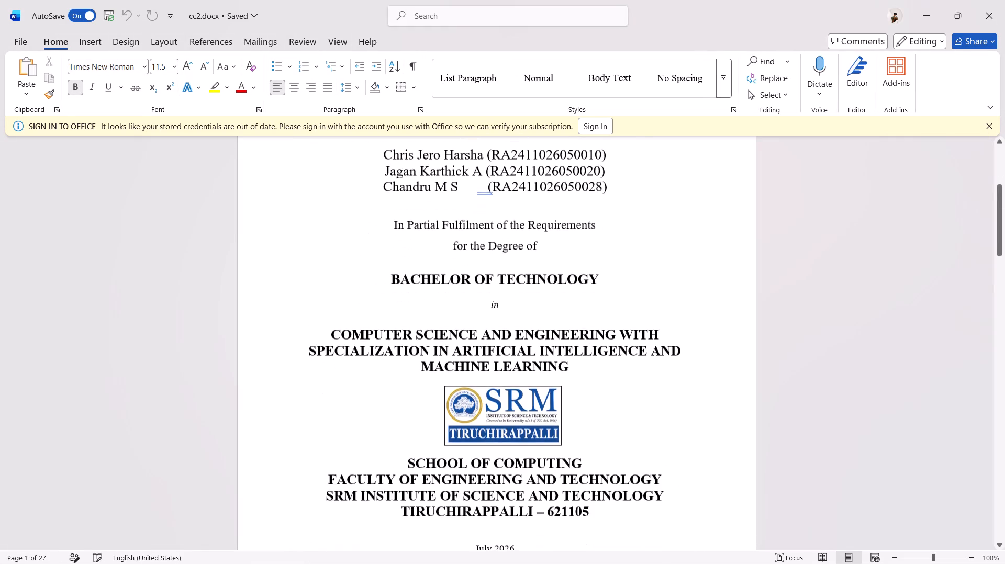
{"action": "scroll", "coordinate": [431, 247], "scroll_direction": "up", "scroll_amount": 3}
{"action": "scroll", "coordinate": [431, 247], "scroll_direction": "down", "scroll_amount": 3}
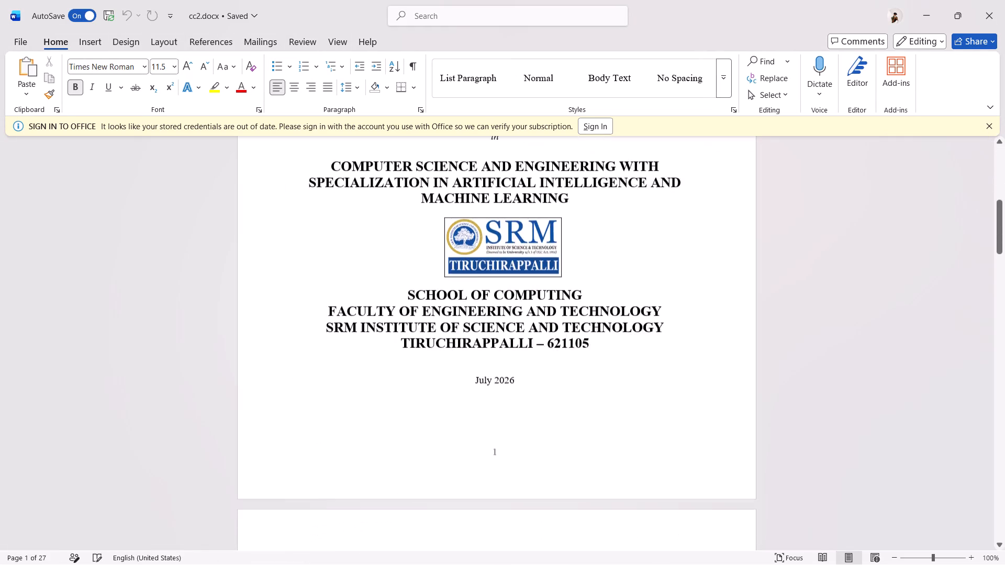
{"action": "scroll", "coordinate": [431, 247], "scroll_direction": "up", "scroll_amount": 4}
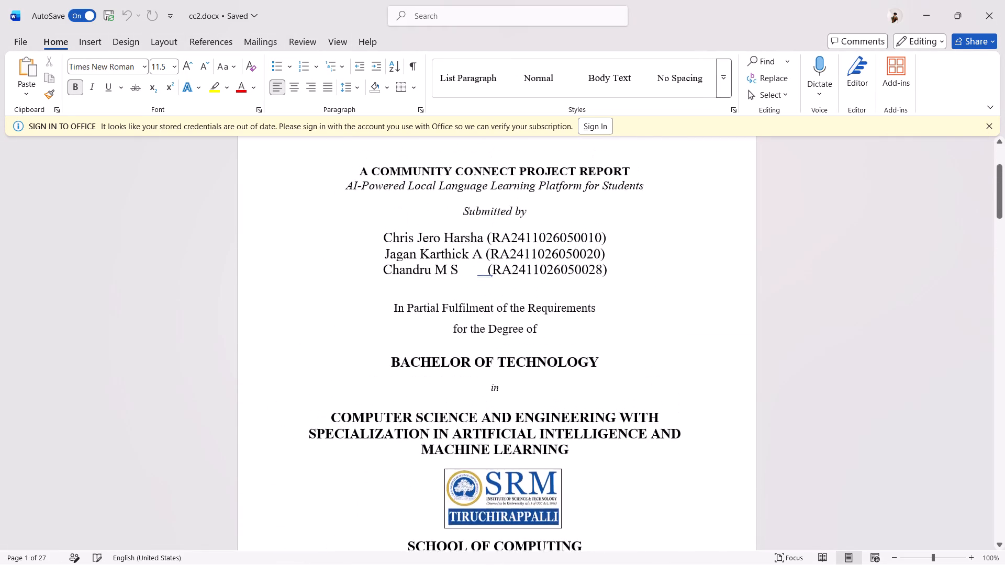
{"action": "scroll", "coordinate": [431, 247], "scroll_direction": "up", "scroll_amount": 1}
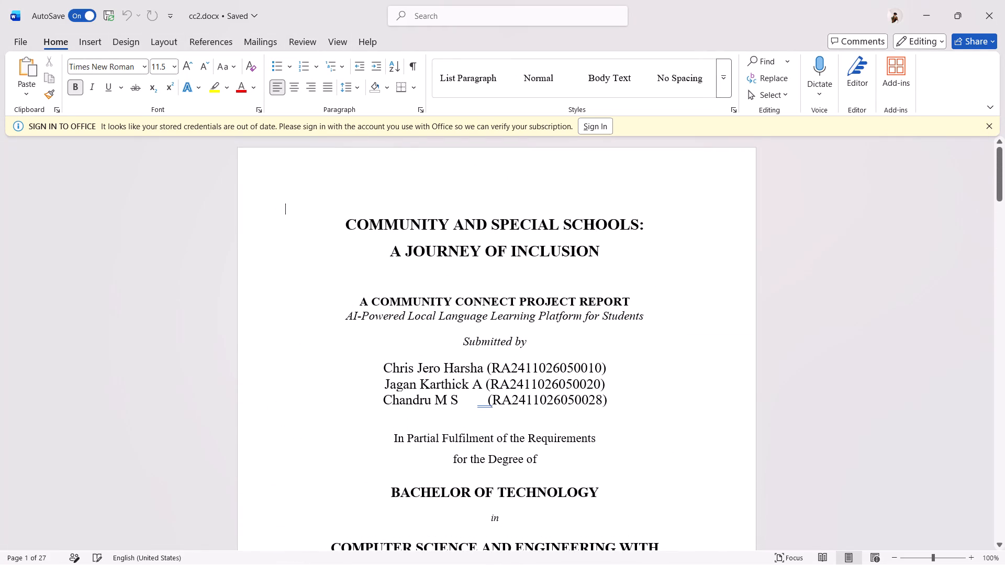
{"action": "scroll", "coordinate": [341, 222], "scroll_direction": "down", "scroll_amount": 4}
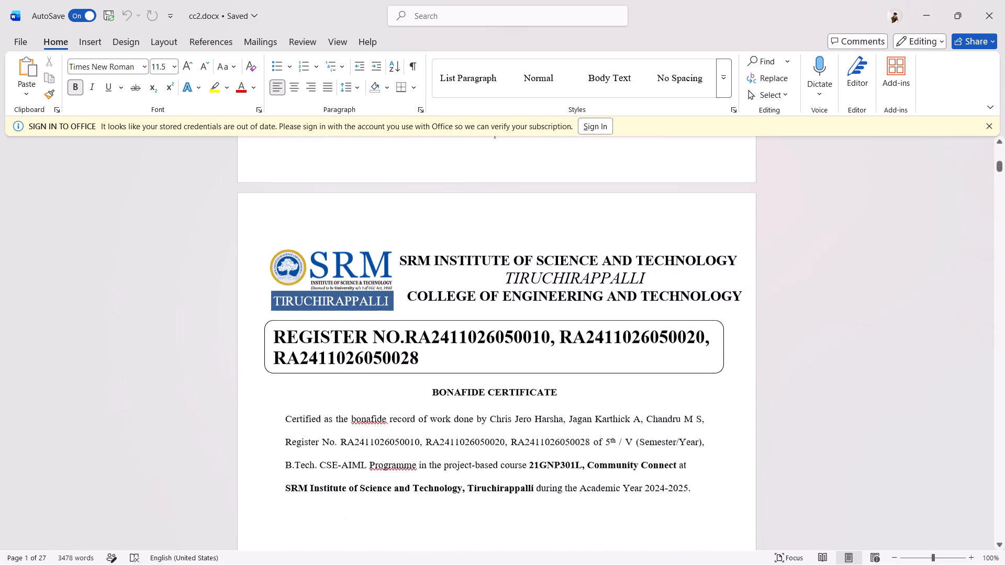
{"action": "scroll", "coordinate": [341, 222], "scroll_direction": "down", "scroll_amount": 6}
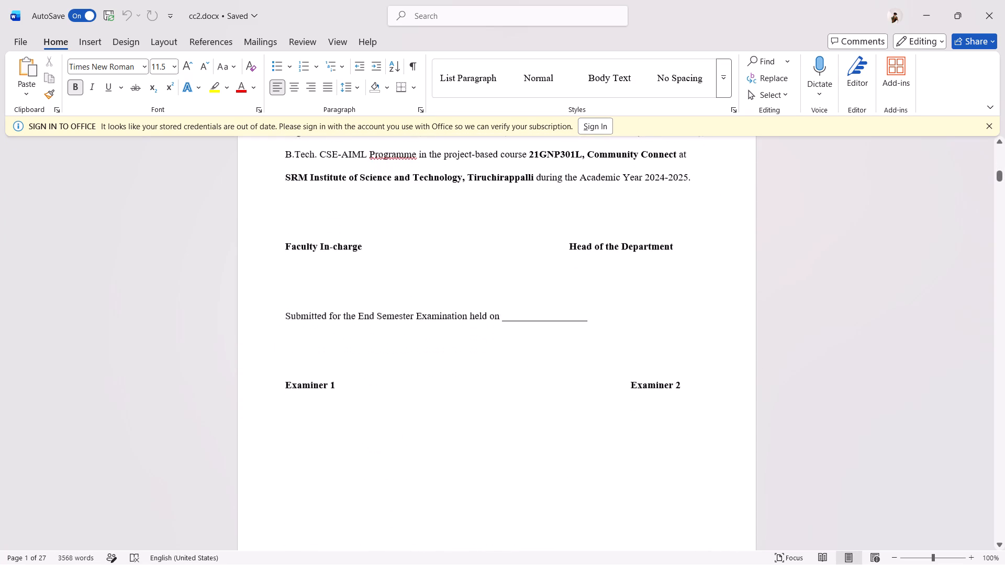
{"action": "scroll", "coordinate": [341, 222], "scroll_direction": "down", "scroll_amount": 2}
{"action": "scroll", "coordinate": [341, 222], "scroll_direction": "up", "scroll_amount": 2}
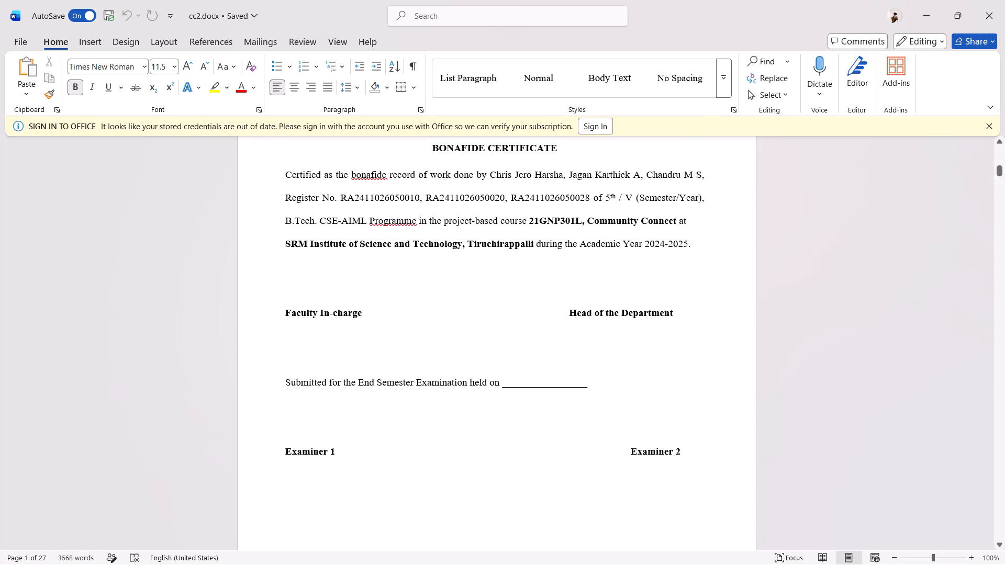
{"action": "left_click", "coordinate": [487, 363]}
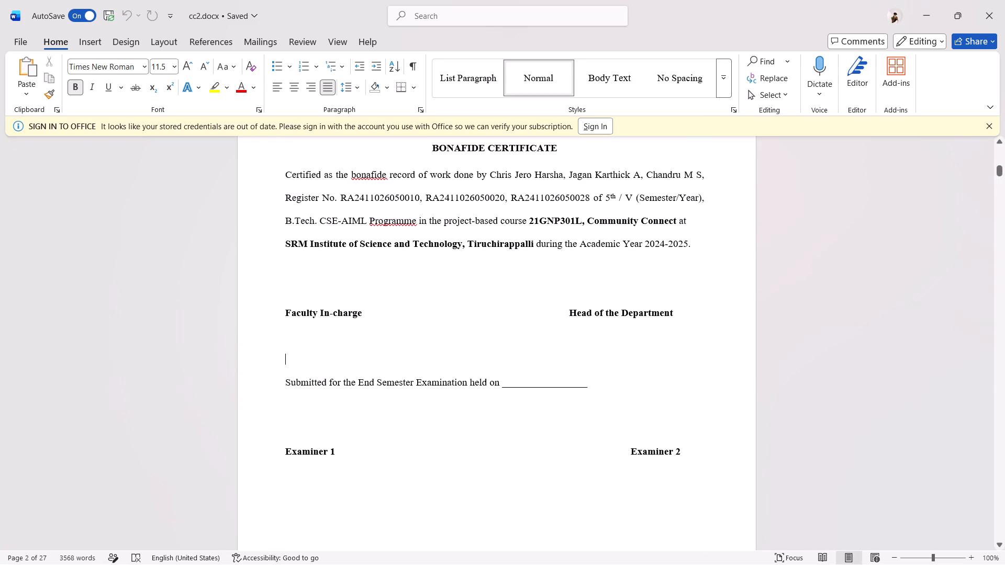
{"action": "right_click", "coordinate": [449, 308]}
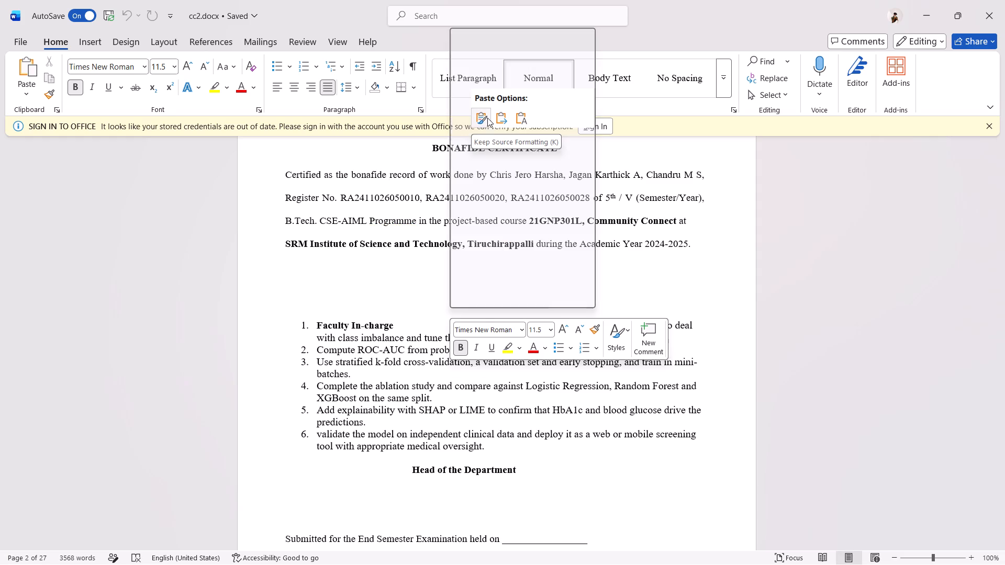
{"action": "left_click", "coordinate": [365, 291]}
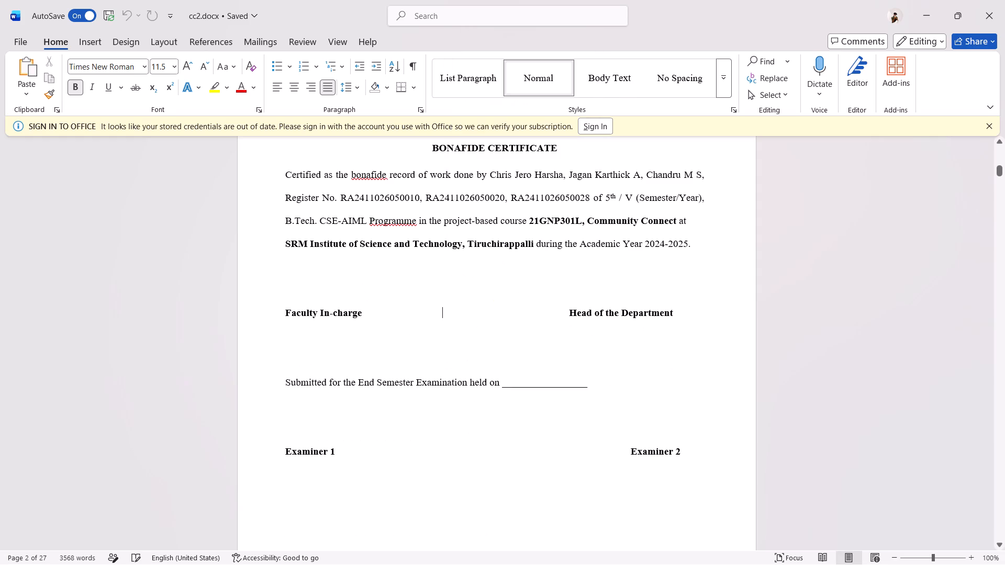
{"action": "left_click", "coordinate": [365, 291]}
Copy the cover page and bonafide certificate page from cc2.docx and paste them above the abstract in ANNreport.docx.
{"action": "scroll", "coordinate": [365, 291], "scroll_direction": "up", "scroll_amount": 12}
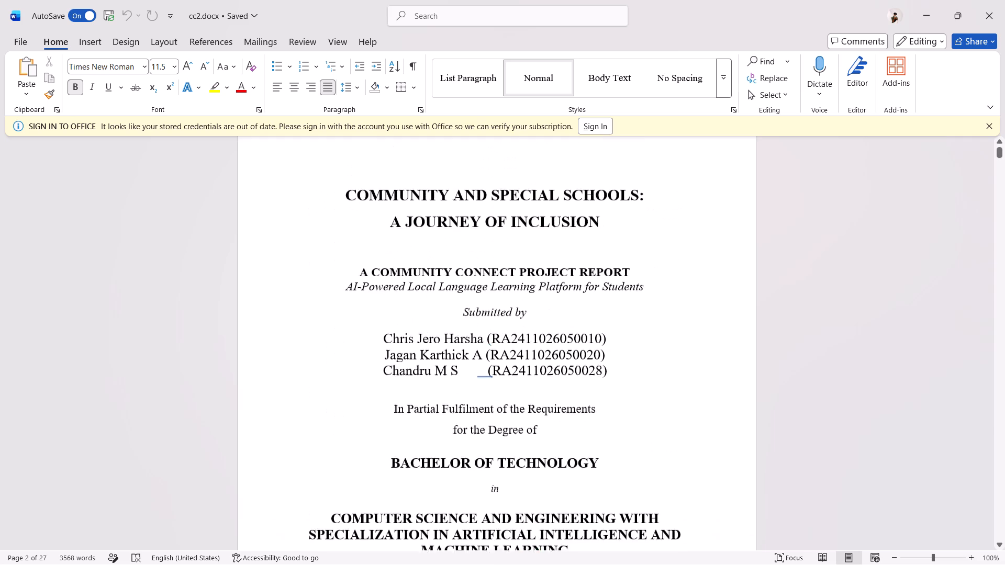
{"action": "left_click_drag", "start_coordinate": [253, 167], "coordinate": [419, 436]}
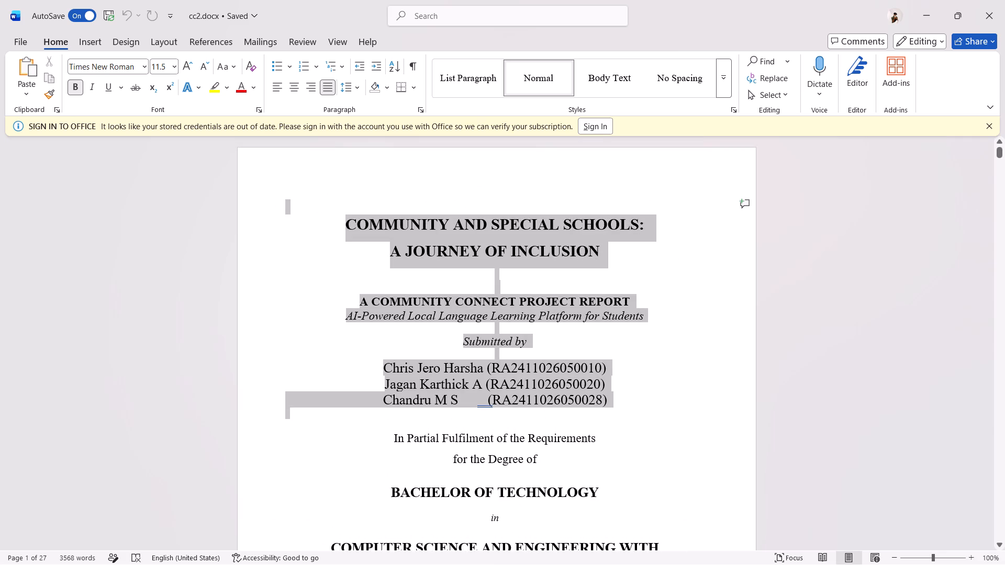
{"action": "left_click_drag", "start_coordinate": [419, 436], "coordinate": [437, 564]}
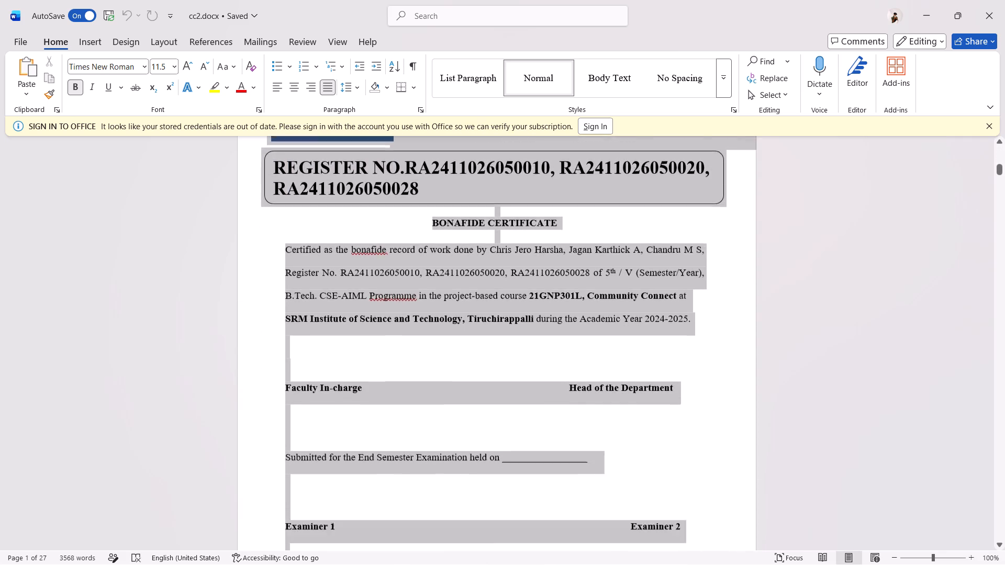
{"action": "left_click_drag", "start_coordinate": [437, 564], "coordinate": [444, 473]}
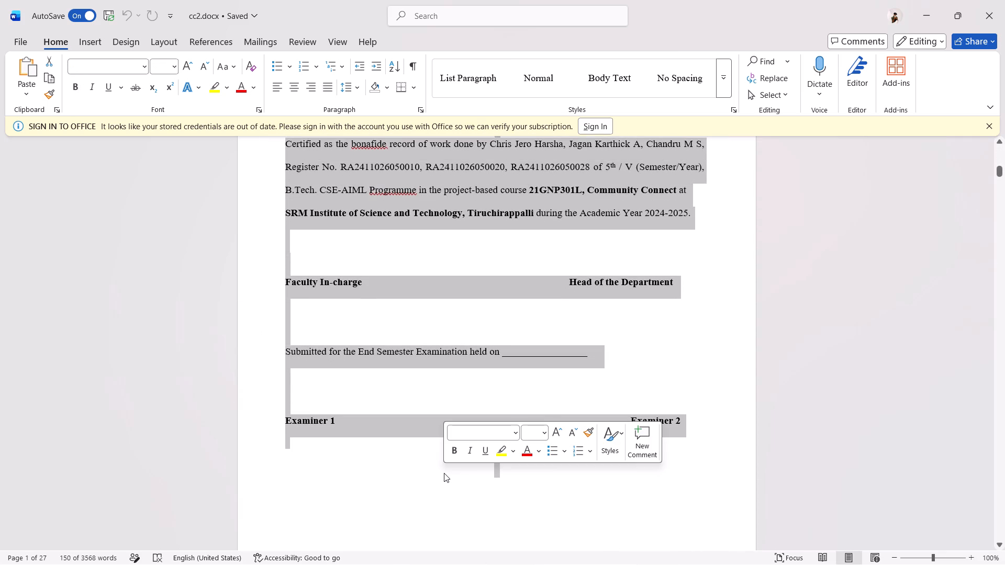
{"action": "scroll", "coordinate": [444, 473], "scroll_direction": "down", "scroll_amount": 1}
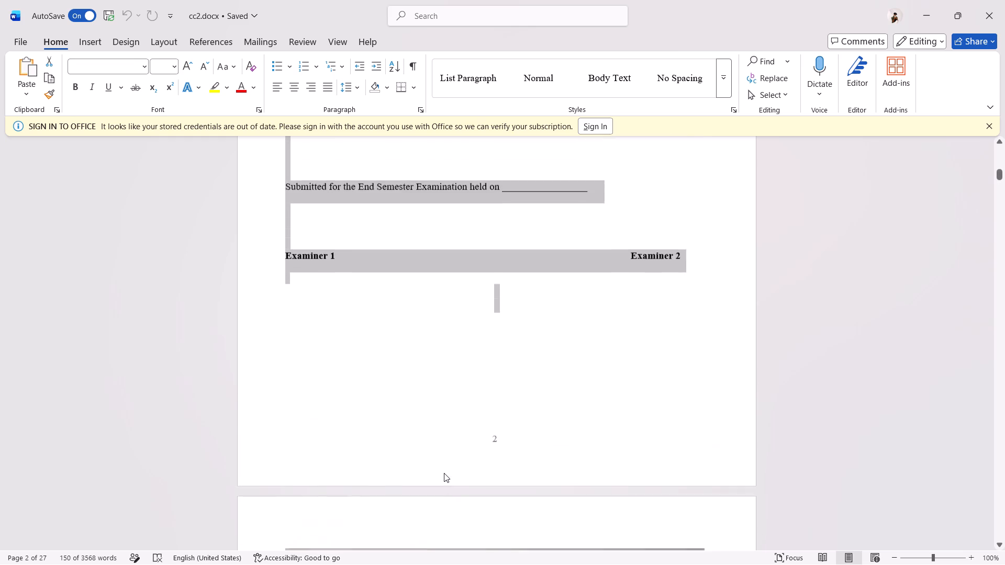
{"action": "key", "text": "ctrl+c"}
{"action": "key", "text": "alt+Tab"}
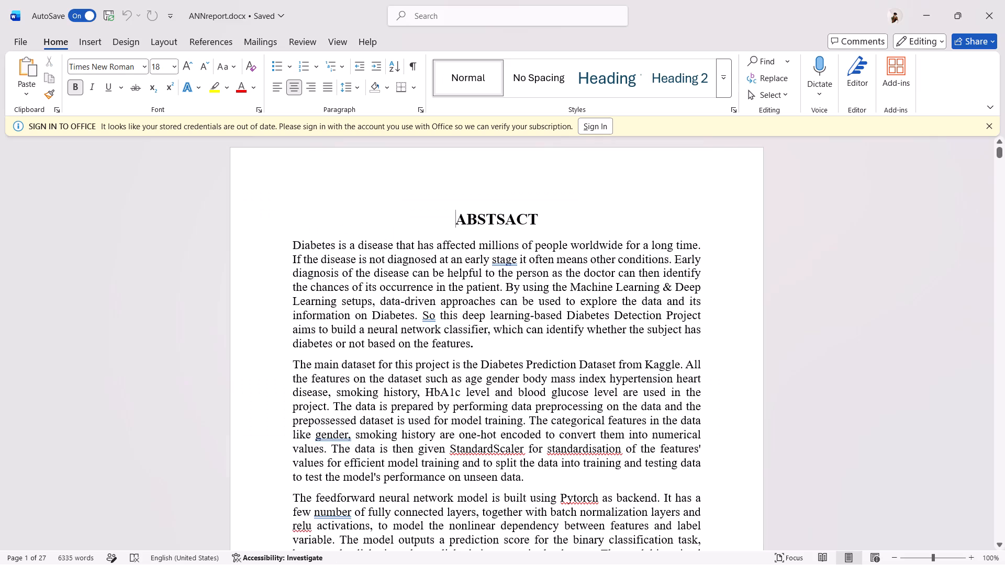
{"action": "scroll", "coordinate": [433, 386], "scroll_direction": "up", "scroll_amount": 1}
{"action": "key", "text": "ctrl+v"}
Check the layout of the pasted cover and certificate pages in ANNreport.docx against the start of the abstract.
{"action": "scroll", "coordinate": [433, 386], "scroll_direction": "up", "scroll_amount": 3}
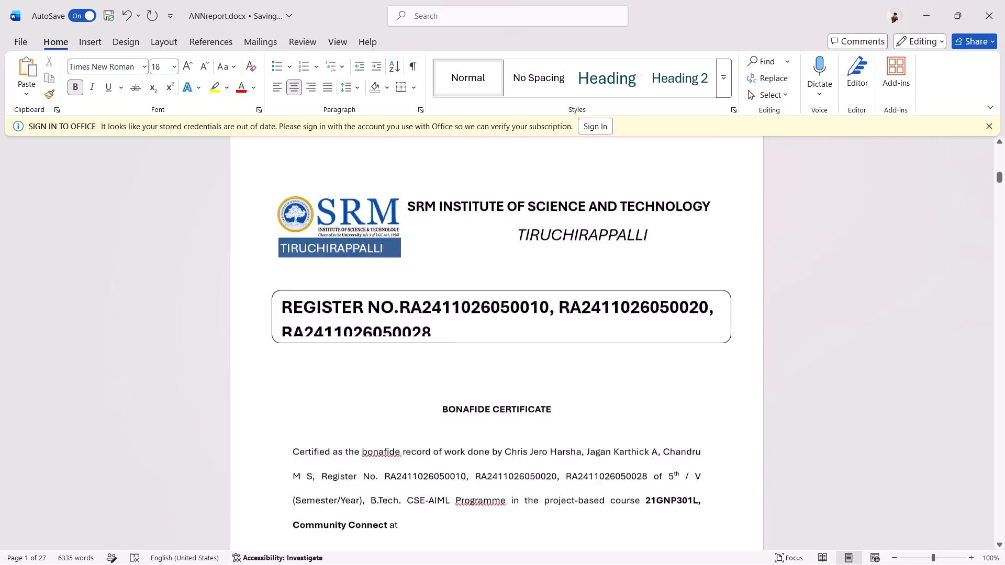
{"action": "scroll", "coordinate": [433, 386], "scroll_direction": "up", "scroll_amount": 2}
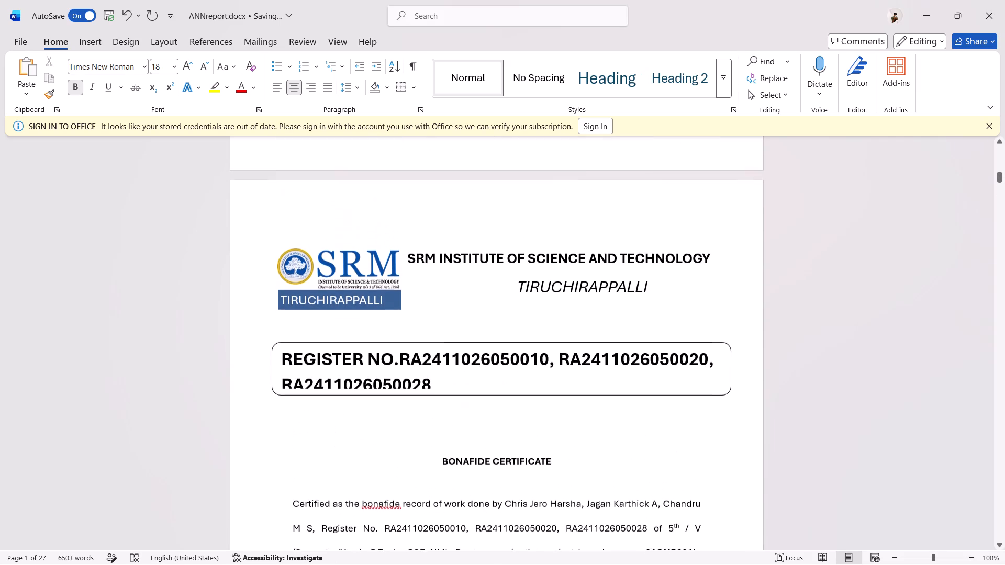
{"action": "scroll", "coordinate": [433, 386], "scroll_direction": "down", "scroll_amount": 6}
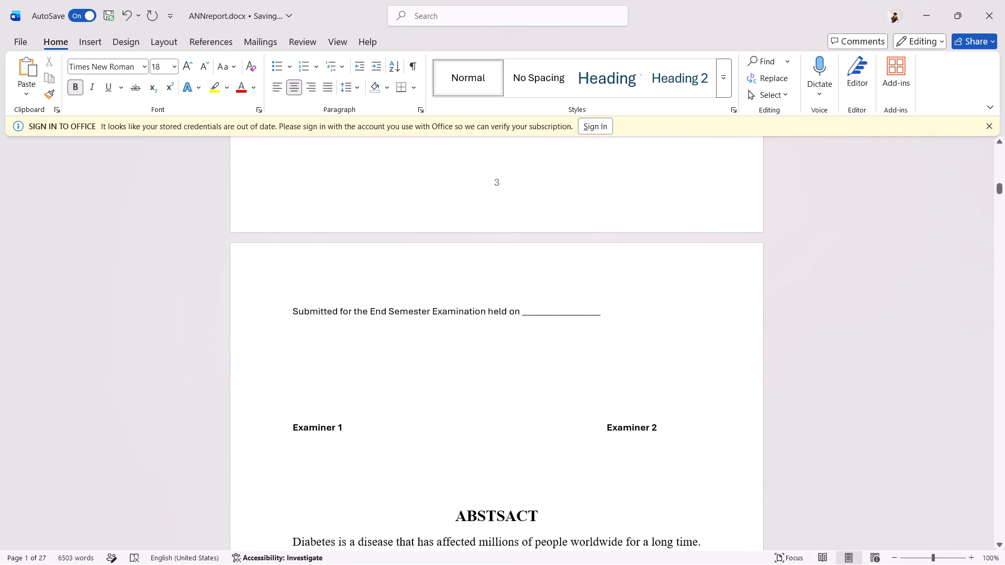
{"action": "scroll", "coordinate": [433, 386], "scroll_direction": "down", "scroll_amount": 1}
{"action": "scroll", "coordinate": [423, 355], "scroll_direction": "up", "scroll_amount": 5}
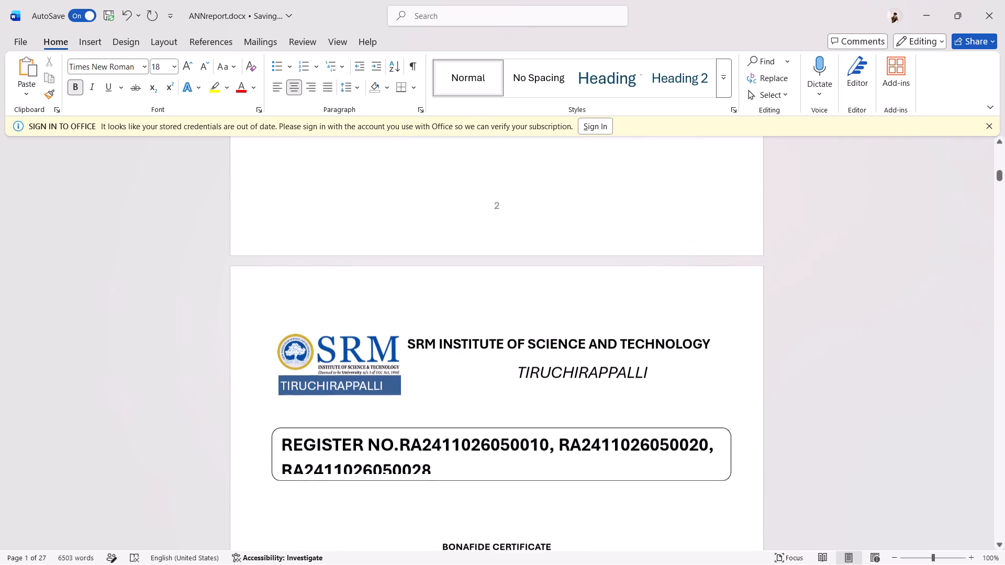
{"action": "left_click", "coordinate": [366, 353]}
{"action": "left_click", "coordinate": [312, 308]}
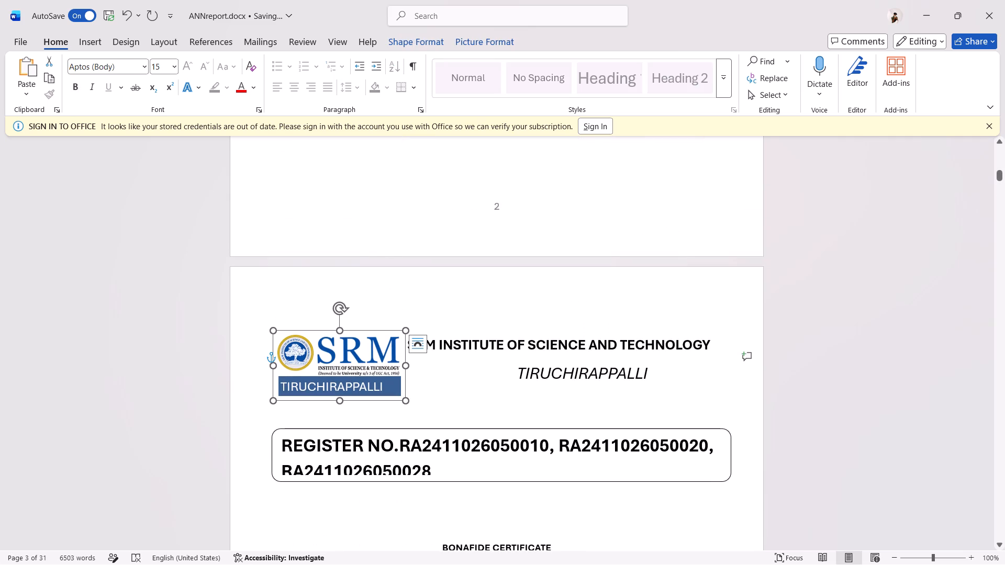
{"action": "scroll", "coordinate": [394, 291], "scroll_direction": "up", "scroll_amount": 8}
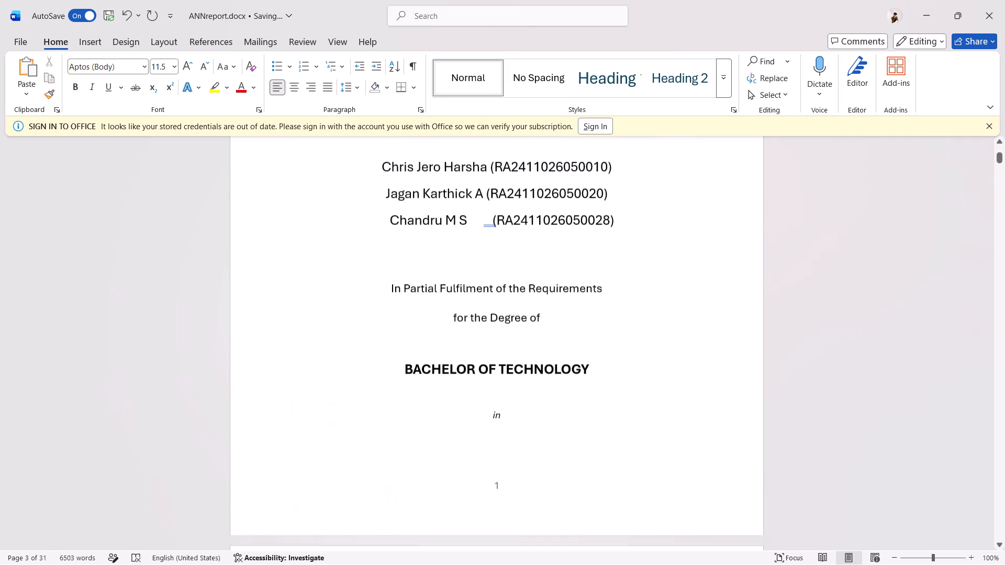
{"action": "scroll", "coordinate": [394, 291], "scroll_direction": "up", "scroll_amount": 4}
{"action": "scroll", "coordinate": [394, 291], "scroll_direction": "down", "scroll_amount": 2}
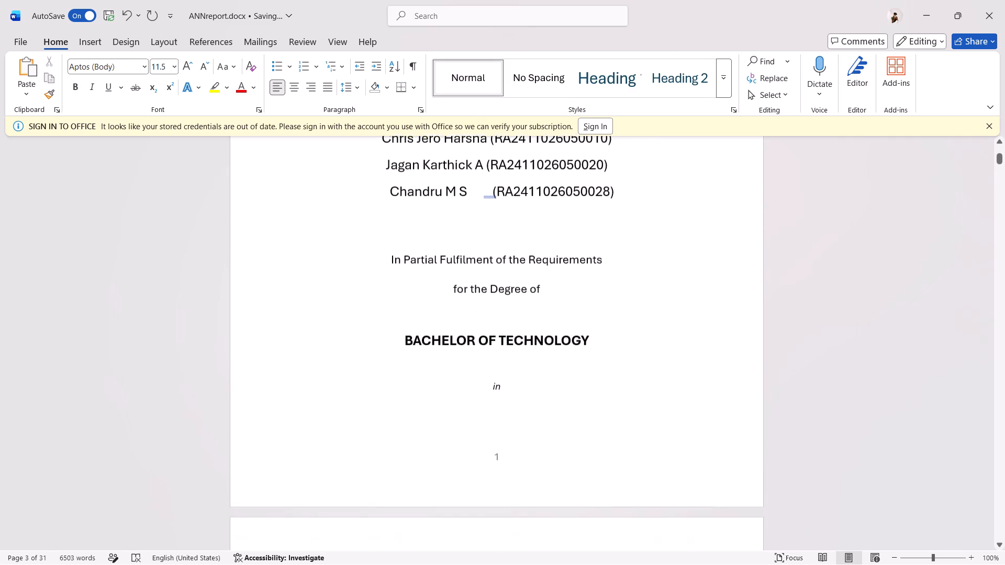
{"action": "scroll", "coordinate": [394, 291], "scroll_direction": "down", "scroll_amount": 2}
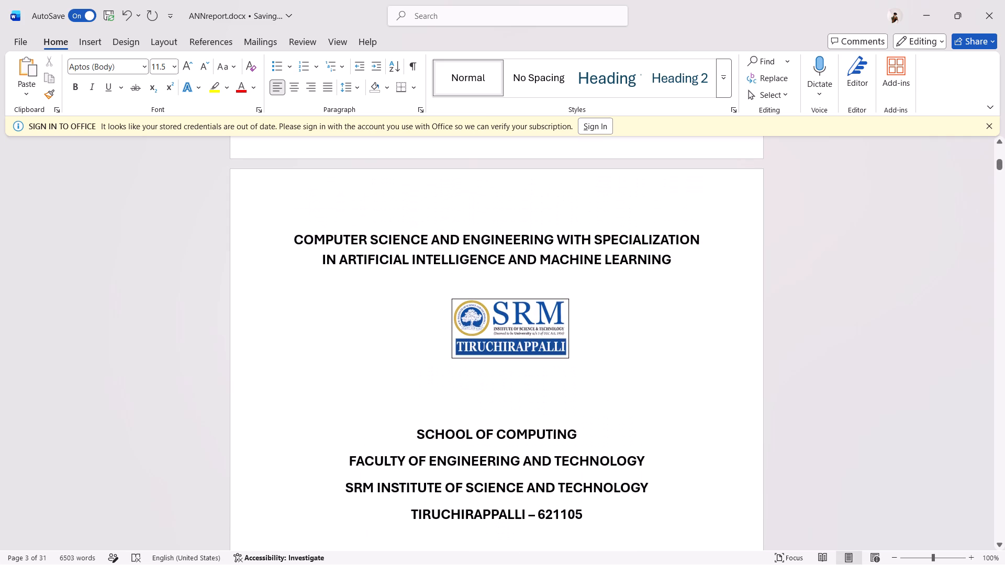
{"action": "left_click_drag", "start_coordinate": [294, 236], "coordinate": [331, 267]}
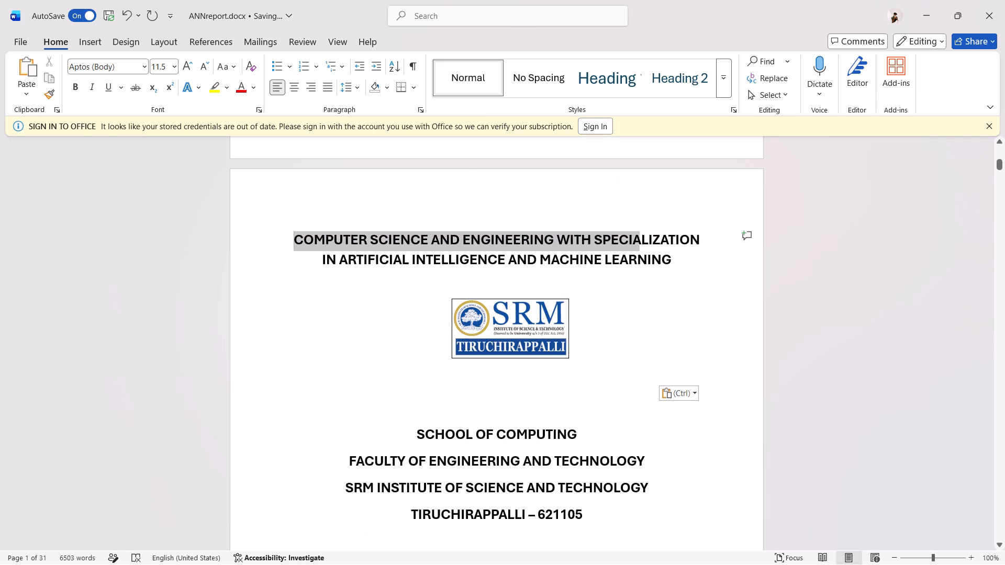
{"action": "left_click_drag", "start_coordinate": [331, 267], "coordinate": [582, 549]}
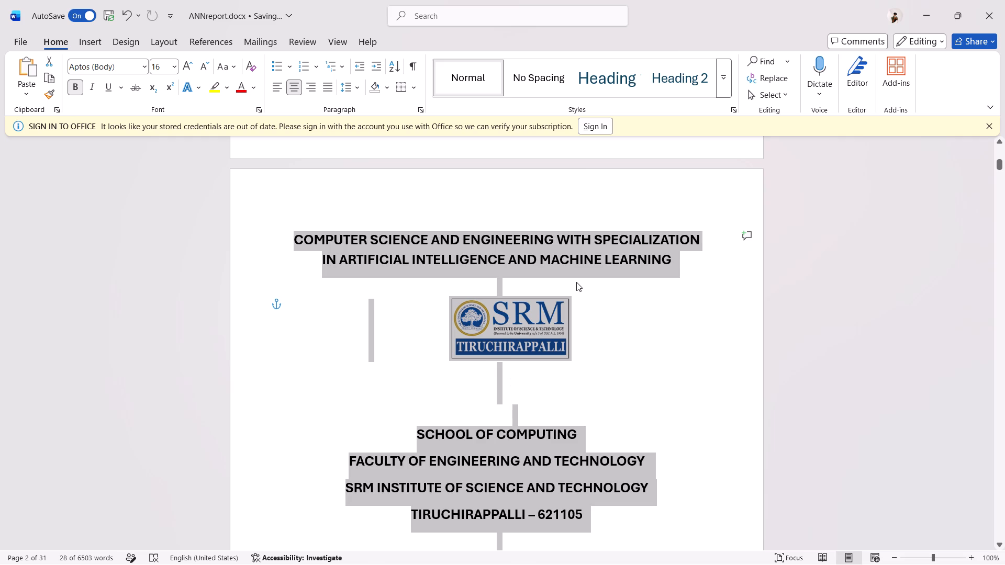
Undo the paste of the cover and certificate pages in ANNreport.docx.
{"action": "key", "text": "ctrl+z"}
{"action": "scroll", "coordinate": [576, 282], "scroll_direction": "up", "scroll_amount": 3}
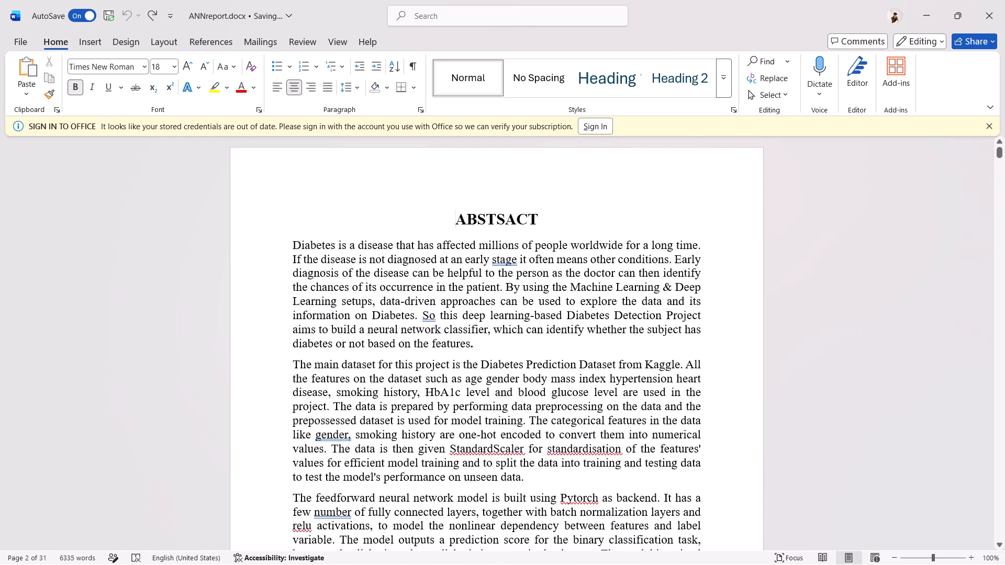
Return to cc2.docx, clear the page selection and examine the cover page from its title to the date.
{"action": "key", "text": "alt+Tab"}
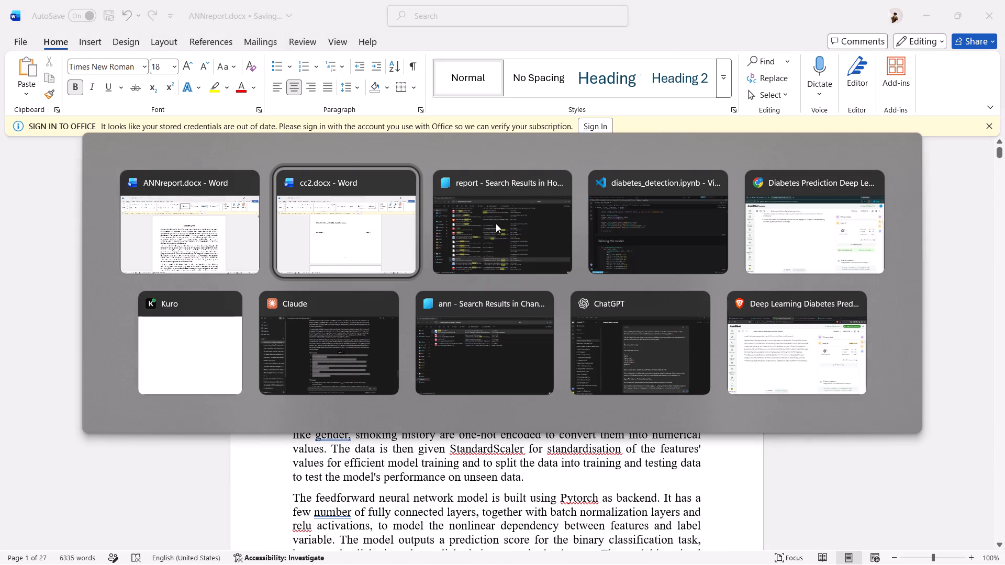
{"action": "scroll", "coordinate": [496, 223], "scroll_direction": "up", "scroll_amount": 7}
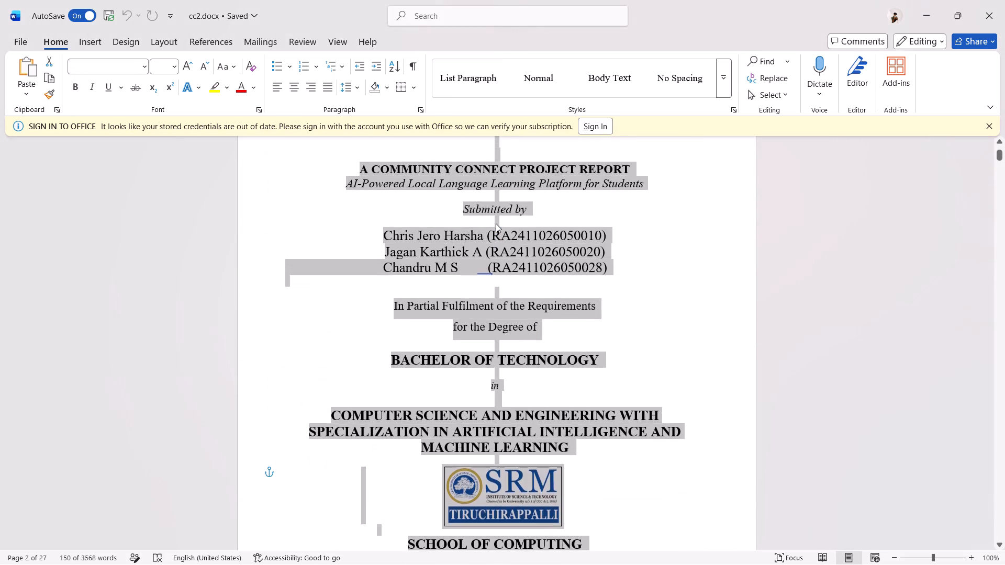
{"action": "scroll", "coordinate": [496, 223], "scroll_direction": "up", "scroll_amount": 2}
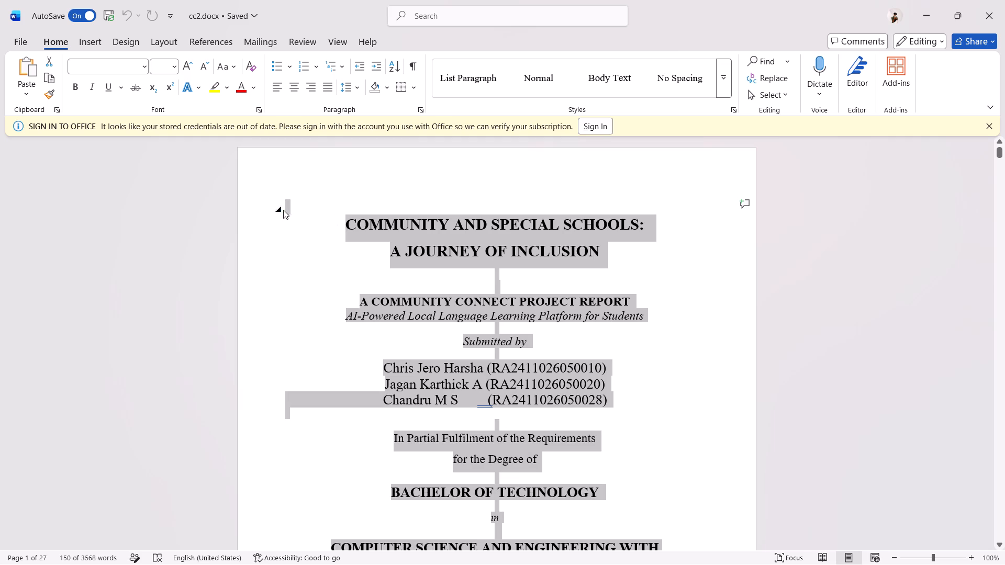
{"action": "left_click", "coordinate": [282, 209]}
{"action": "left_click", "coordinate": [282, 209]}
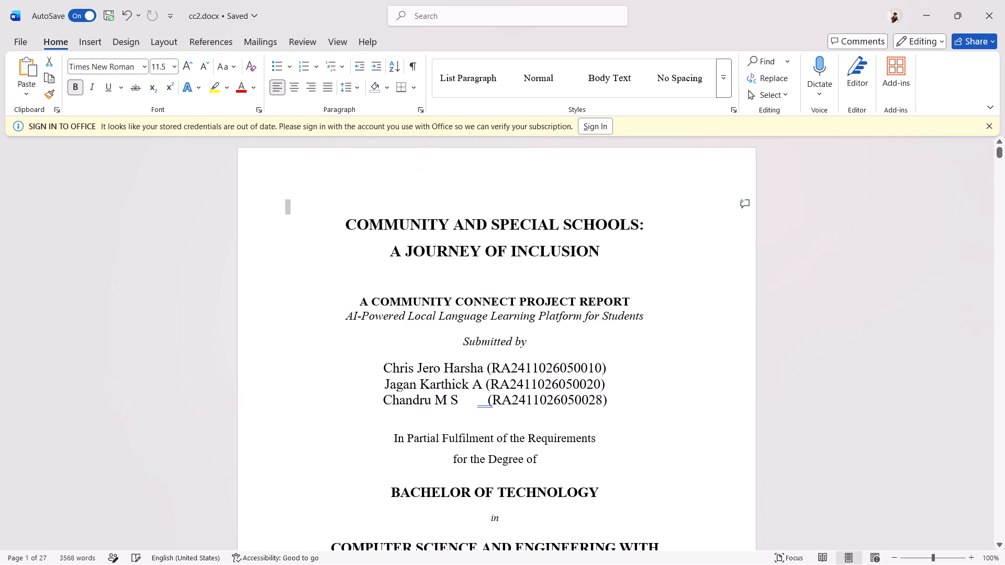
{"action": "left_click", "coordinate": [306, 279]}
{"action": "scroll", "coordinate": [306, 279], "scroll_direction": "down", "scroll_amount": 1}
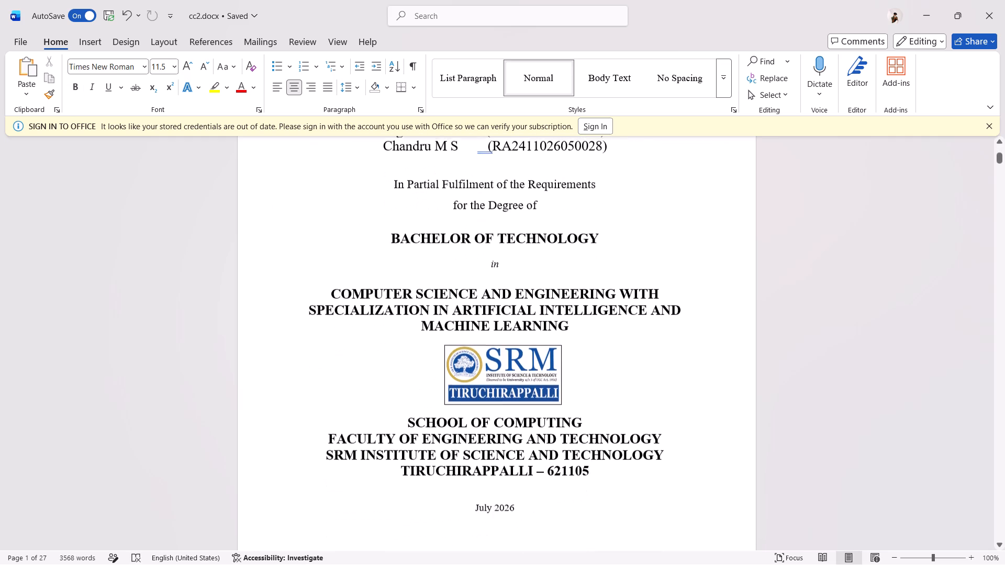
{"action": "scroll", "coordinate": [306, 279], "scroll_direction": "down", "scroll_amount": 1}
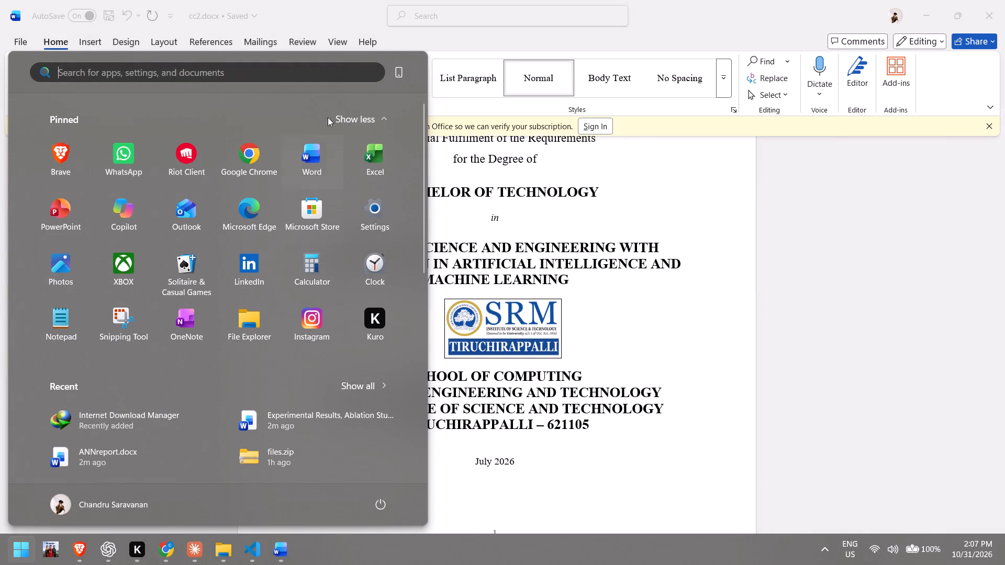
Open Google Chrome with the "Your Chrome" profile, search for "latex overleaf" and open the Overleaf site from the results.
{"action": "left_click", "coordinate": [241, 156]}
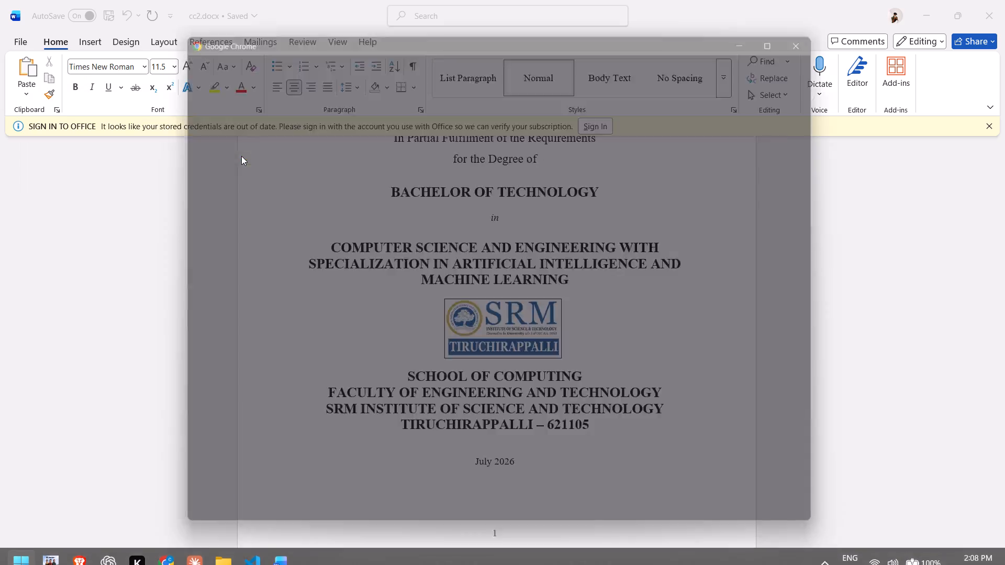
{"action": "left_click", "coordinate": [544, 295]}
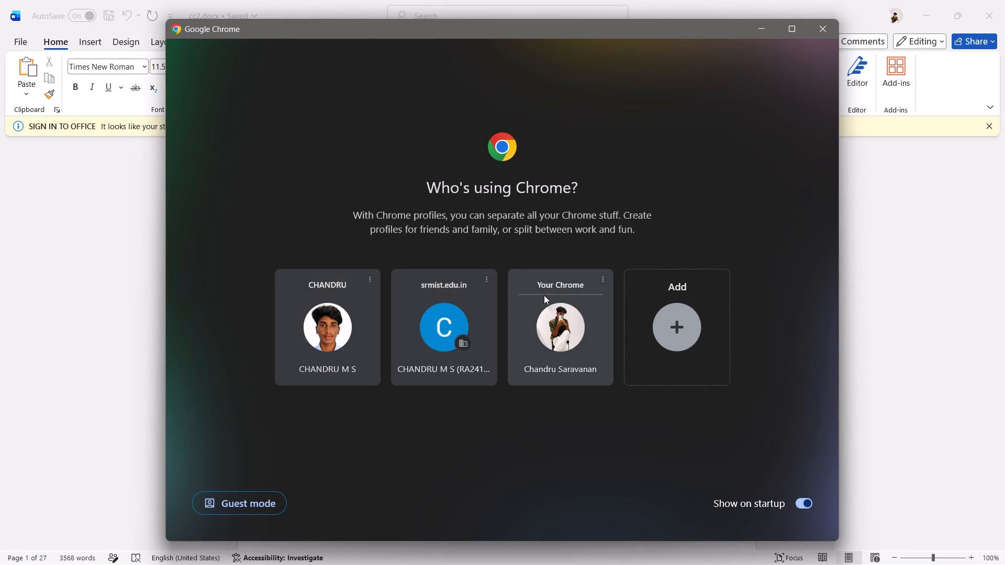
{"action": "left_click", "coordinate": [555, 314]}
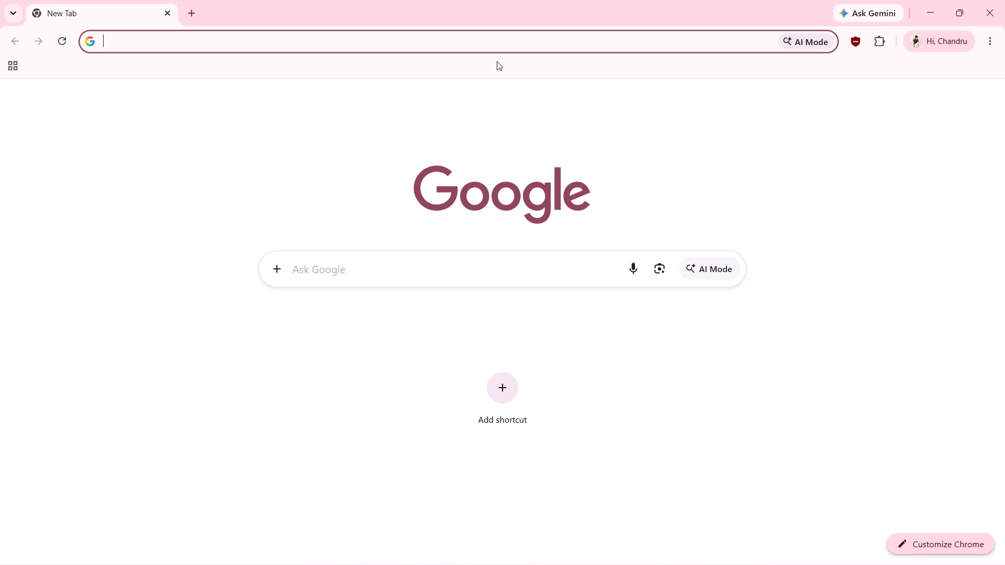
{"action": "type", "text": "latex"}
{"action": "key", "text": "Return"}
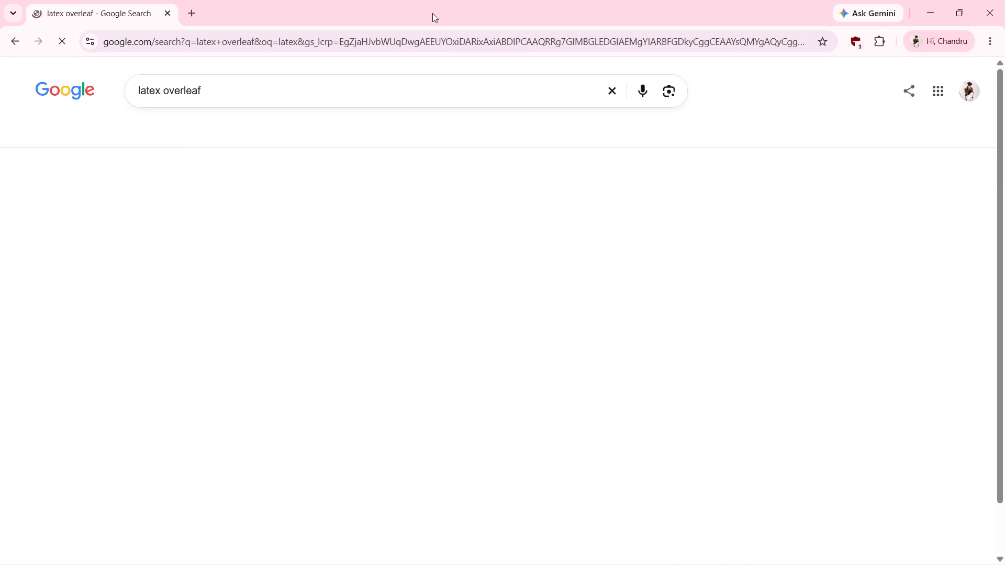
{"action": "left_click", "coordinate": [207, 194]}
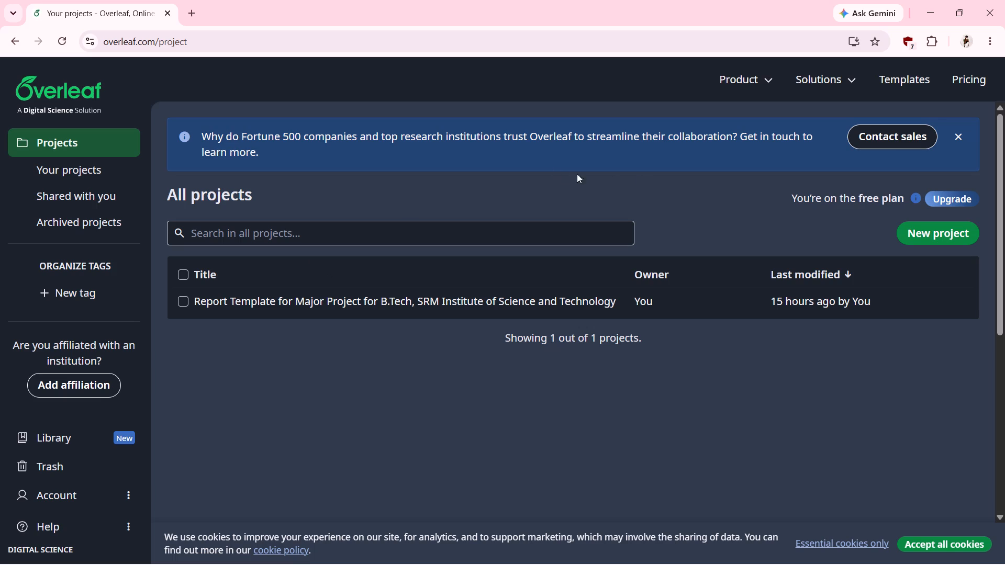
Show the list of your own projects in Overleaf.
{"action": "left_click", "coordinate": [50, 165]}
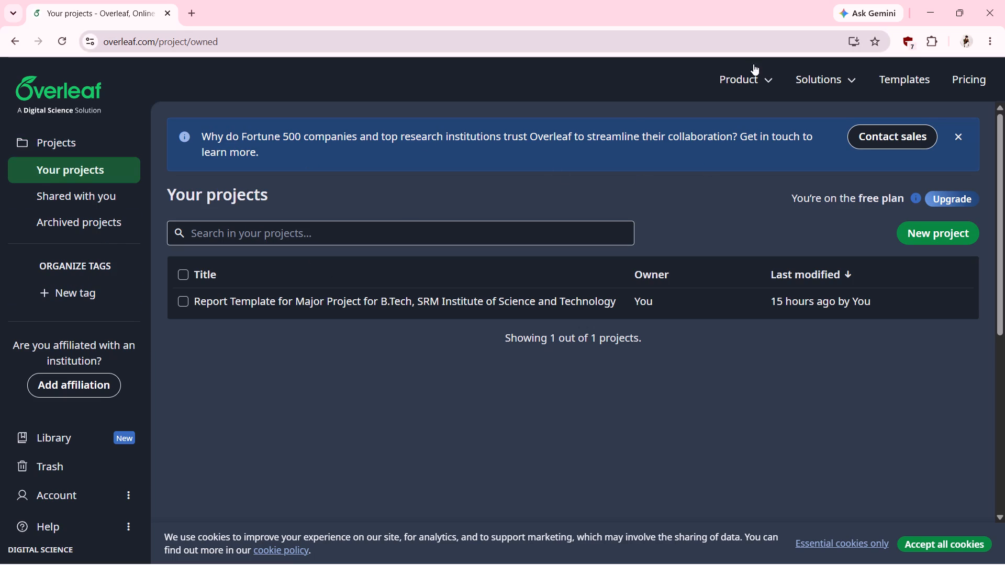
{"action": "scroll", "coordinate": [79, 393], "scroll_direction": "down", "scroll_amount": 2}
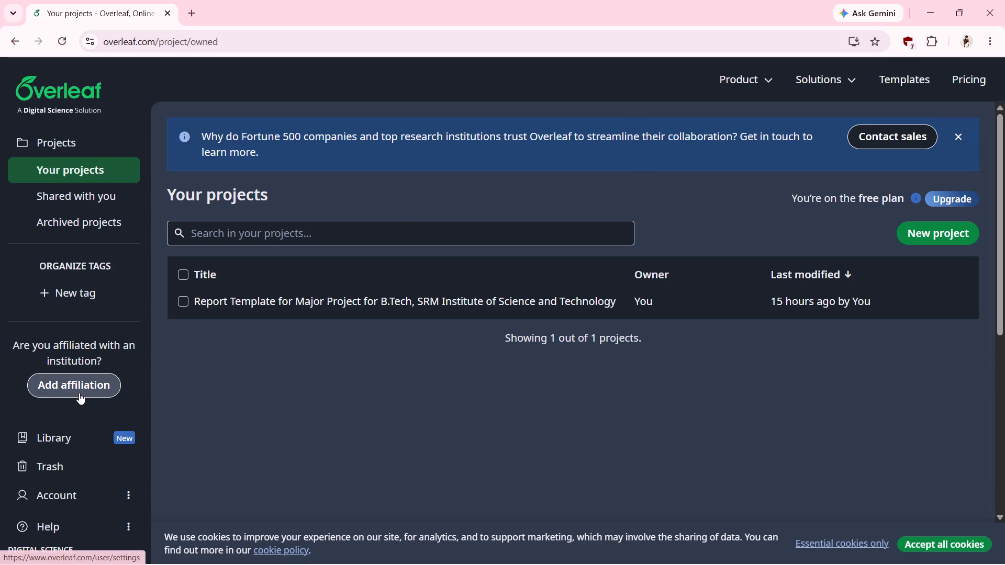
Open the project "Report Template for Major Project for B.Tech, SRM Institute of Science and Technology".
{"action": "left_click", "coordinate": [340, 299]}
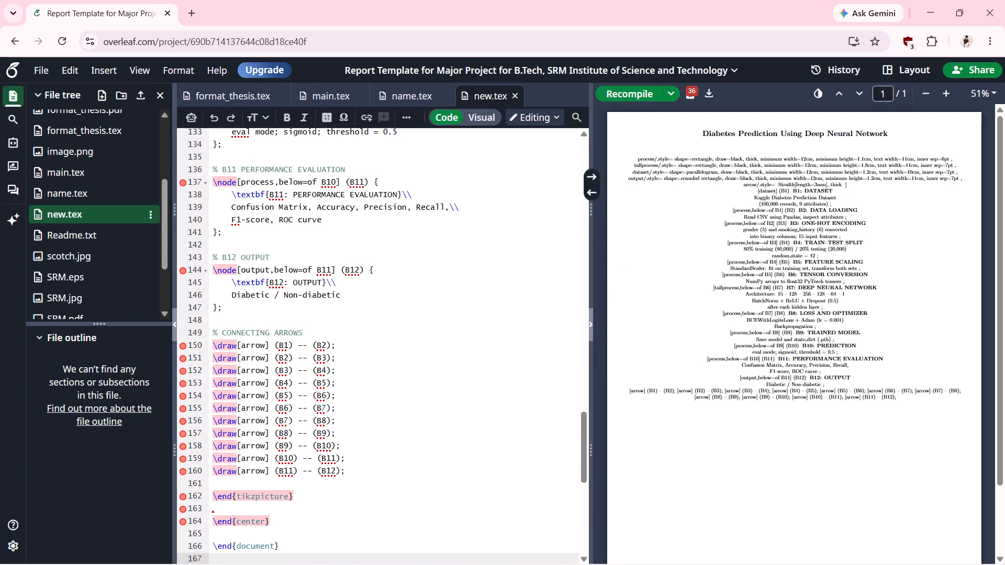
Look through the template project's files, opening format_thesis.lof and beam_engine.pdf to check their contents.
{"action": "scroll", "coordinate": [77, 148], "scroll_direction": "up", "scroll_amount": 3}
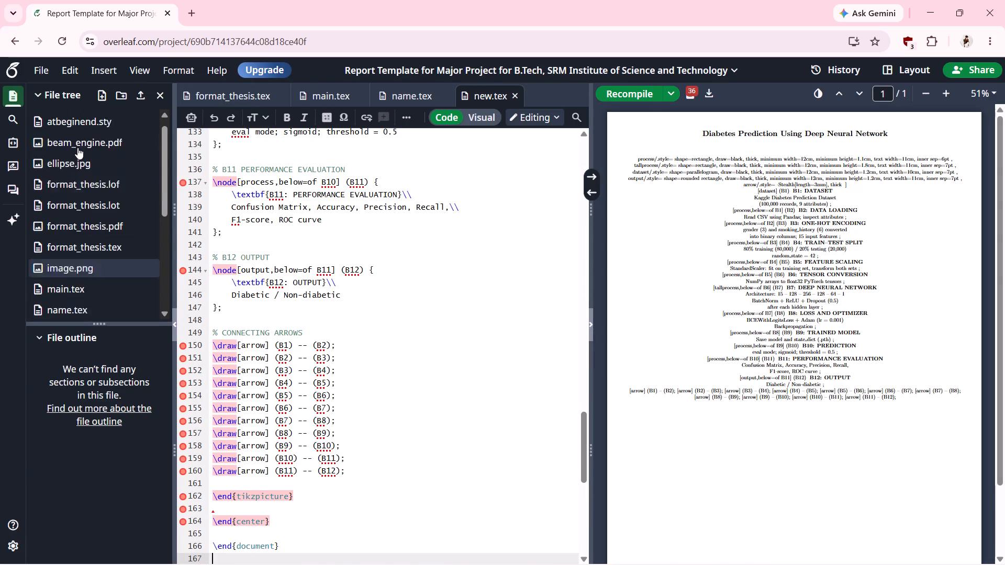
{"action": "scroll", "coordinate": [77, 148], "scroll_direction": "up", "scroll_amount": 2}
{"action": "scroll", "coordinate": [77, 148], "scroll_direction": "down", "scroll_amount": 3}
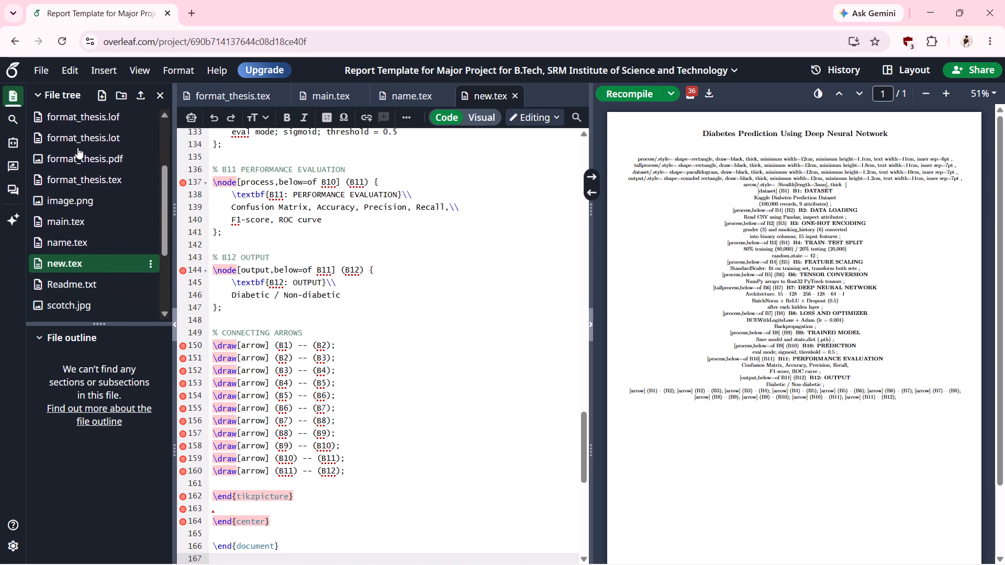
{"action": "scroll", "coordinate": [77, 148], "scroll_direction": "down", "scroll_amount": 1}
{"action": "scroll", "coordinate": [77, 148], "scroll_direction": "up", "scroll_amount": 1}
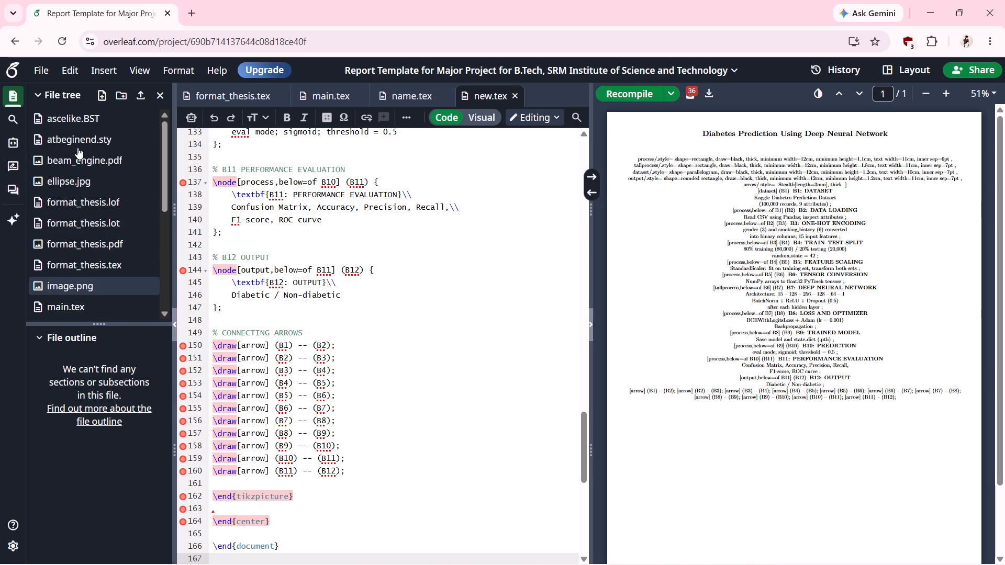
{"action": "left_click", "coordinate": [59, 198]}
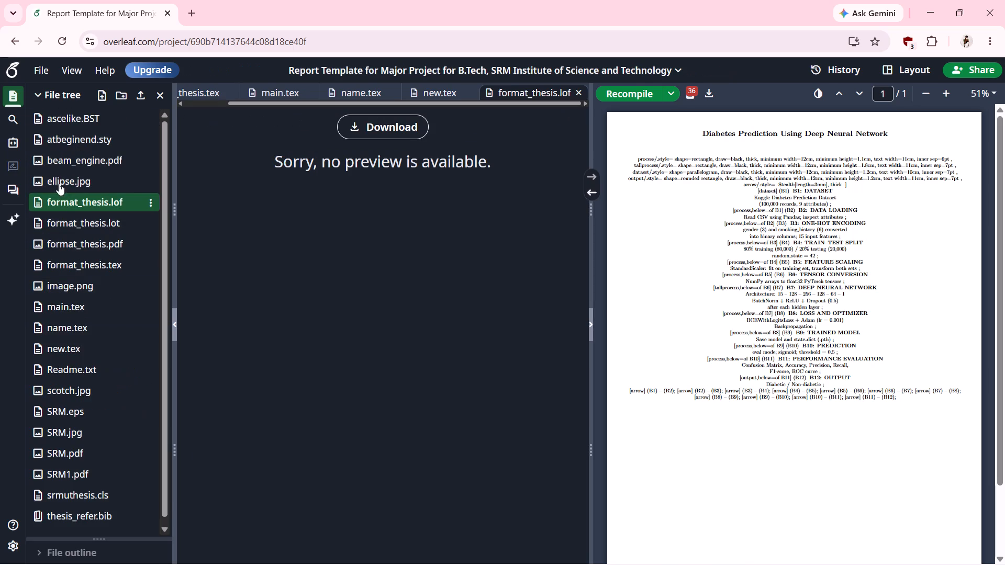
{"action": "left_click", "coordinate": [59, 164]}
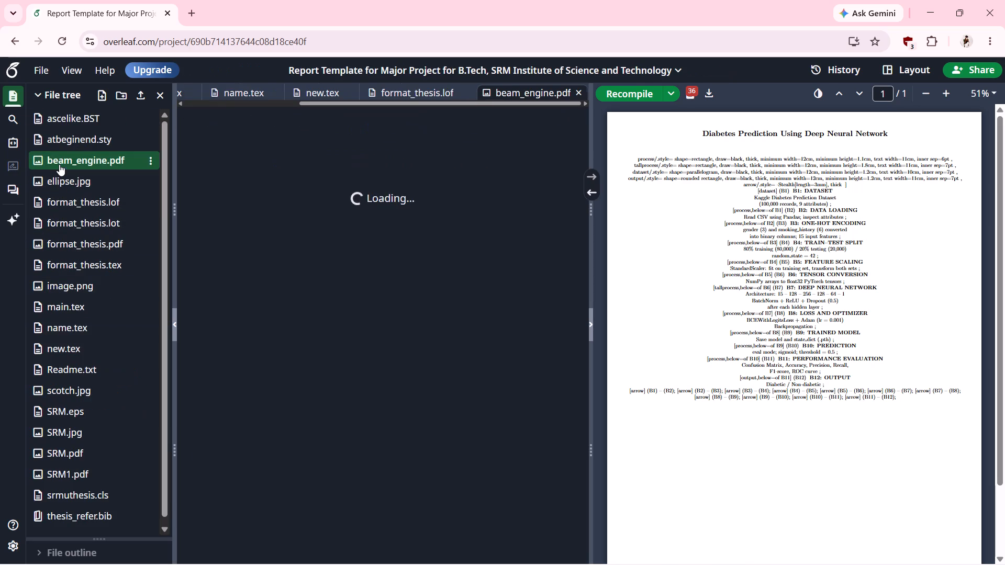
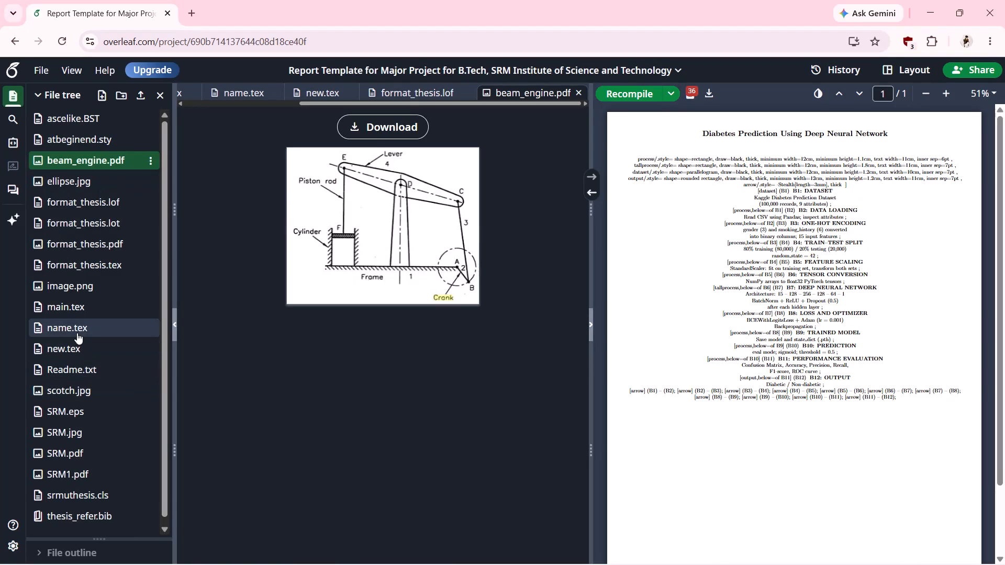
Check the contents of name.tex, SRM1.pdf, SRM.pdf and SRM.jpg in the template project.
{"action": "left_click", "coordinate": [76, 332]}
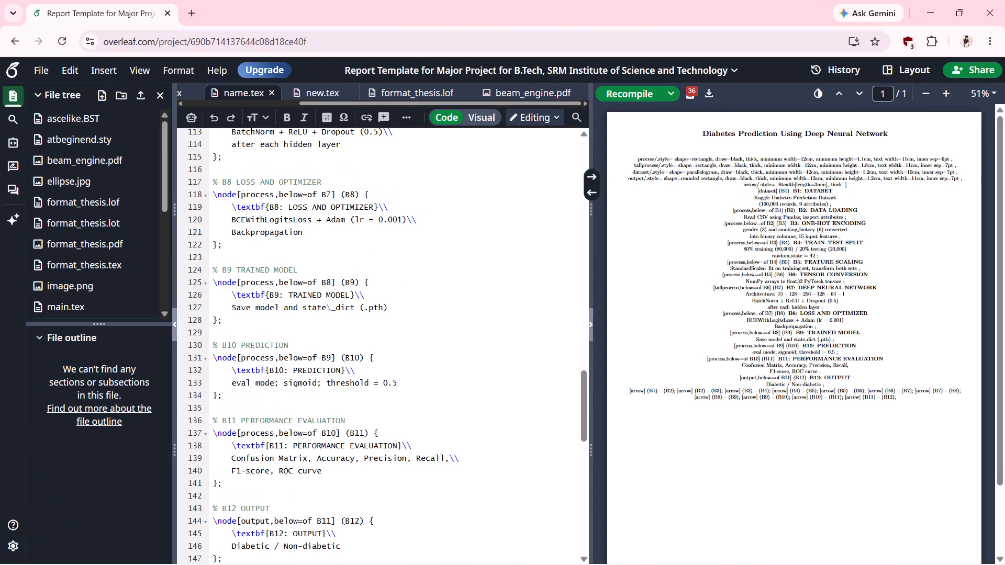
{"action": "left_click", "coordinate": [665, 95]}
{"action": "left_click", "coordinate": [653, 95]}
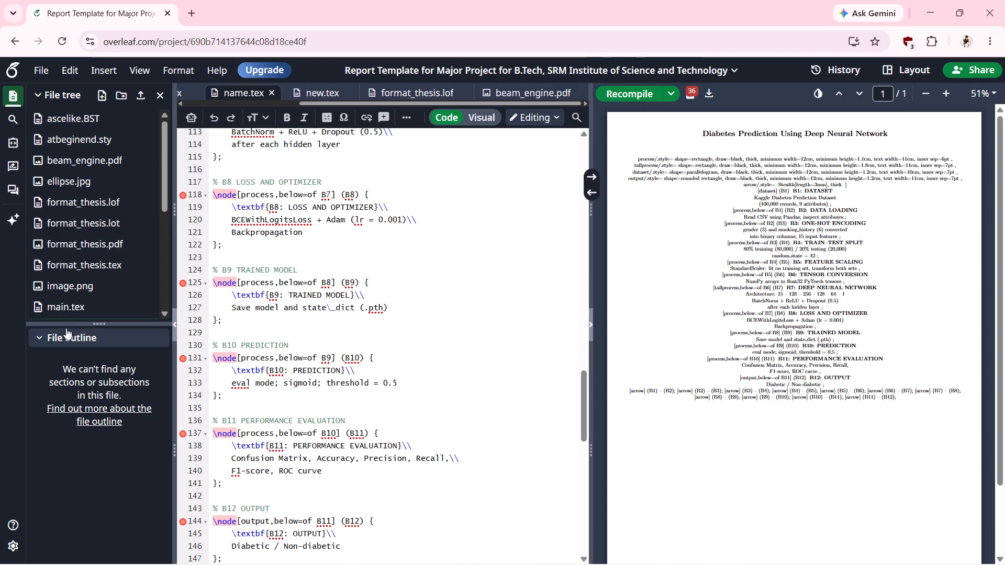
{"action": "scroll", "coordinate": [81, 174], "scroll_direction": "up", "scroll_amount": 5}
{"action": "scroll", "coordinate": [81, 174], "scroll_direction": "down", "scroll_amount": 2}
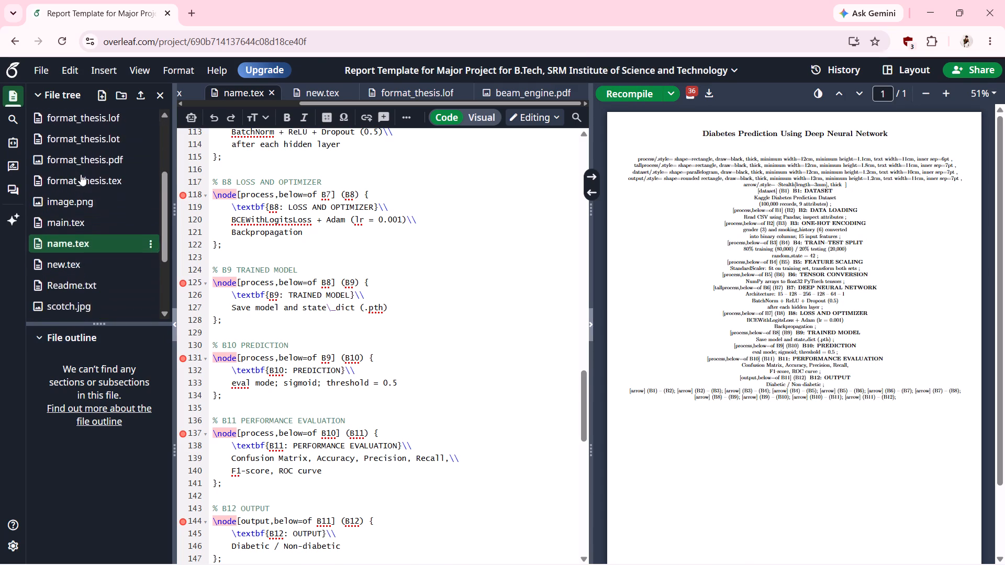
{"action": "left_click", "coordinate": [42, 80]}
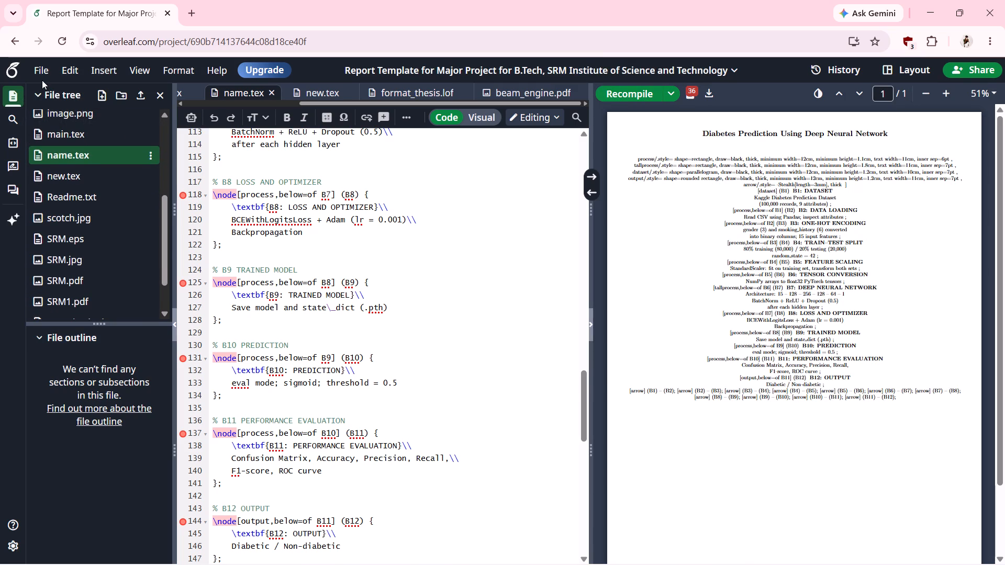
{"action": "left_click", "coordinate": [40, 74]}
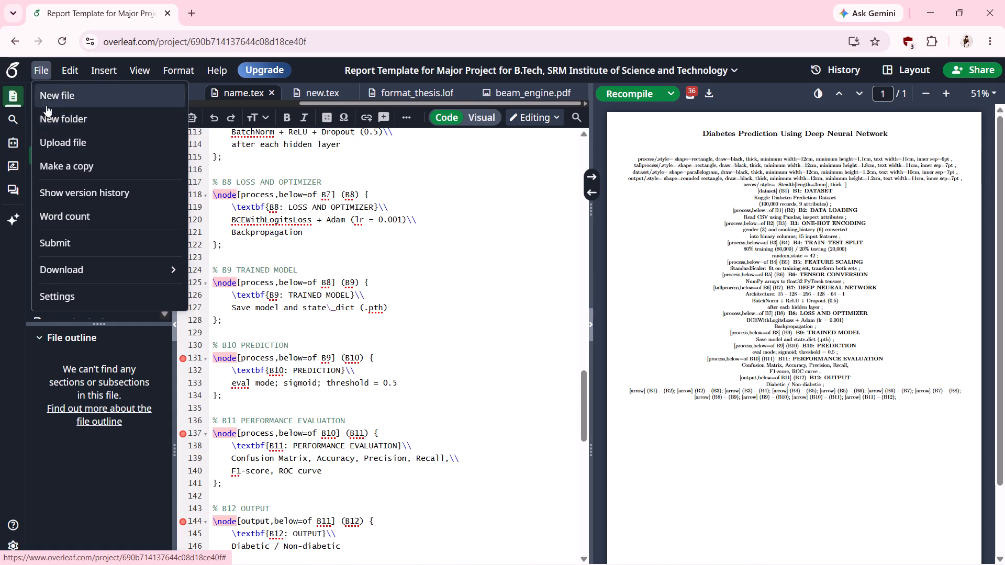
{"action": "left_click", "coordinate": [41, 371]}
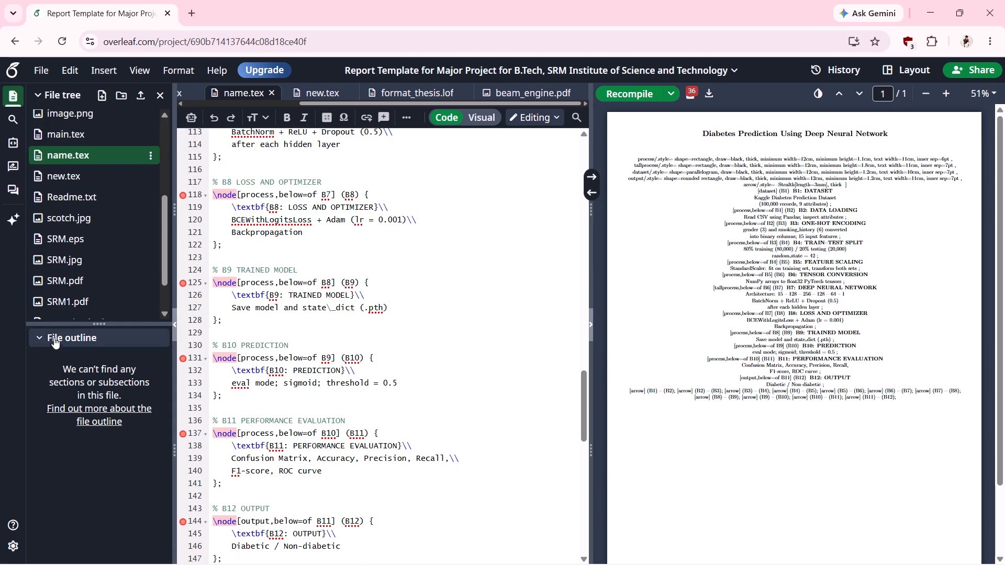
{"action": "left_click", "coordinate": [64, 302]}
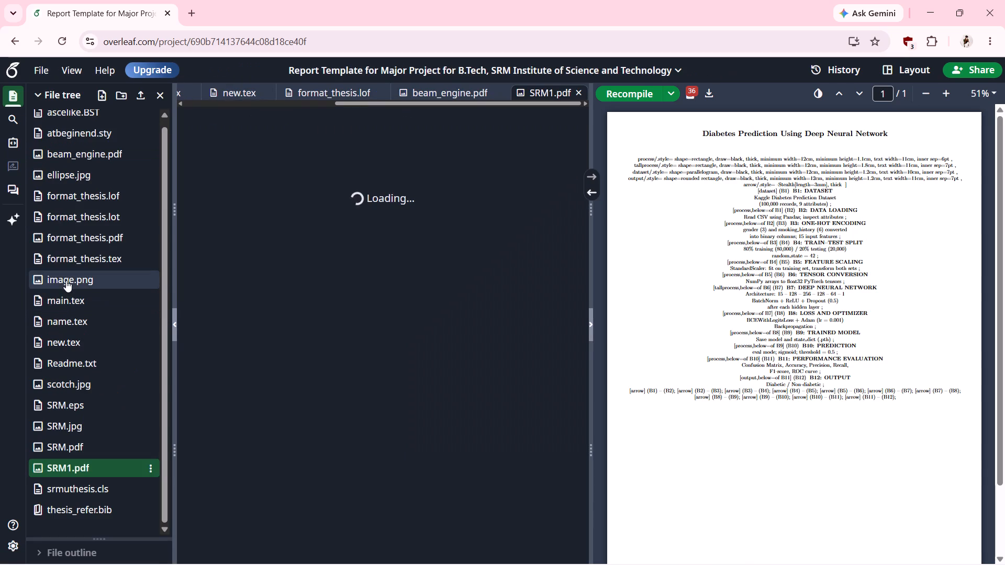
{"action": "left_click", "coordinate": [53, 445]}
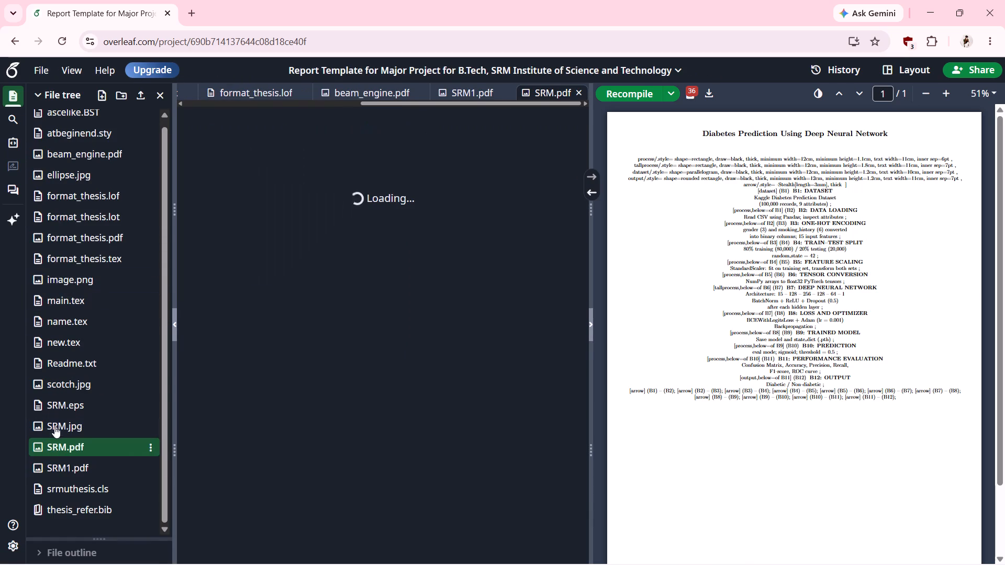
{"action": "left_click", "coordinate": [55, 426]}
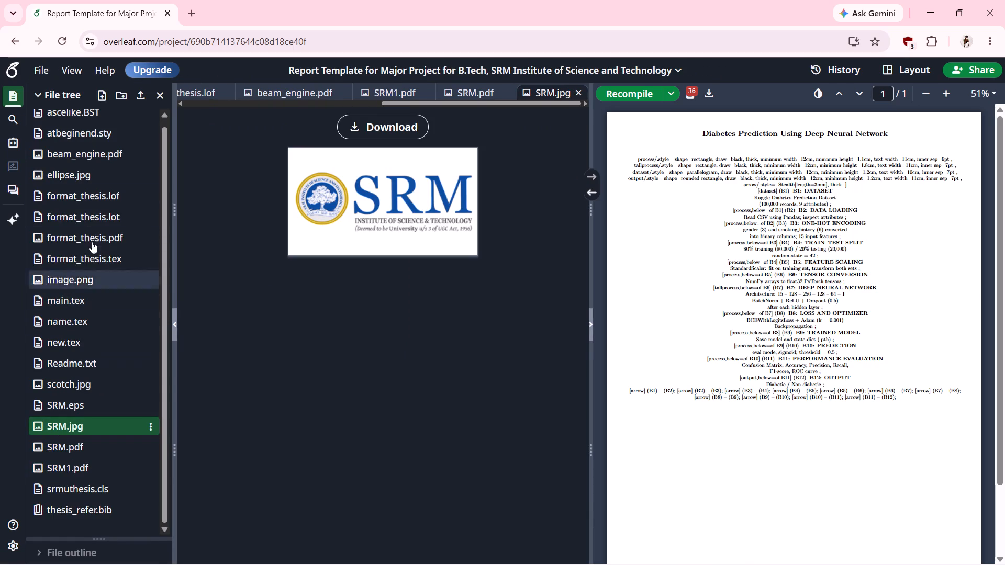
Close the opened SRM logo files, beam_engine.pdf, format_thesis.lof and new.tex, keeping format_thesis.tex, main.tex and name.tex open.
{"action": "left_click", "coordinate": [578, 94]}
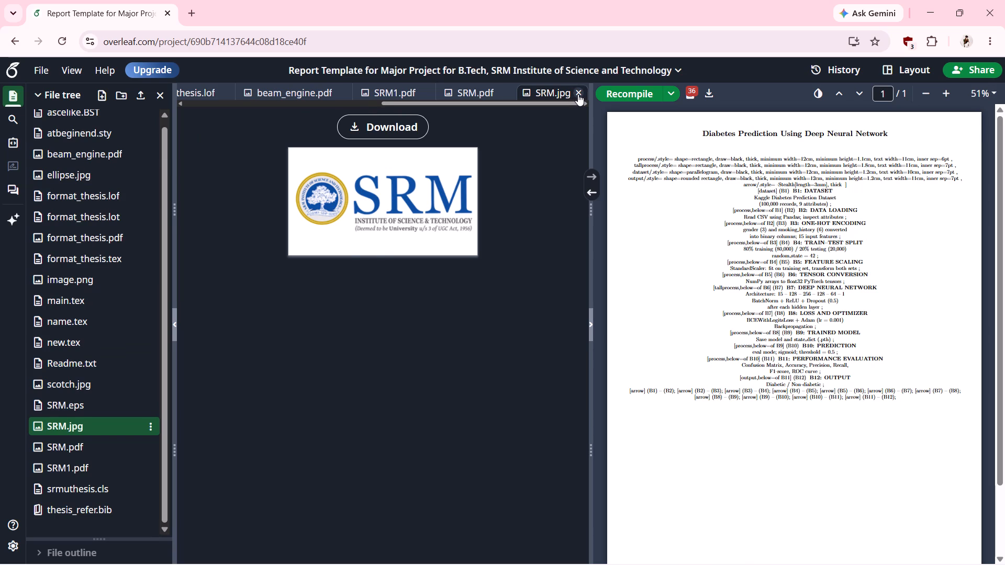
{"action": "left_click", "coordinate": [578, 94]}
{"action": "triple_click", "coordinate": [578, 94]}
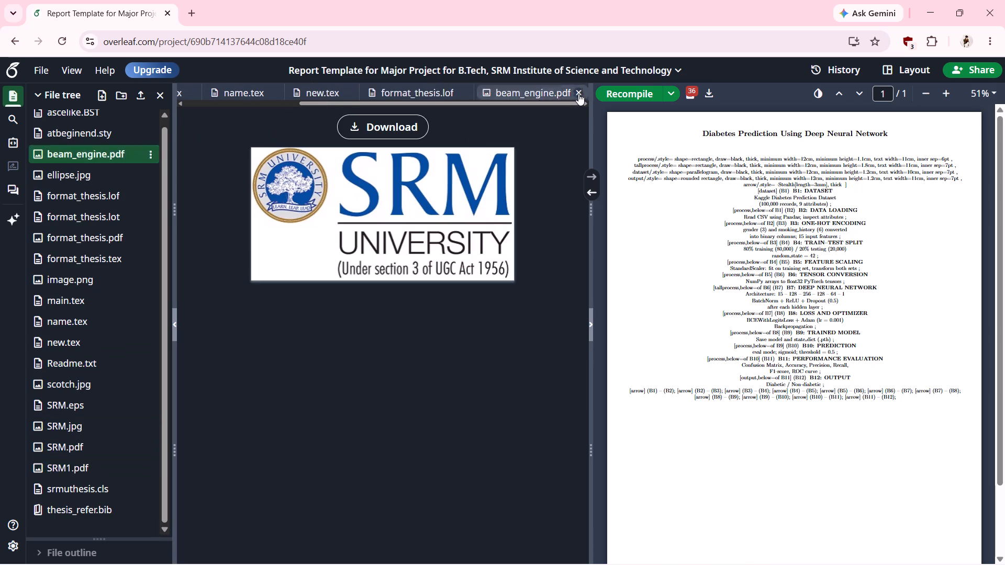
{"action": "left_click", "coordinate": [578, 94]}
{"action": "left_click", "coordinate": [519, 96]}
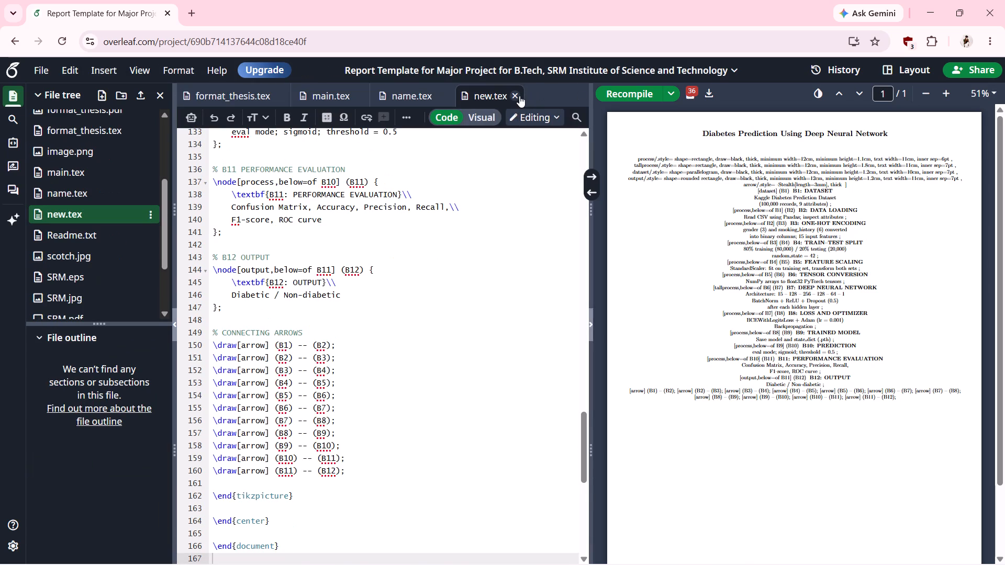
Recompile the project from main.tex and close name.tex.
{"action": "left_click", "coordinate": [239, 95]}
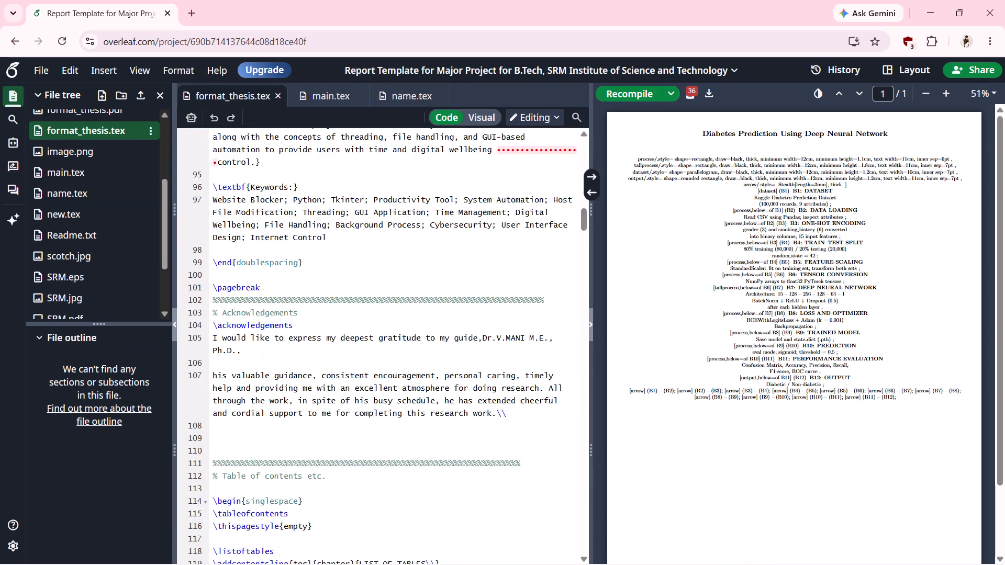
{"action": "left_click", "coordinate": [336, 103]}
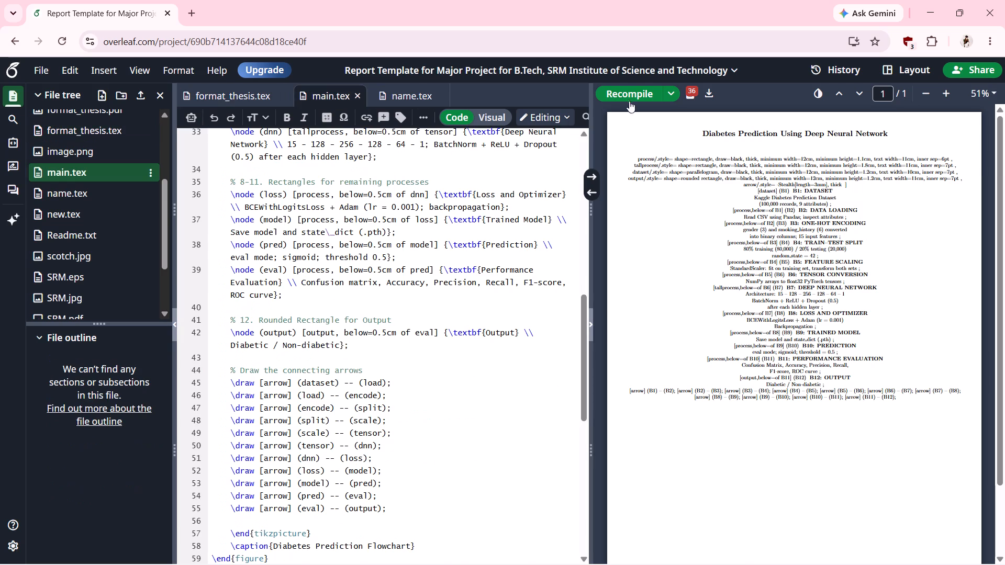
{"action": "left_click", "coordinate": [626, 91]}
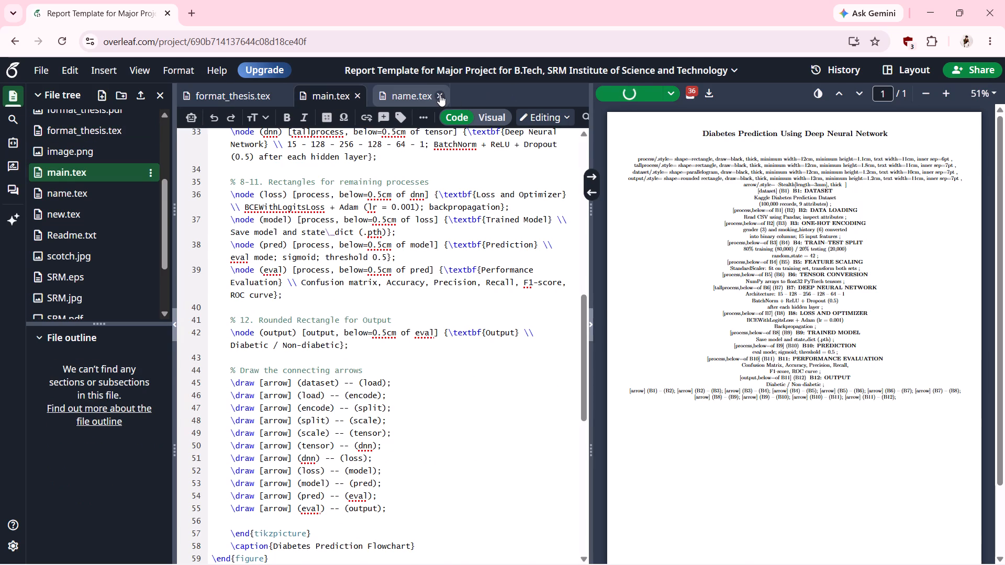
{"action": "left_click", "coordinate": [439, 95]}
{"action": "left_click", "coordinate": [614, 96]}
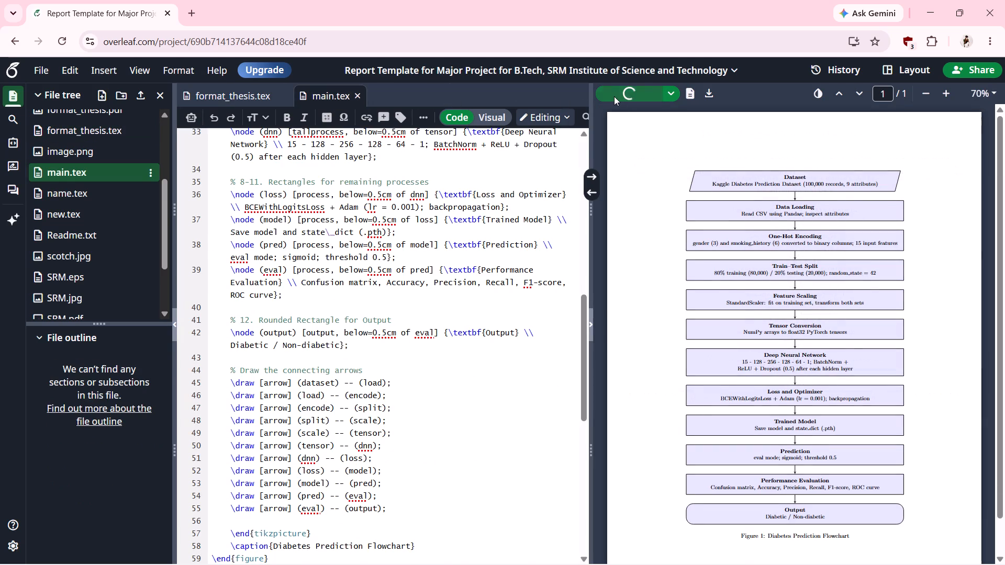
Close main.tex and recompile the project from format_thesis.tex to produce the thesis report PDF.
{"action": "left_click", "coordinate": [357, 94]}
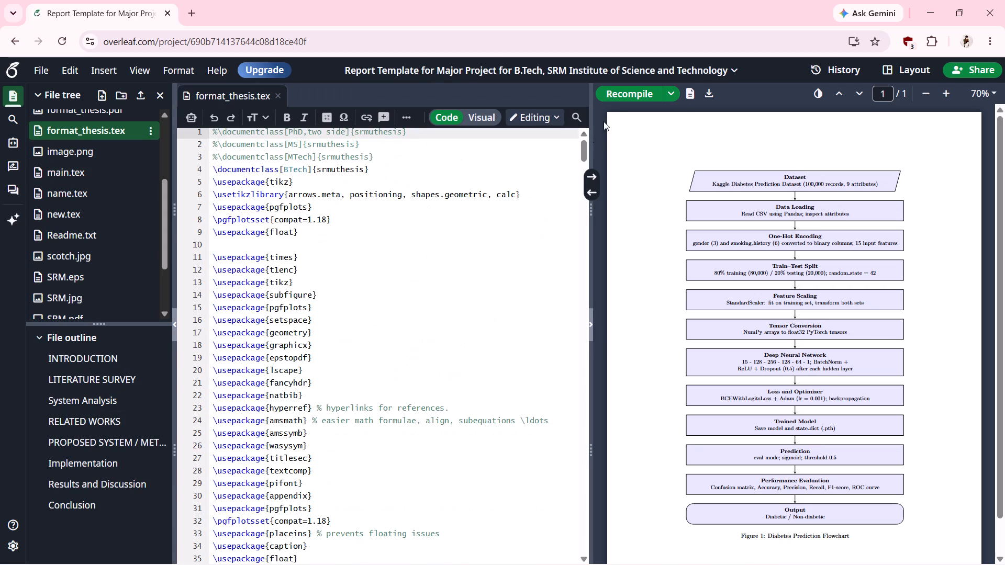
{"action": "left_click", "coordinate": [616, 94]}
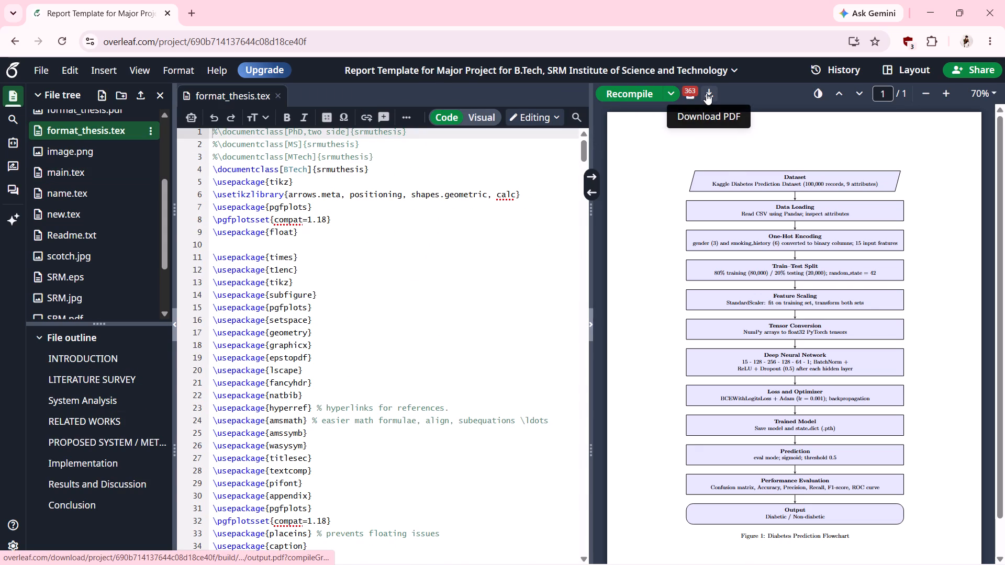
{"action": "left_click", "coordinate": [622, 94]}
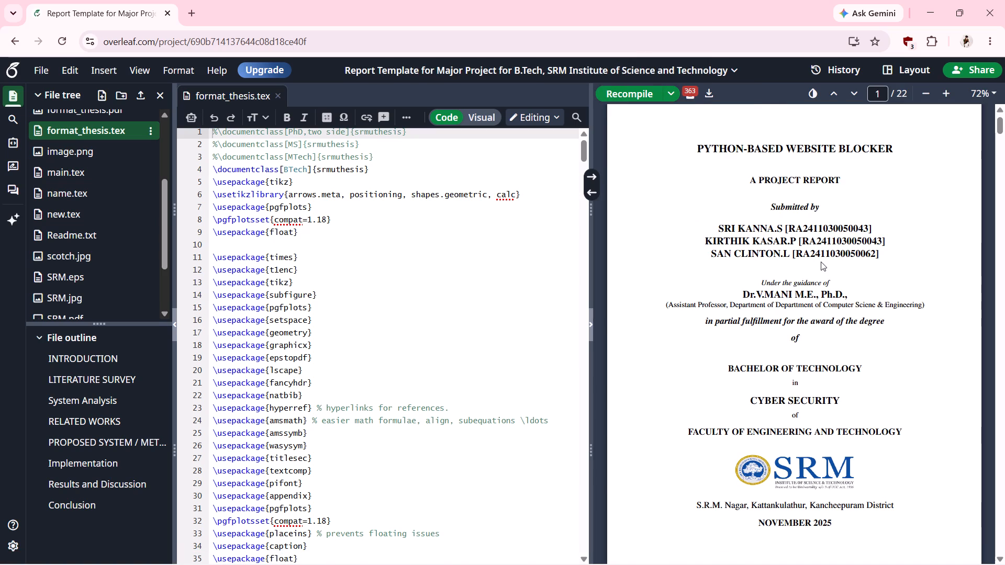
Examine the layout and wording of the cover page and bonafide certificate in the compiled report PDF.
{"action": "scroll", "coordinate": [823, 263], "scroll_direction": "down", "scroll_amount": 5}
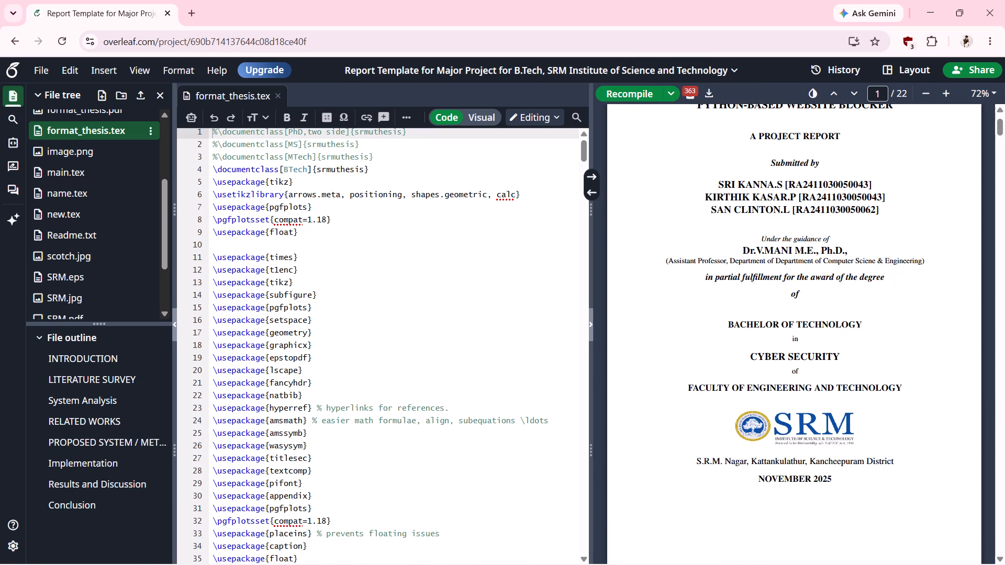
{"action": "scroll", "coordinate": [823, 263], "scroll_direction": "down", "scroll_amount": 4}
{"action": "scroll", "coordinate": [823, 263], "scroll_direction": "up", "scroll_amount": 2}
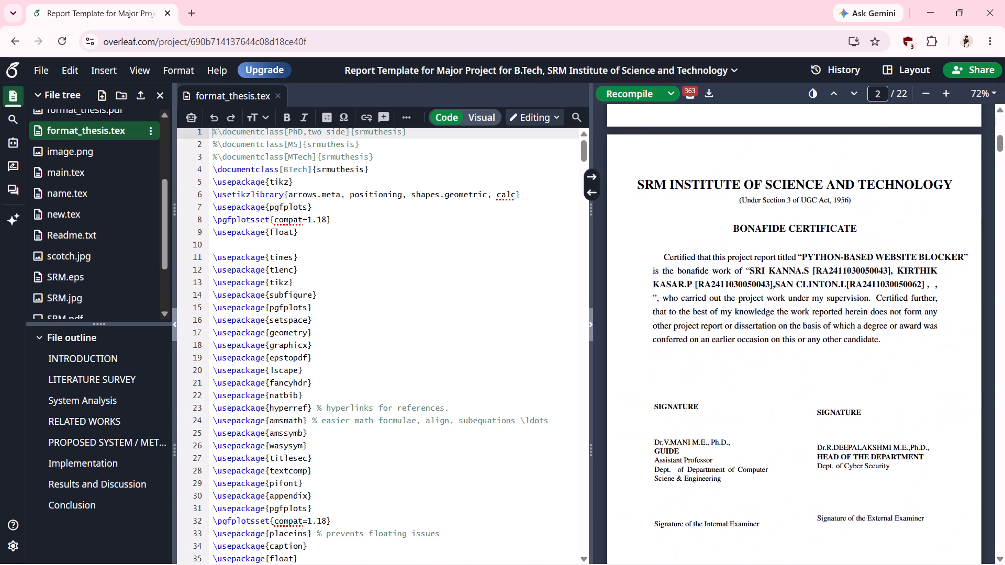
{"action": "scroll", "coordinate": [823, 263], "scroll_direction": "up", "scroll_amount": 3}
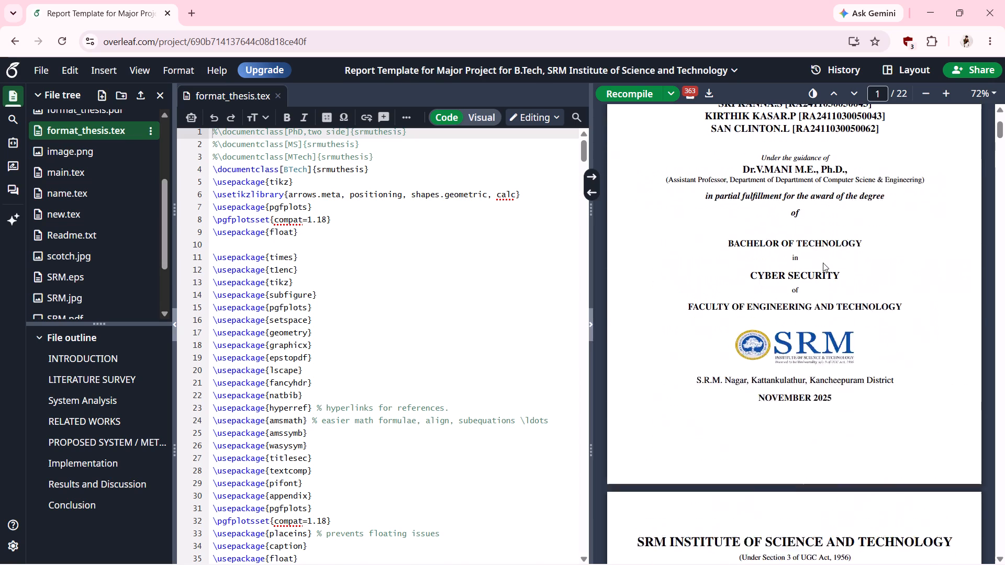
{"action": "scroll", "coordinate": [823, 263], "scroll_direction": "up", "scroll_amount": 3}
{"action": "left_click_drag", "start_coordinate": [698, 177], "coordinate": [849, 356]}
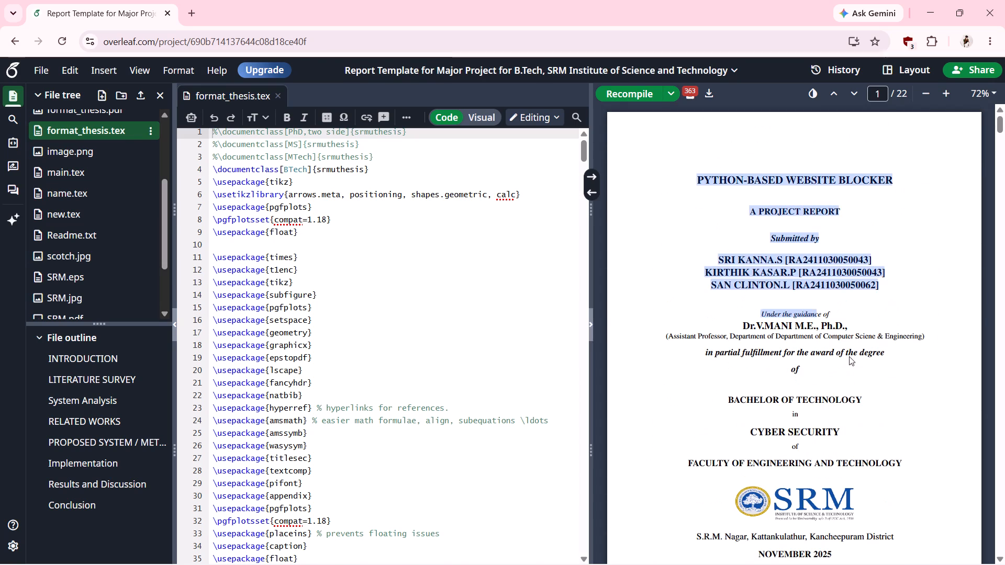
{"action": "left_click_drag", "start_coordinate": [849, 356], "coordinate": [804, 307]}
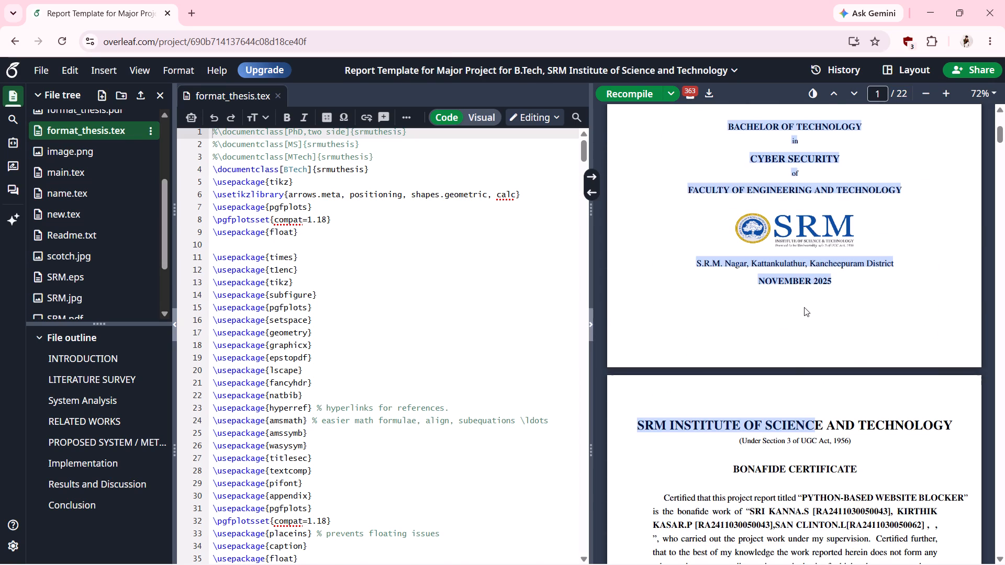
{"action": "left_click_drag", "start_coordinate": [804, 307], "coordinate": [847, 287]}
{"action": "scroll", "coordinate": [847, 287], "scroll_direction": "down", "scroll_amount": 2}
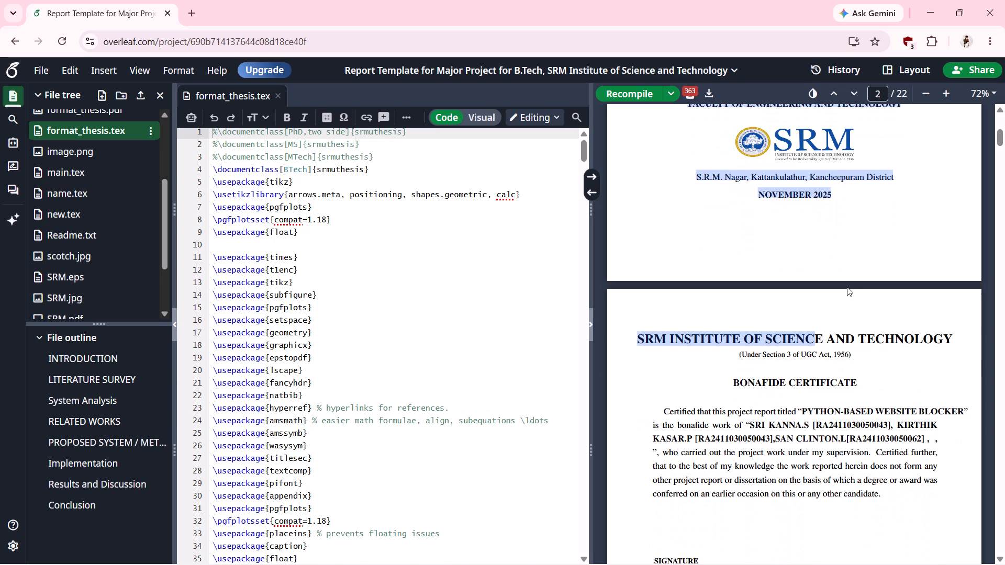
{"action": "scroll", "coordinate": [847, 287], "scroll_direction": "down", "scroll_amount": 3}
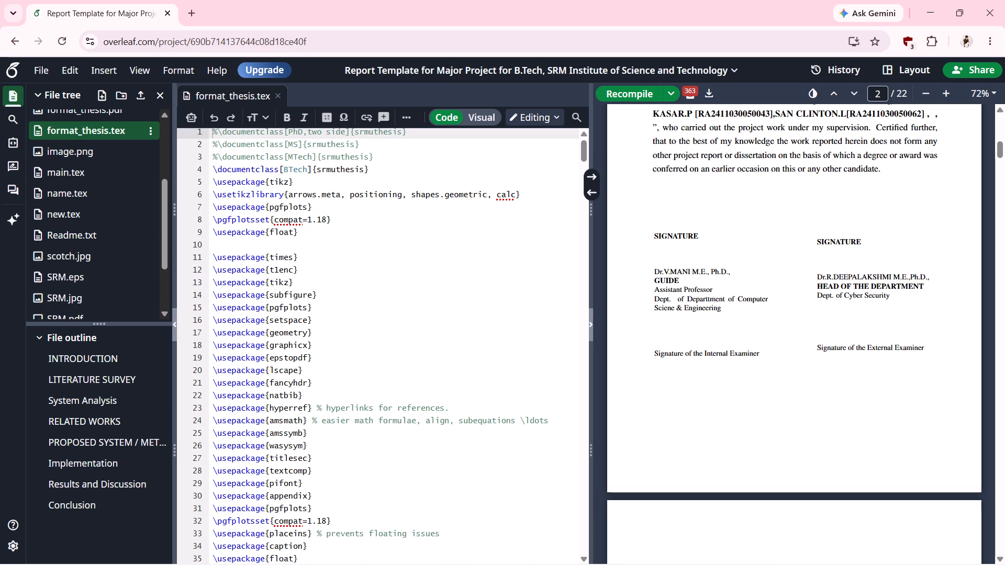
{"action": "scroll", "coordinate": [743, 295], "scroll_direction": "up", "scroll_amount": 2}
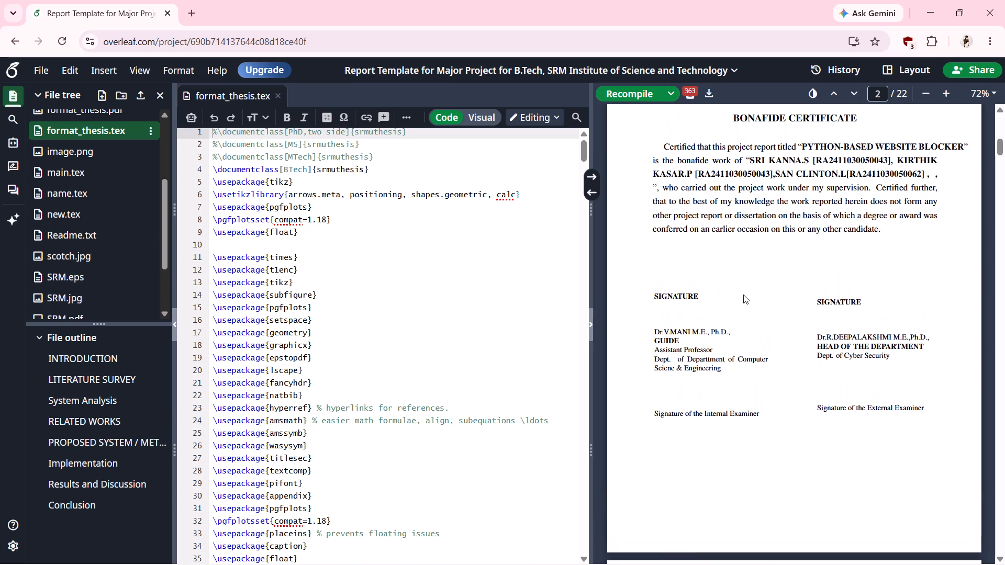
{"action": "scroll", "coordinate": [743, 295], "scroll_direction": "up", "scroll_amount": 2}
{"action": "left_click", "coordinate": [743, 295]}
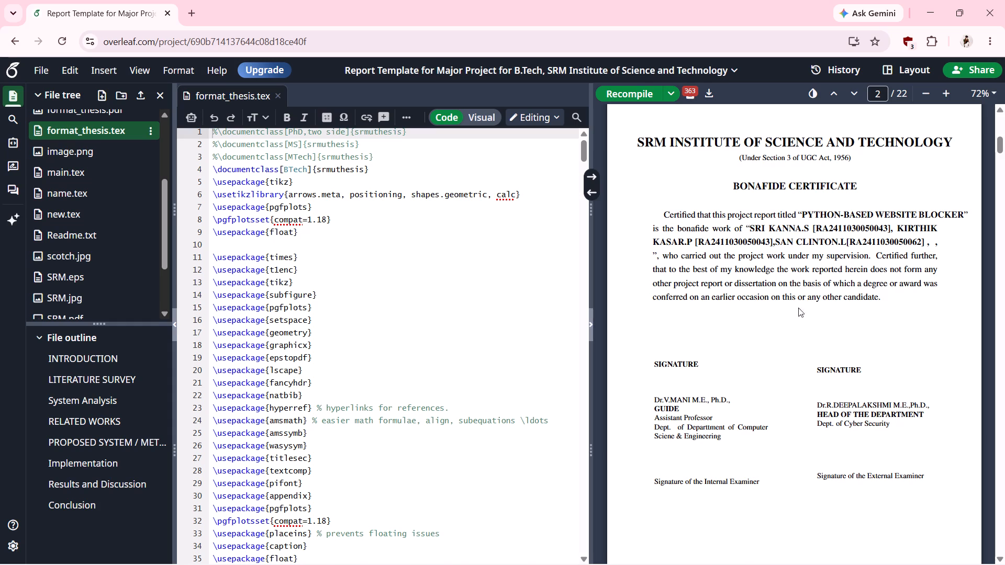
{"action": "scroll", "coordinate": [804, 349], "scroll_direction": "up", "scroll_amount": 2}
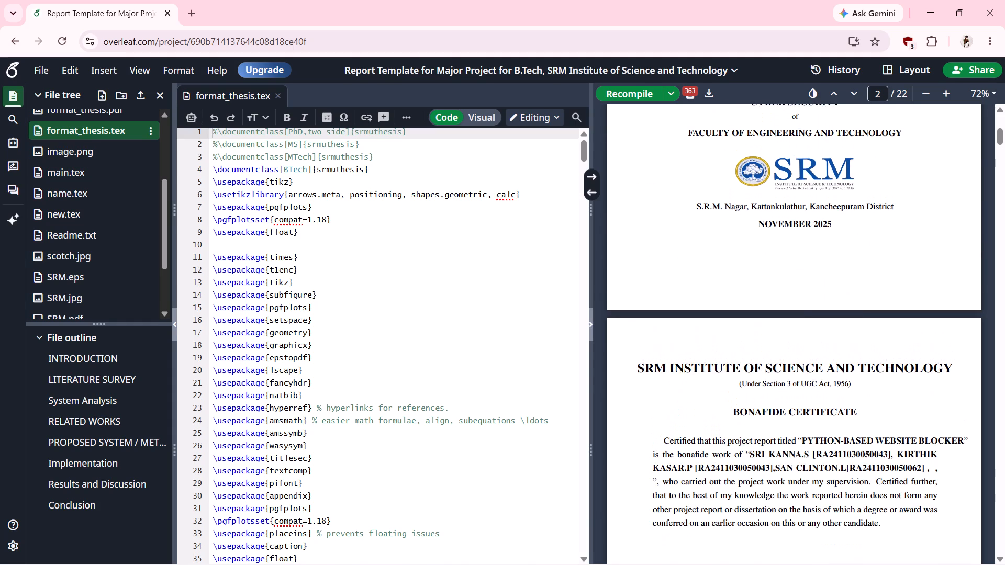
{"action": "scroll", "coordinate": [804, 349], "scroll_direction": "up", "scroll_amount": 5}
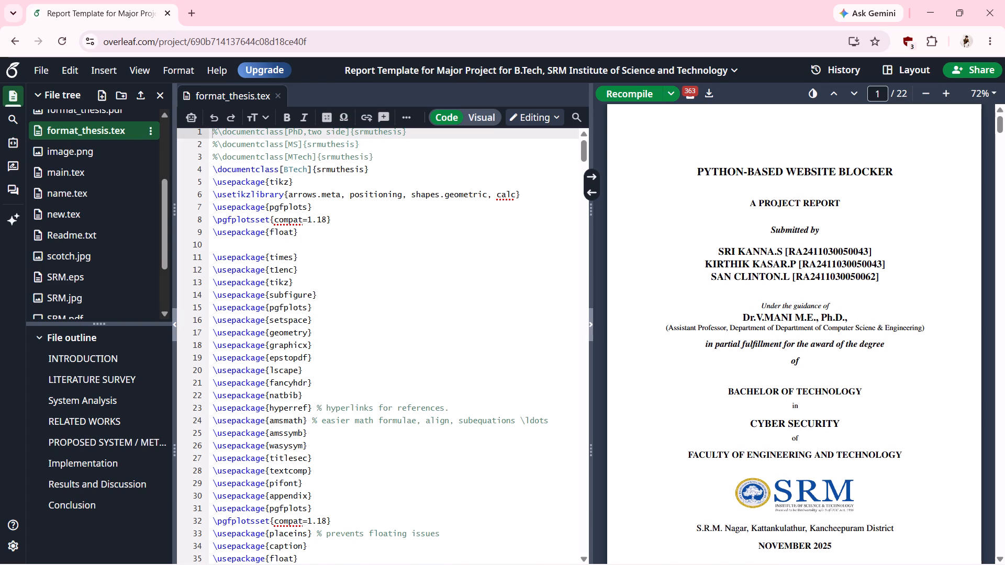
Close the Overleaf project, return to cc2.docx in Word and examine its cover page and bonafide certificate.
{"action": "left_click", "coordinate": [169, 7]}
{"action": "scroll", "coordinate": [364, 292], "scroll_direction": "up", "scroll_amount": 2}
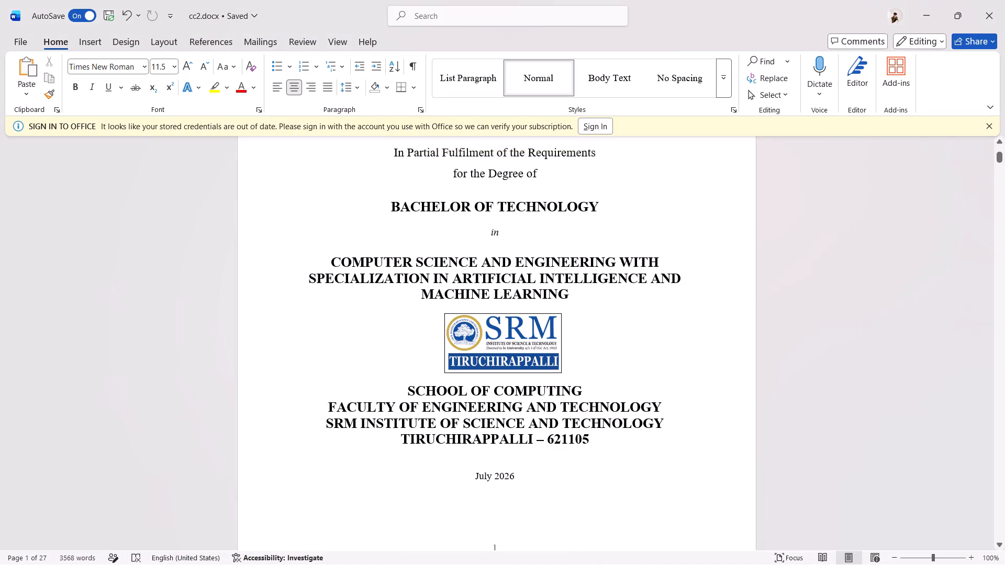
{"action": "scroll", "coordinate": [364, 292], "scroll_direction": "up", "scroll_amount": 5}
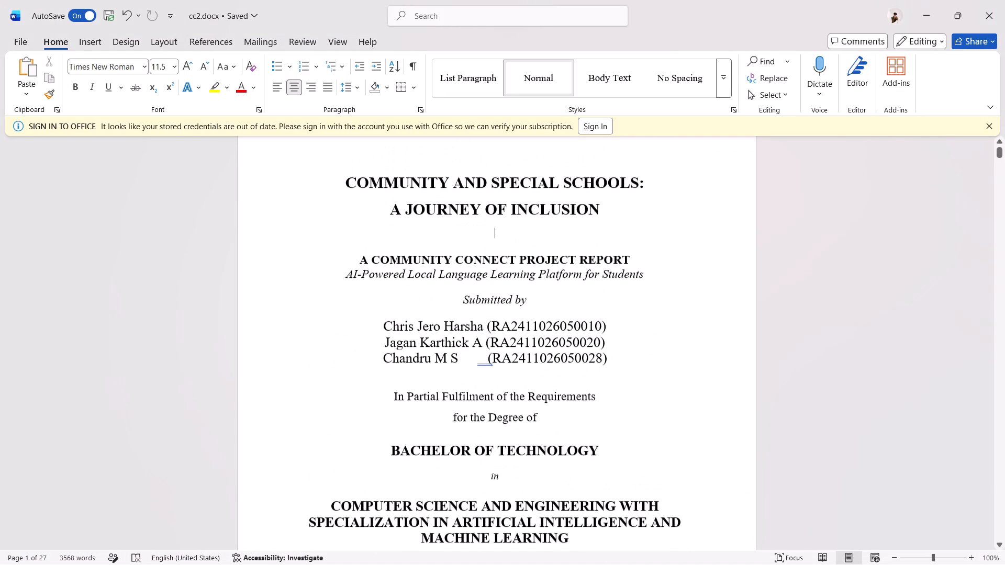
{"action": "scroll", "coordinate": [364, 292], "scroll_direction": "down", "scroll_amount": 6}
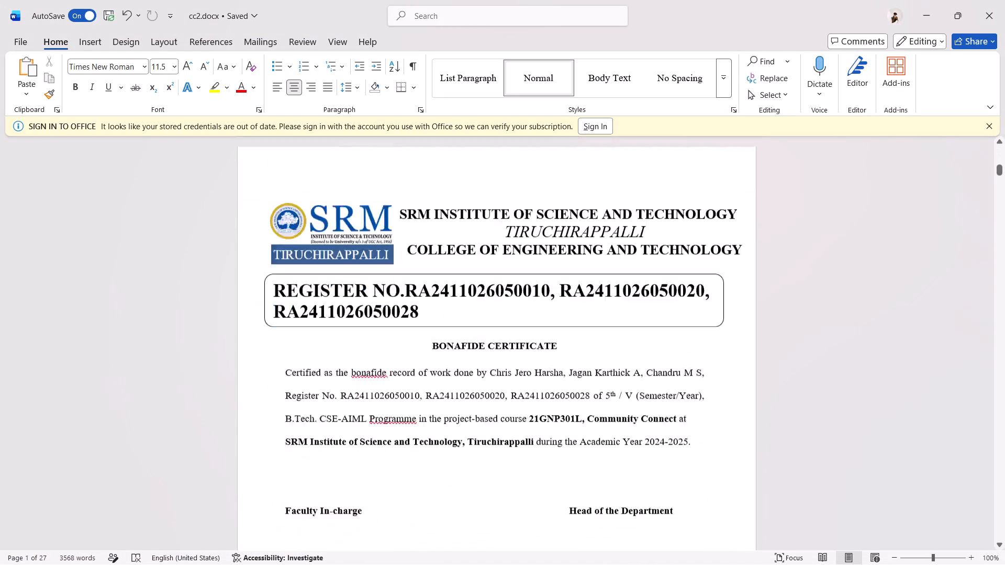
{"action": "scroll", "coordinate": [364, 292], "scroll_direction": "down", "scroll_amount": 4}
{"action": "scroll", "coordinate": [364, 292], "scroll_direction": "up", "scroll_amount": 1}
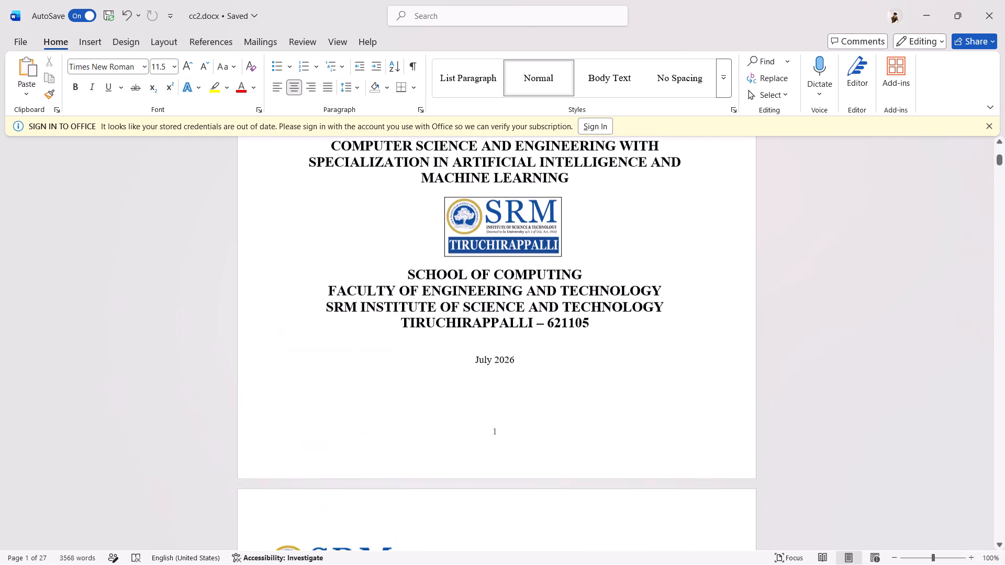
{"action": "scroll", "coordinate": [364, 292], "scroll_direction": "up", "scroll_amount": 10}
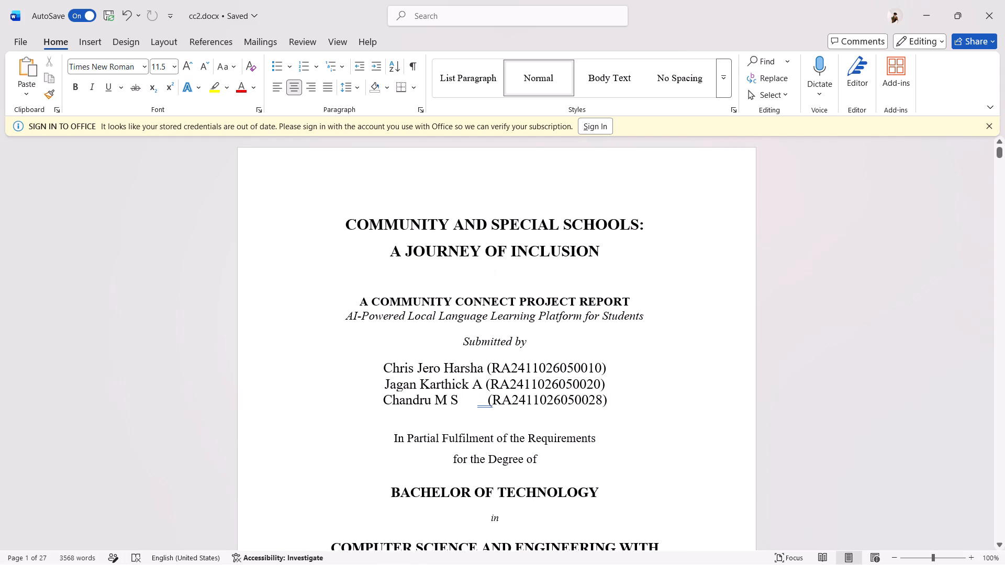
Review the title, submission and degree lines on the cover page of cc2.docx, and close that document.
{"action": "right_click", "coordinate": [319, 276]}
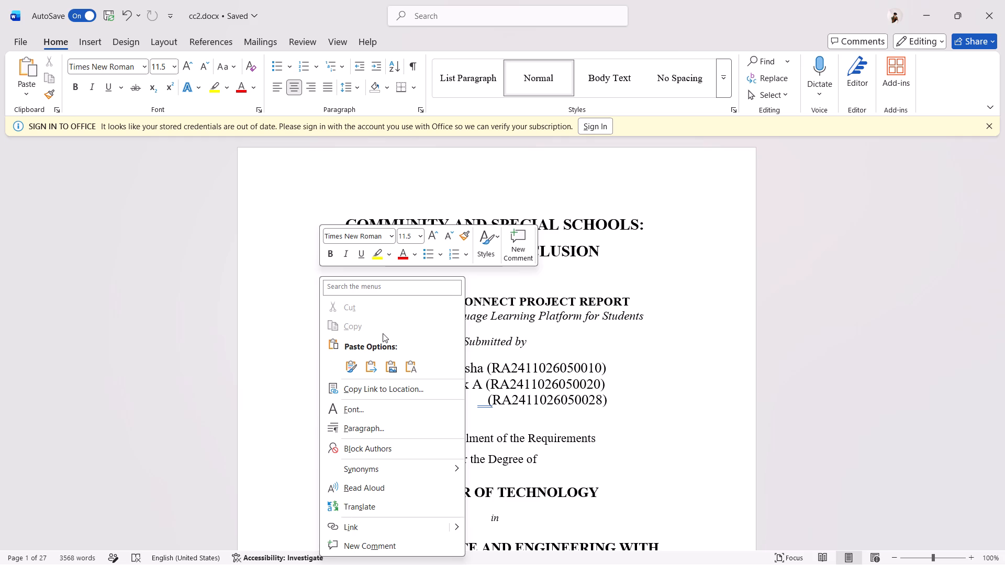
{"action": "left_click", "coordinate": [274, 278]}
{"action": "scroll", "coordinate": [339, 355], "scroll_direction": "up", "scroll_amount": 1}
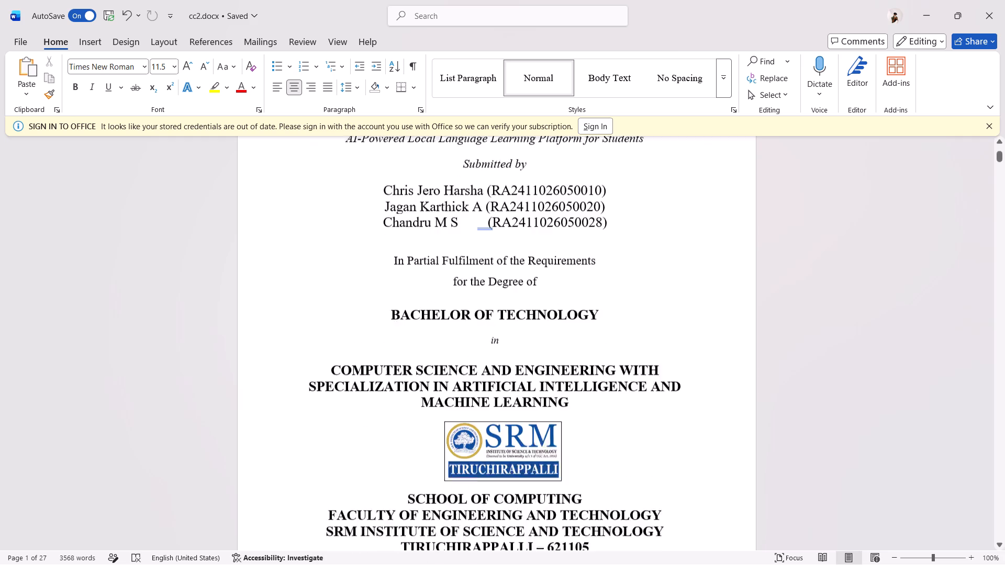
{"action": "scroll", "coordinate": [339, 355], "scroll_direction": "up", "scroll_amount": 2}
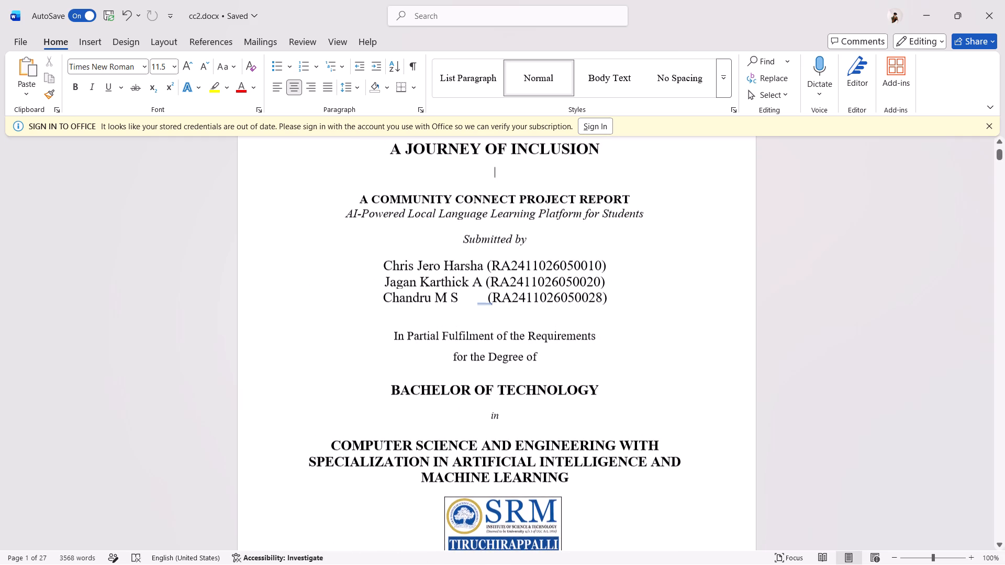
{"action": "scroll", "coordinate": [339, 355], "scroll_direction": "up", "scroll_amount": 4}
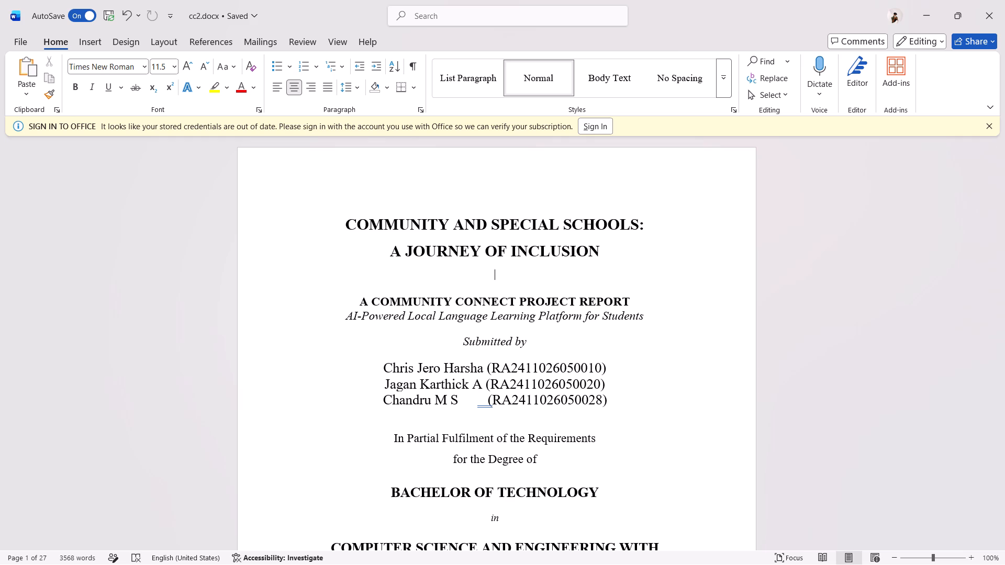
{"action": "left_click", "coordinate": [1004, 0]}
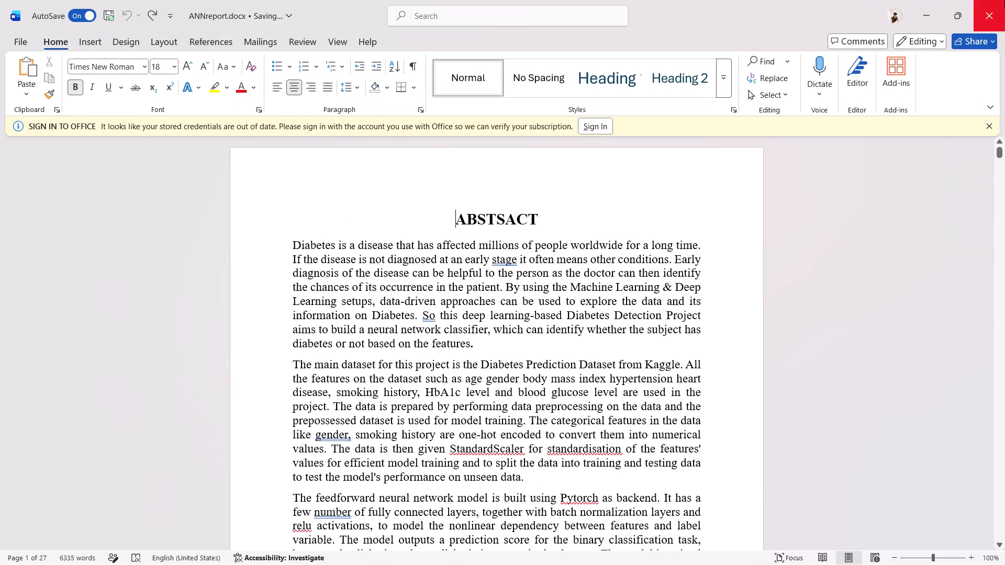
Look over the abstract and the Chapter 1 introduction at the beginning of ANNreport.docx.
{"action": "scroll", "coordinate": [499, 451], "scroll_direction": "up", "scroll_amount": 2}
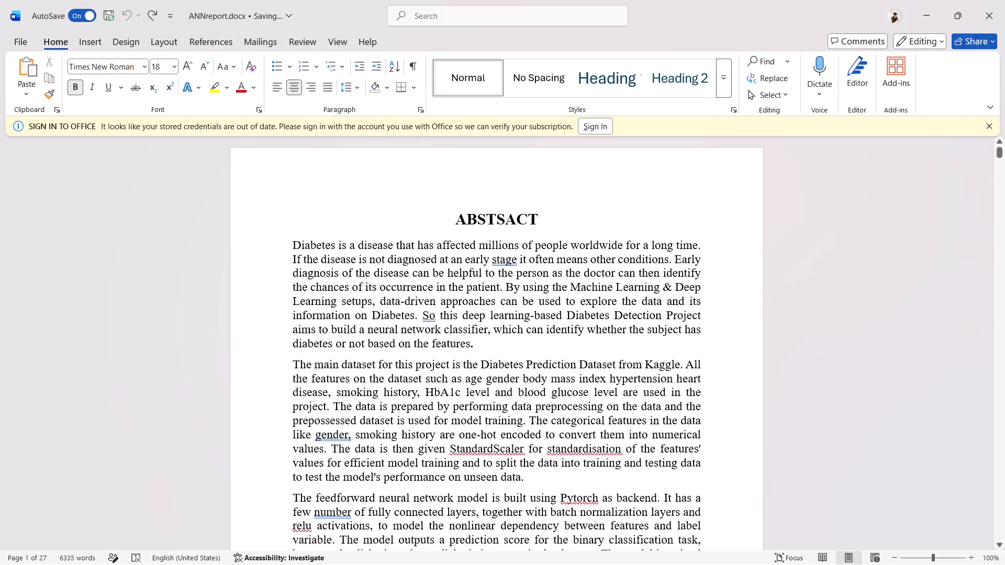
{"action": "left_click", "coordinate": [506, 261]}
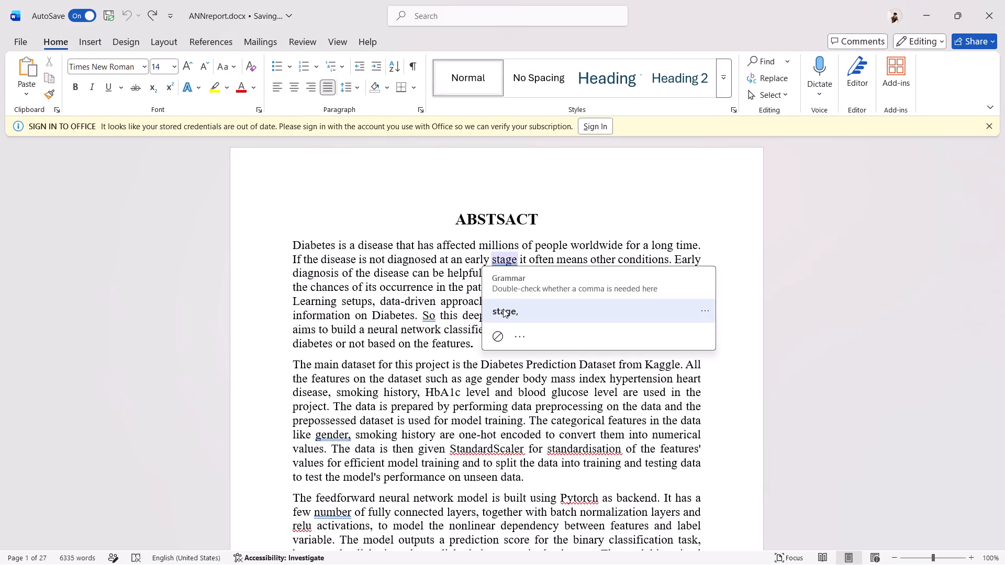
{"action": "left_click", "coordinate": [561, 197]}
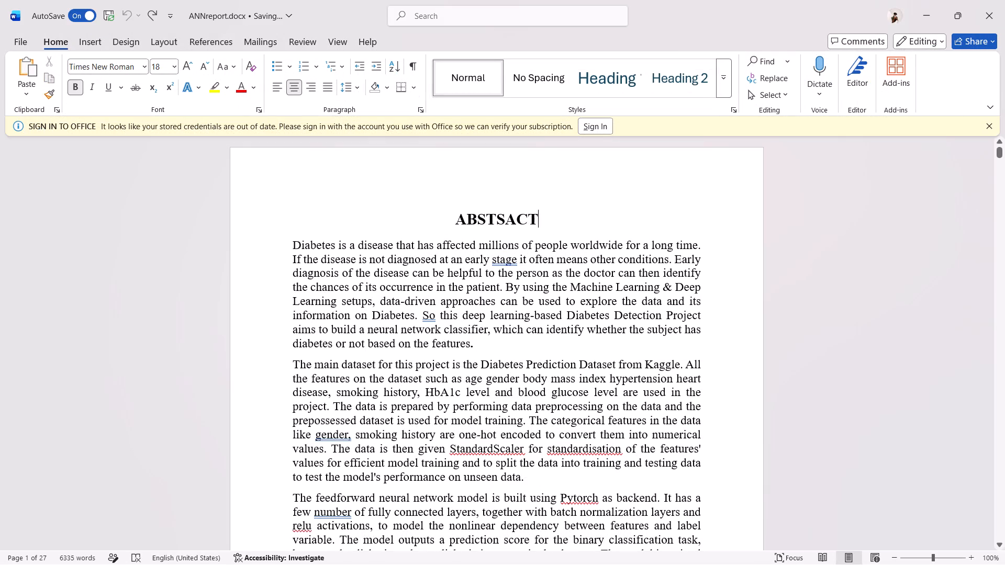
{"action": "scroll", "coordinate": [549, 318], "scroll_direction": "down", "scroll_amount": 3}
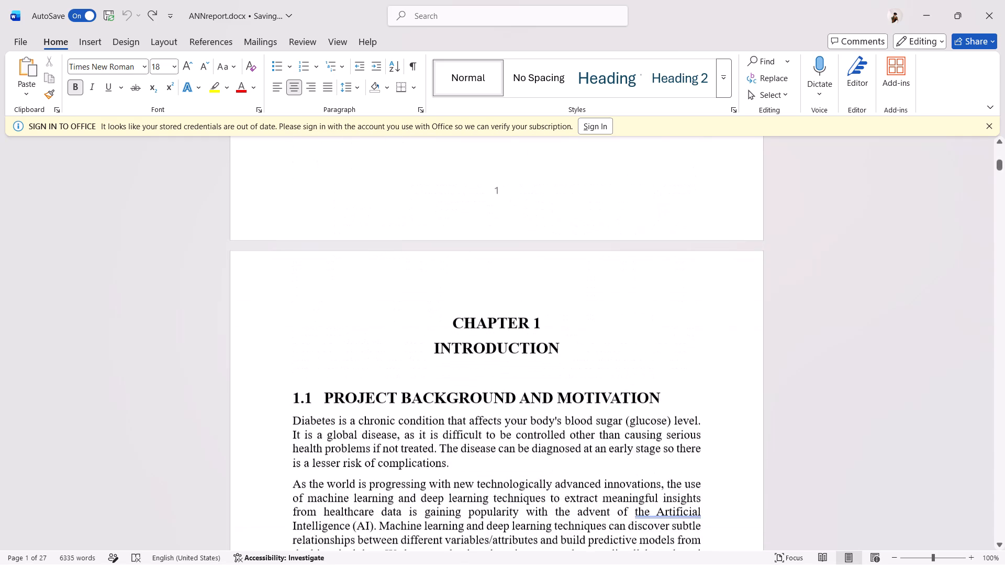
{"action": "scroll", "coordinate": [549, 318], "scroll_direction": "down", "scroll_amount": 3}
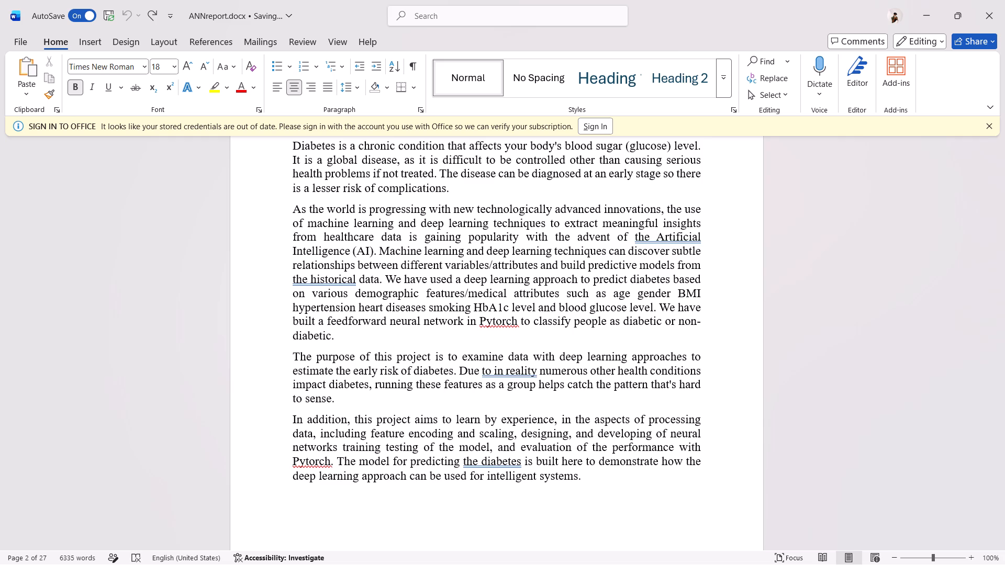
{"action": "scroll", "coordinate": [549, 318], "scroll_direction": "up", "scroll_amount": 10}
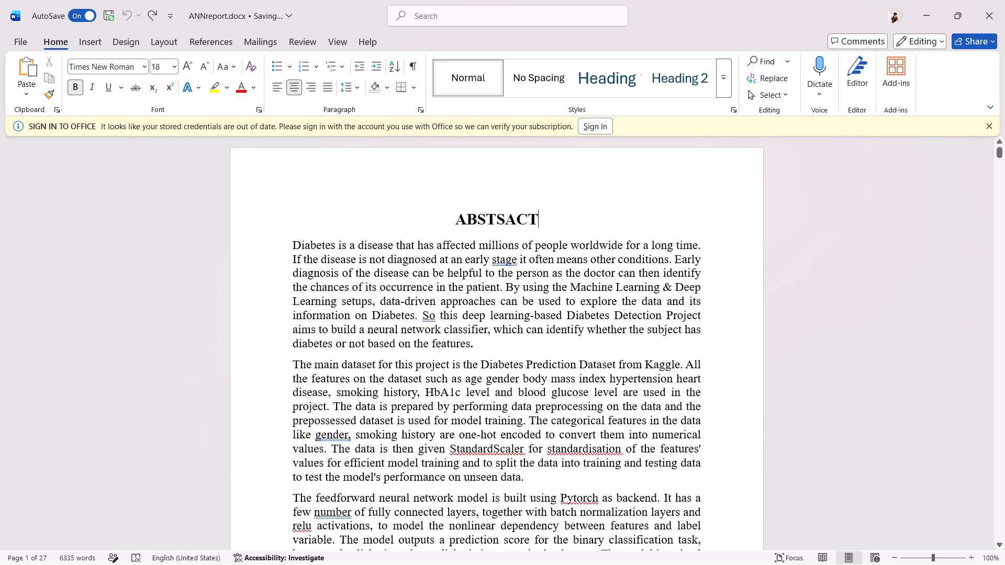
Insert a blank page in front of the ABSTSACT heading in ANNreport.docx.
{"action": "left_click", "coordinate": [452, 219]}
{"action": "left_click", "coordinate": [86, 40]}
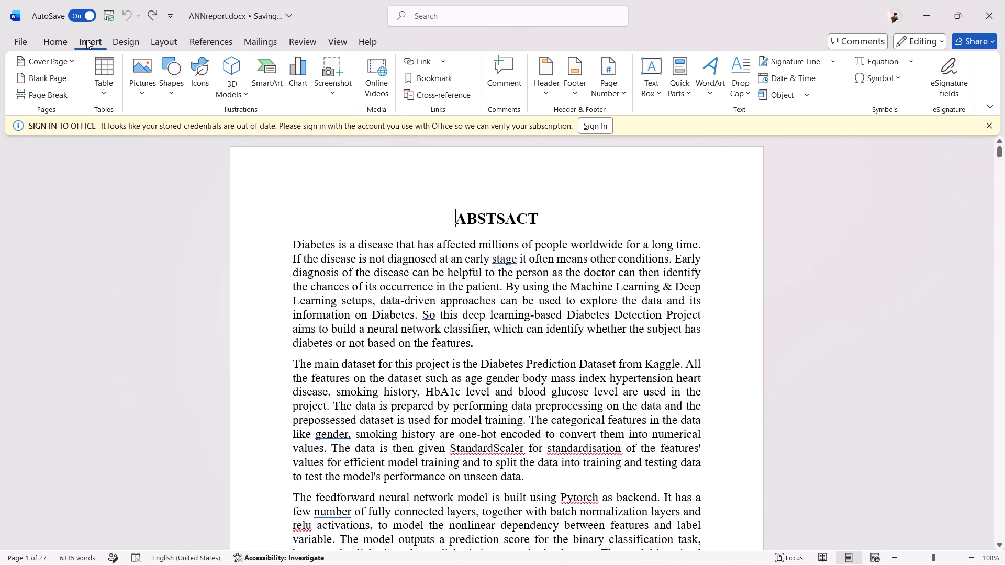
{"action": "left_click", "coordinate": [36, 80]}
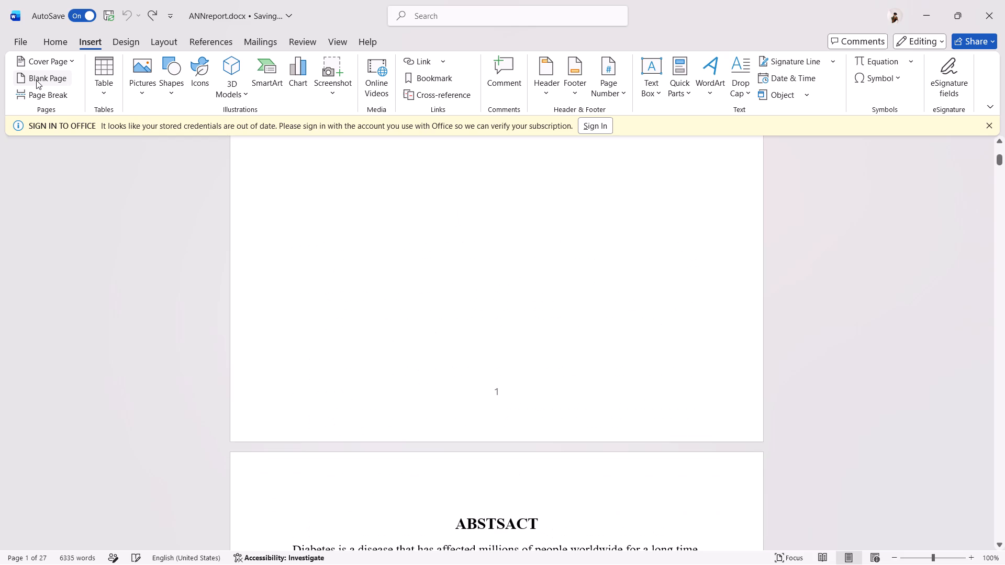
{"action": "scroll", "coordinate": [153, 235], "scroll_direction": "up", "scroll_amount": 6}
{"action": "scroll", "coordinate": [260, 284], "scroll_direction": "up", "scroll_amount": 1}
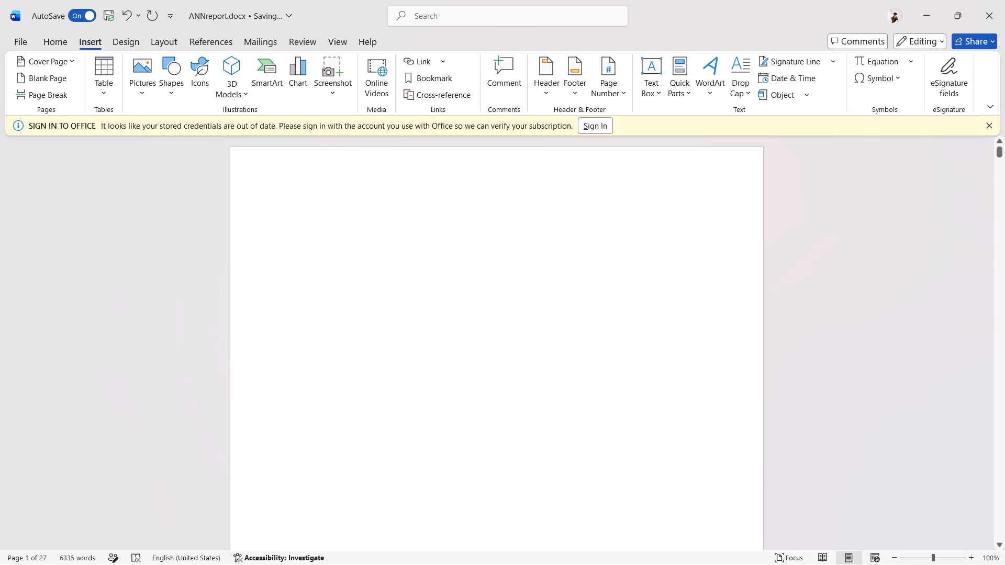
{"action": "scroll", "coordinate": [260, 284], "scroll_direction": "up", "scroll_amount": 1}
Insert a second blank page at the start of the report.
{"action": "left_click", "coordinate": [278, 163]}
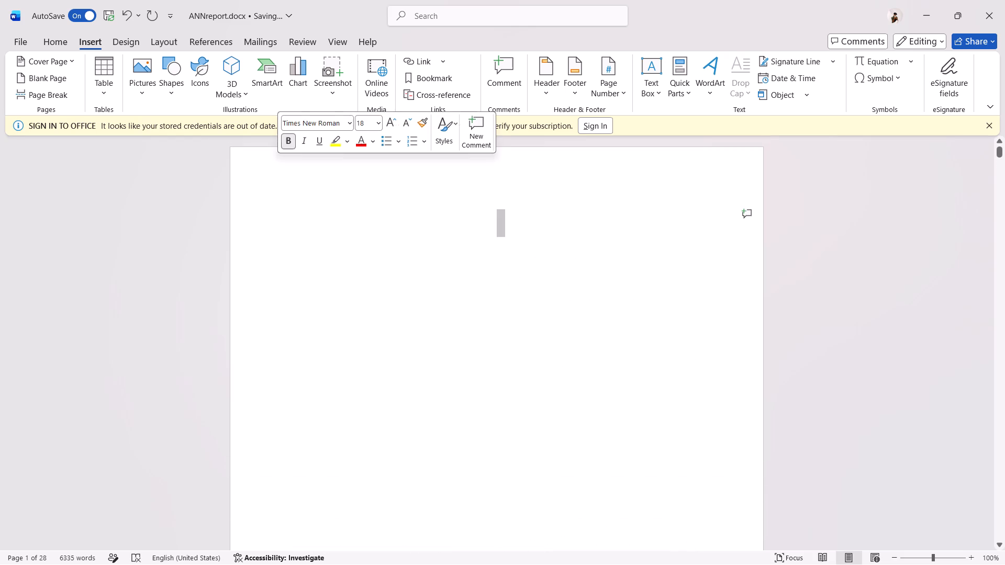
{"action": "left_click", "coordinate": [253, 174]}
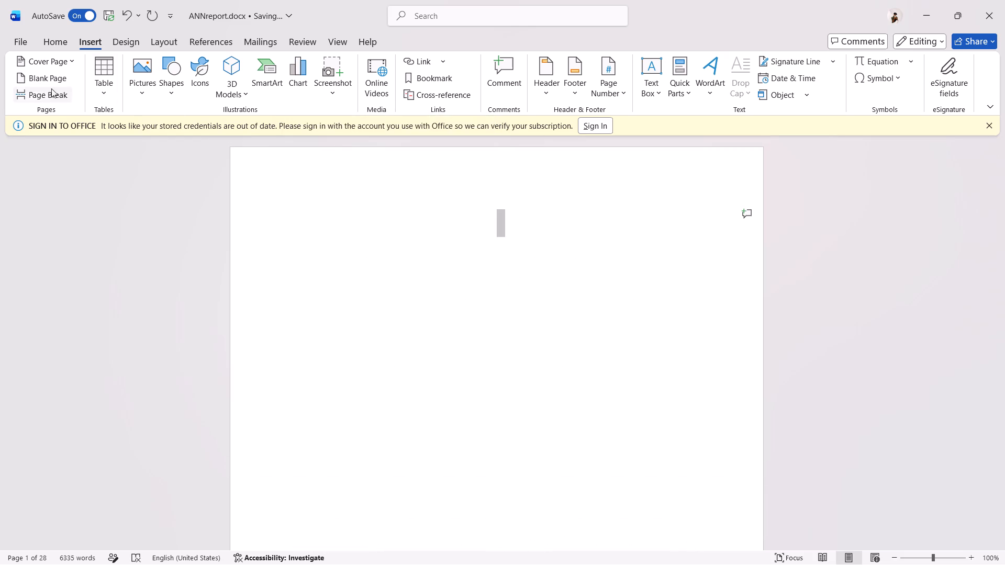
{"action": "left_click", "coordinate": [42, 77]}
{"action": "scroll", "coordinate": [185, 265], "scroll_direction": "down", "scroll_amount": 2}
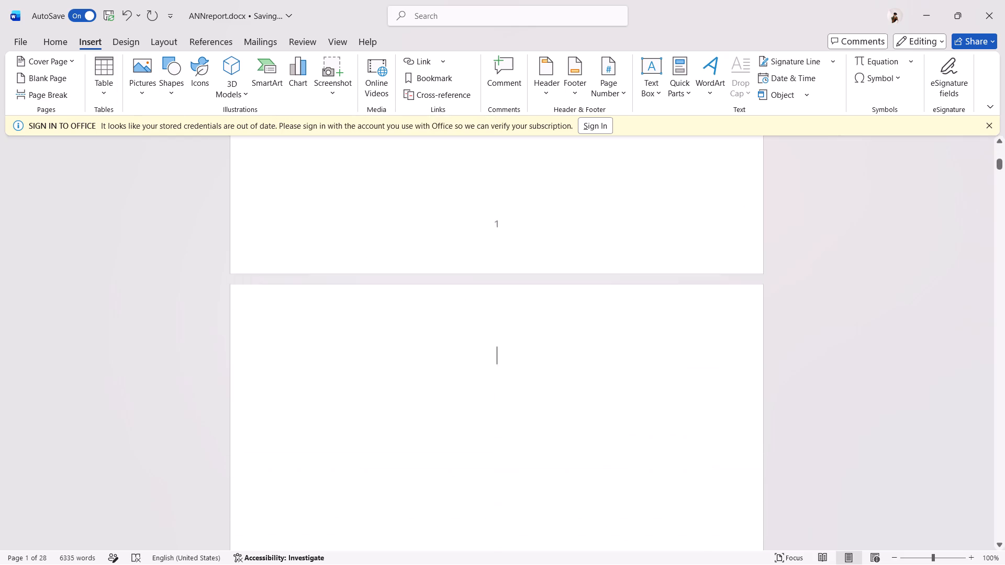
{"action": "scroll", "coordinate": [185, 265], "scroll_direction": "down", "scroll_amount": 2}
{"action": "scroll", "coordinate": [185, 265], "scroll_direction": "up", "scroll_amount": 4}
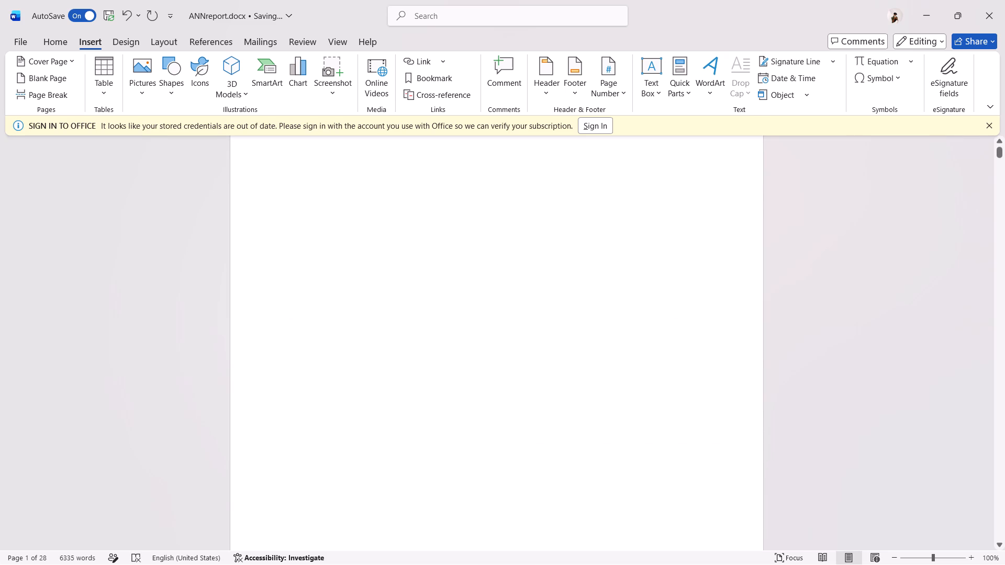
{"action": "scroll", "coordinate": [185, 265], "scroll_direction": "up", "scroll_amount": 6}
Insert a third blank page at the beginning of the report.
{"action": "left_click", "coordinate": [268, 163]}
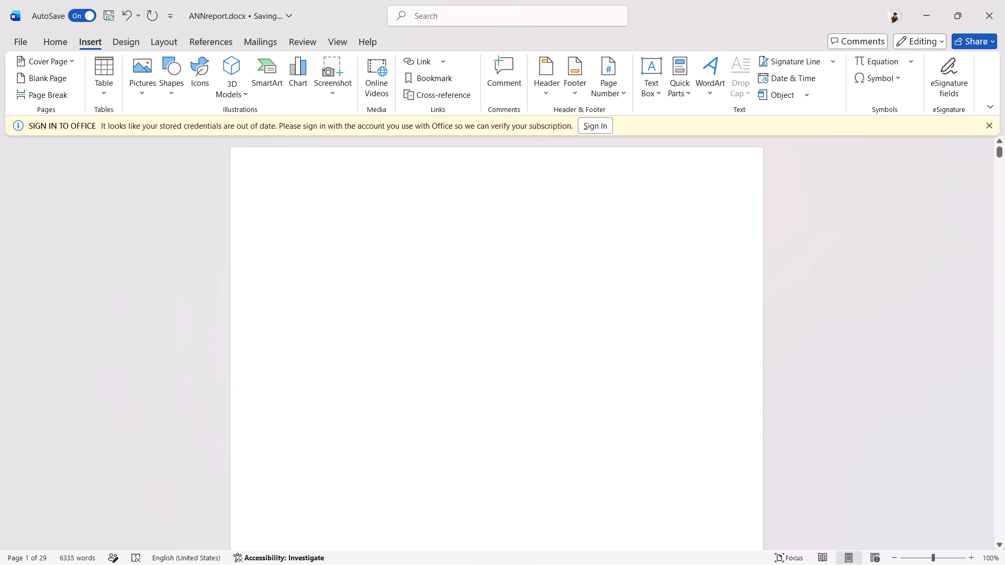
{"action": "left_click", "coordinate": [49, 75]}
{"action": "scroll", "coordinate": [246, 255], "scroll_direction": "down", "scroll_amount": 13}
{"action": "scroll", "coordinate": [246, 255], "scroll_direction": "up", "scroll_amount": 1}
{"action": "scroll", "coordinate": [246, 255], "scroll_direction": "down", "scroll_amount": 1}
{"action": "scroll", "coordinate": [246, 255], "scroll_direction": "up", "scroll_amount": 1}
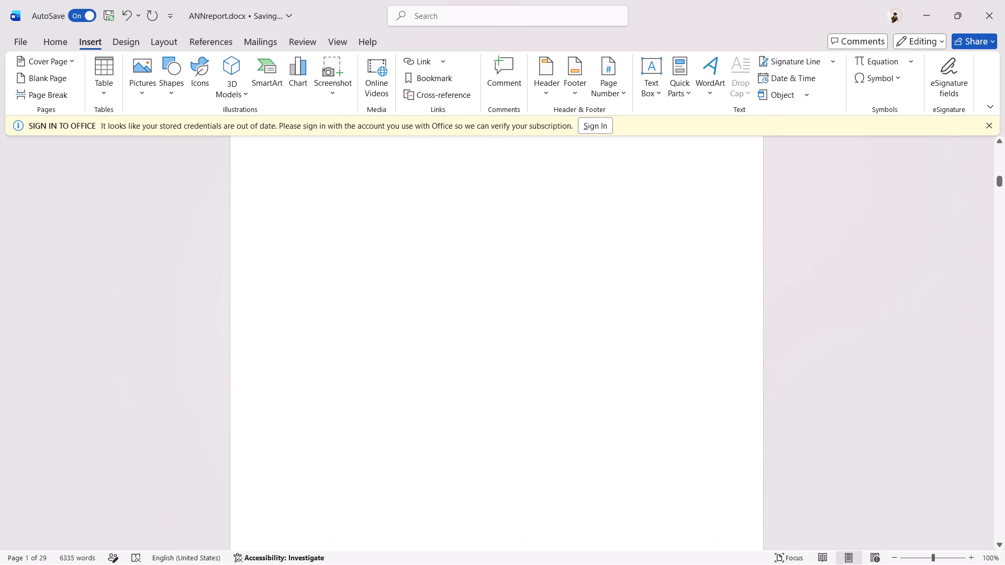
{"action": "scroll", "coordinate": [246, 255], "scroll_direction": "up", "scroll_amount": 2}
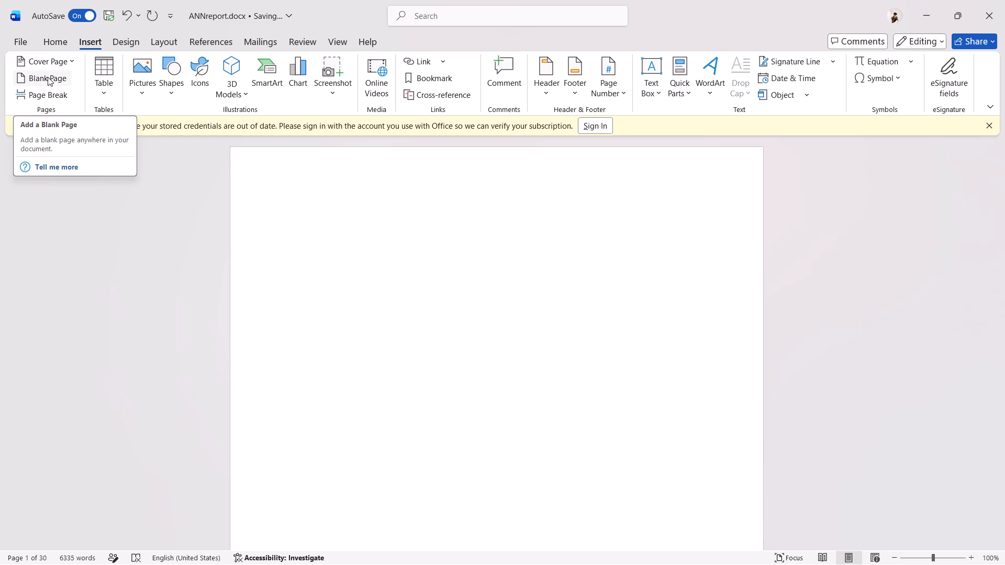
Add a fourth blank page ahead of the abstract and check the run of blank pages before it.
{"action": "left_click", "coordinate": [48, 77]}
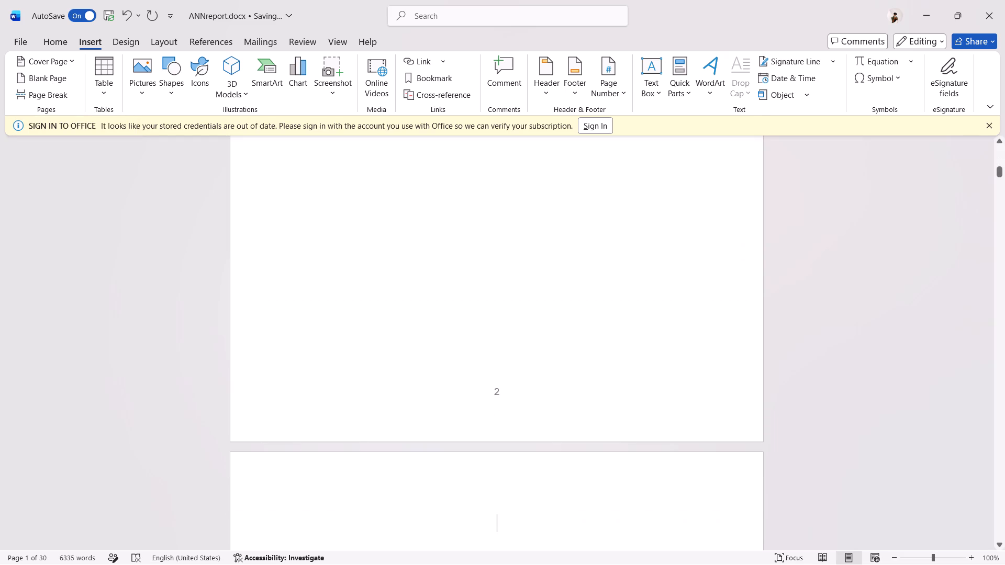
{"action": "scroll", "coordinate": [329, 297], "scroll_direction": "up", "scroll_amount": 20}
{"action": "scroll", "coordinate": [329, 297], "scroll_direction": "up", "scroll_amount": 2}
{"action": "scroll", "coordinate": [329, 297], "scroll_direction": "up", "scroll_amount": 20}
{"action": "scroll", "coordinate": [329, 297], "scroll_direction": "up", "scroll_amount": 20}
{"action": "scroll", "coordinate": [329, 297], "scroll_direction": "up", "scroll_amount": 20}
{"action": "scroll", "coordinate": [329, 297], "scroll_direction": "down", "scroll_amount": 20}
{"action": "scroll", "coordinate": [329, 297], "scroll_direction": "down", "scroll_amount": 20}
{"action": "scroll", "coordinate": [329, 297], "scroll_direction": "down", "scroll_amount": 20}
{"action": "scroll", "coordinate": [329, 297], "scroll_direction": "down", "scroll_amount": 3}
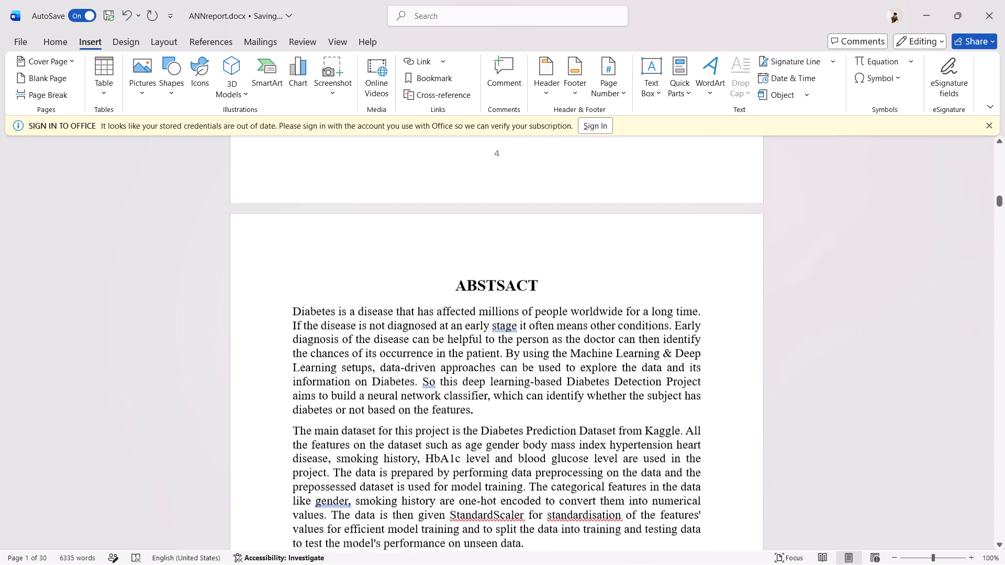
{"action": "scroll", "coordinate": [329, 297], "scroll_direction": "down", "scroll_amount": 3}
{"action": "scroll", "coordinate": [329, 297], "scroll_direction": "up", "scroll_amount": 1}
{"action": "scroll", "coordinate": [329, 297], "scroll_direction": "down", "scroll_amount": 1}
{"action": "scroll", "coordinate": [329, 297], "scroll_direction": "up", "scroll_amount": 1}
{"action": "scroll", "coordinate": [329, 297], "scroll_direction": "down", "scroll_amount": 1}
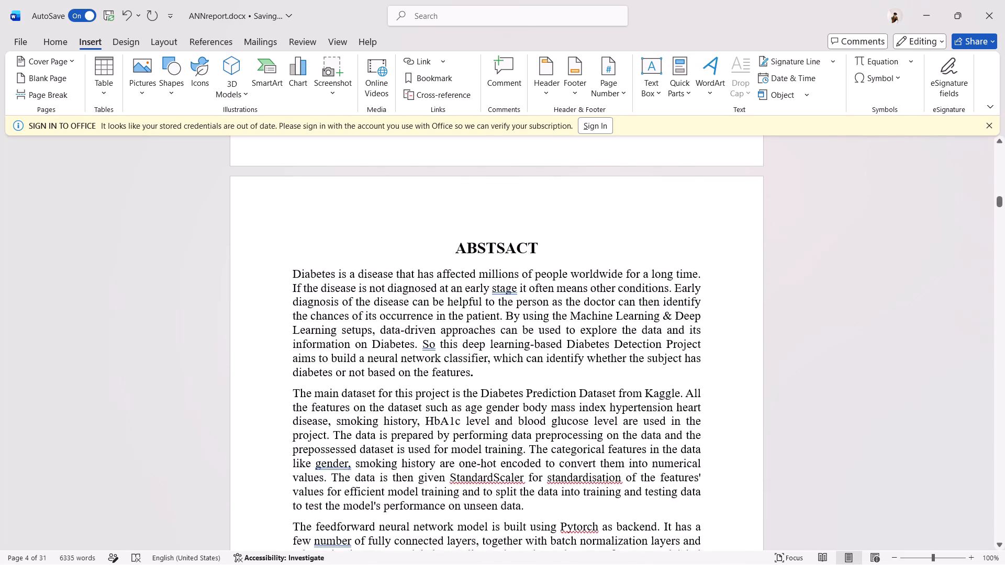
{"action": "scroll", "coordinate": [329, 297], "scroll_direction": "down", "scroll_amount": 10}
{"action": "scroll", "coordinate": [329, 297], "scroll_direction": "up", "scroll_amount": 20}
{"action": "scroll", "coordinate": [329, 297], "scroll_direction": "up", "scroll_amount": 20}
{"action": "scroll", "coordinate": [329, 297], "scroll_direction": "up", "scroll_amount": 20}
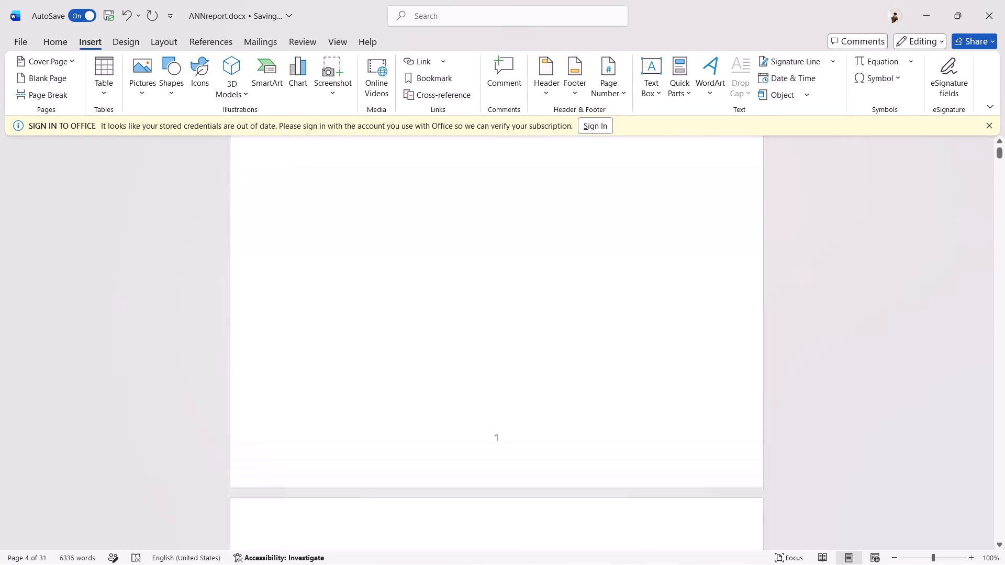
{"action": "scroll", "coordinate": [329, 297], "scroll_direction": "up", "scroll_amount": 14}
{"action": "scroll", "coordinate": [329, 297], "scroll_direction": "up", "scroll_amount": 20}
{"action": "scroll", "coordinate": [329, 297], "scroll_direction": "up", "scroll_amount": 7}
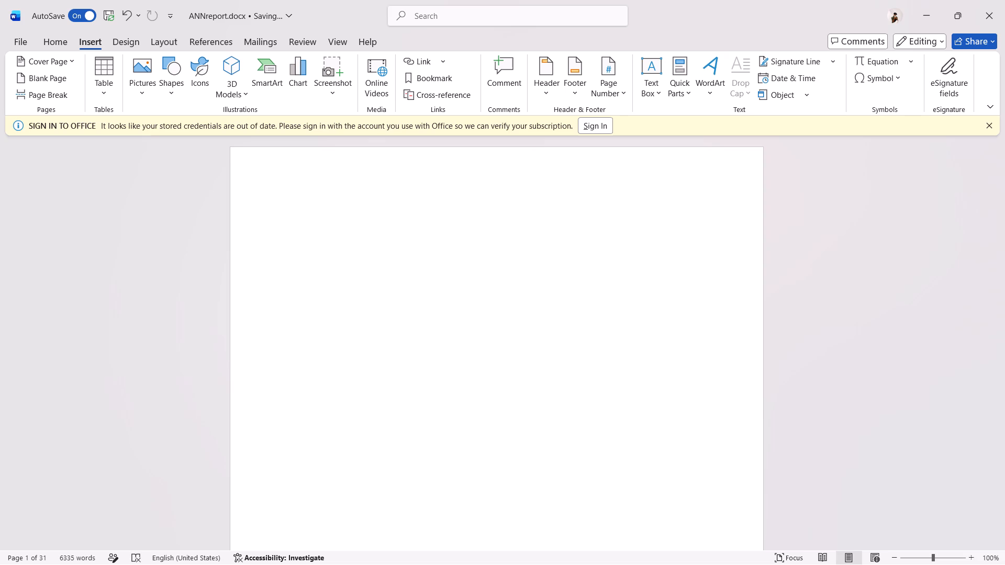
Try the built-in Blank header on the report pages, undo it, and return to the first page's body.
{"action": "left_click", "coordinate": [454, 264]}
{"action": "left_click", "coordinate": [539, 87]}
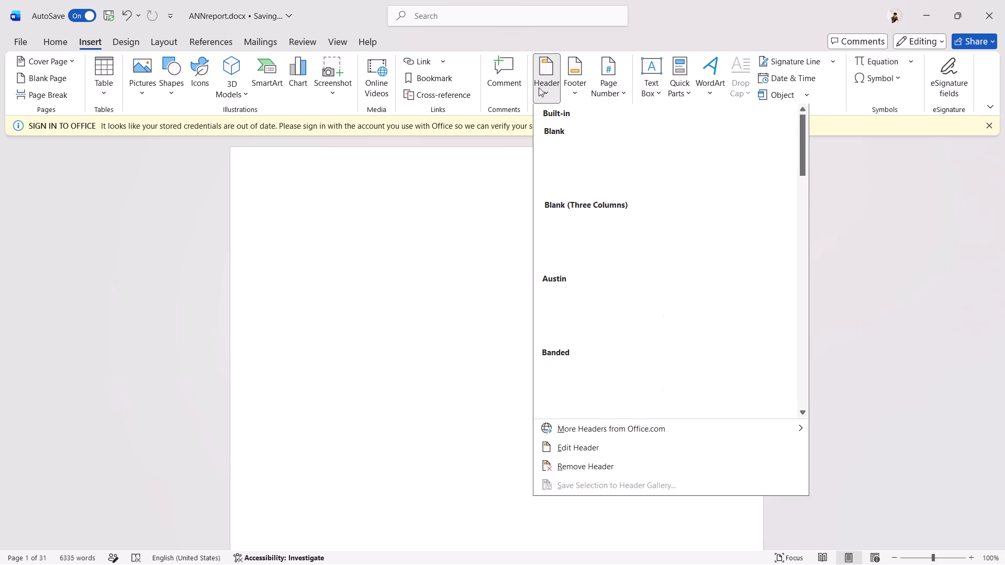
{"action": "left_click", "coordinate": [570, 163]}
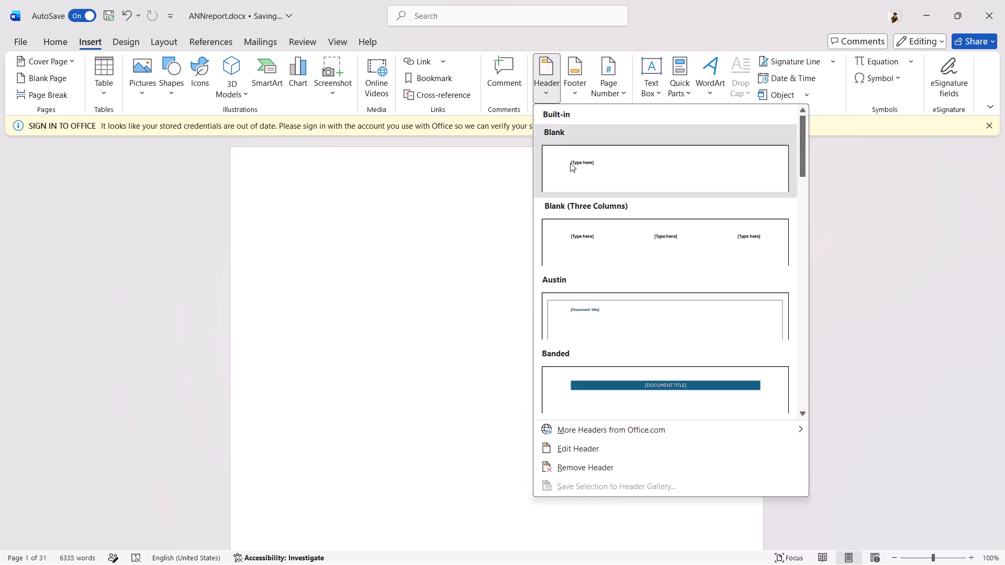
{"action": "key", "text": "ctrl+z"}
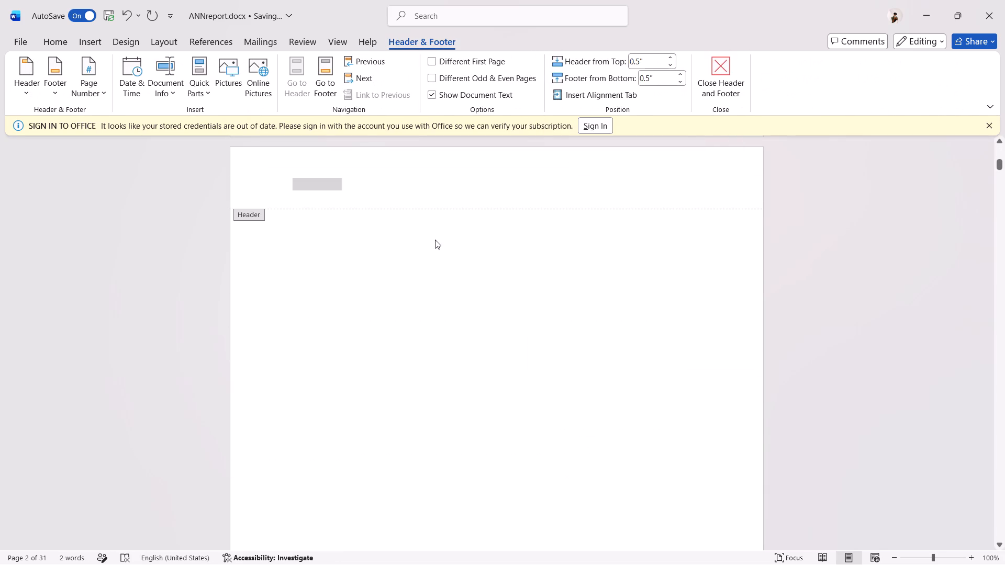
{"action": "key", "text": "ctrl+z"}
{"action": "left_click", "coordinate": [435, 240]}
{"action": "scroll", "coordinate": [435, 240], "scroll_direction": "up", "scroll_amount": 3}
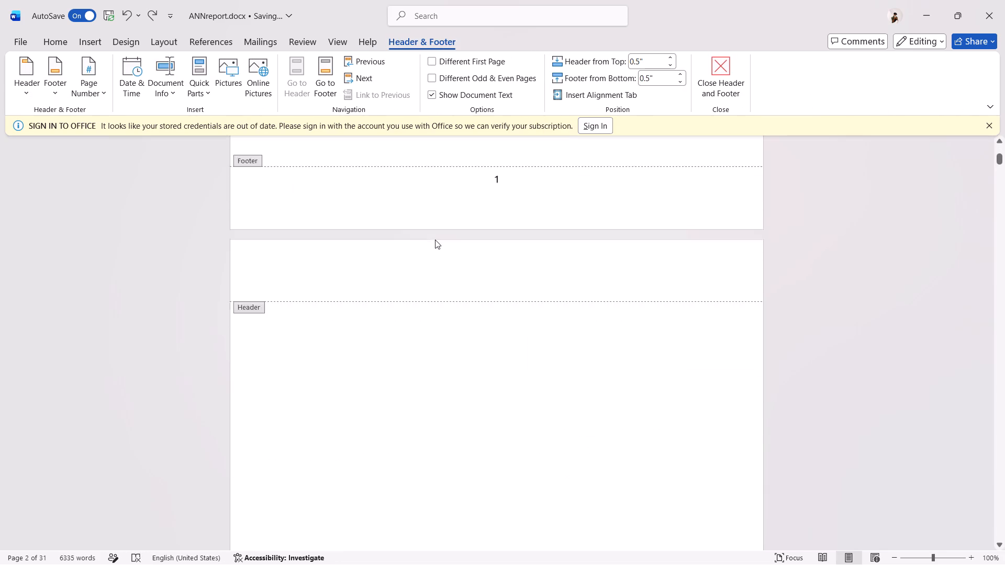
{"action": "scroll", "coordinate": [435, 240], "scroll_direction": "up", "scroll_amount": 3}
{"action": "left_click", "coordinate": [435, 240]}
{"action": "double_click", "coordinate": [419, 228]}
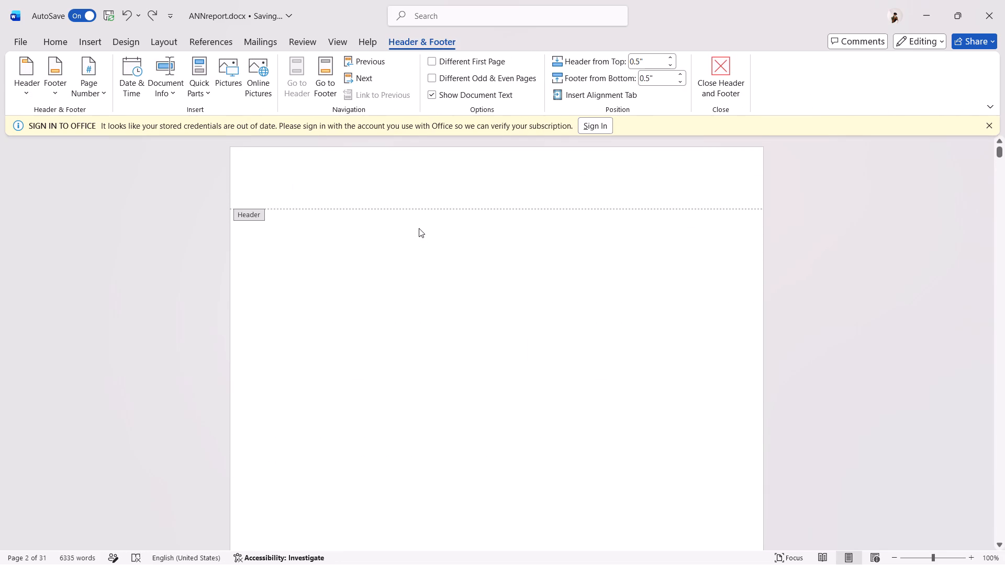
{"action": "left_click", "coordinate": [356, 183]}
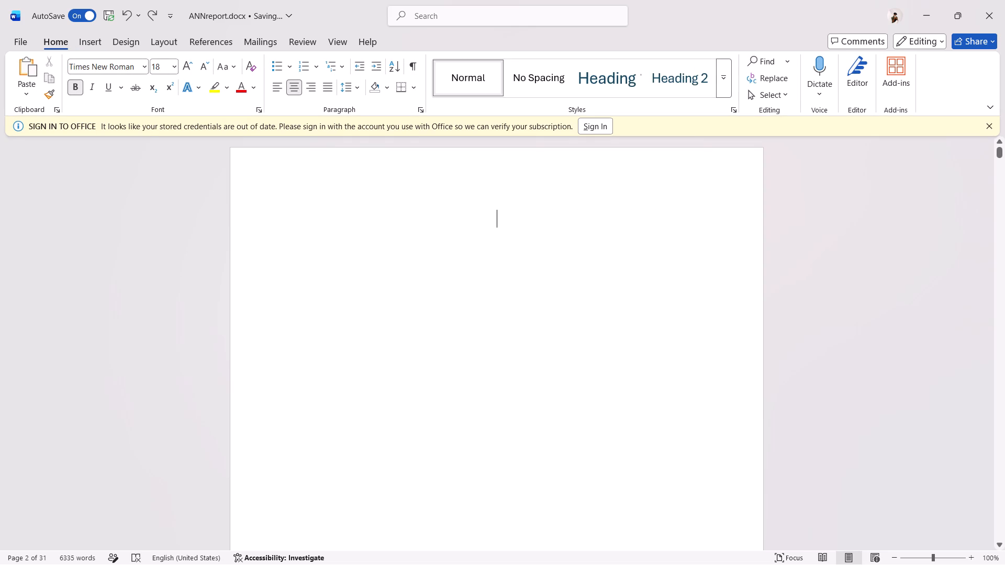
Apply the No Spacing style with justified alignment to the empty paragraph on the report's first page.
{"action": "scroll", "coordinate": [497, 221], "scroll_direction": "up", "scroll_amount": 1}
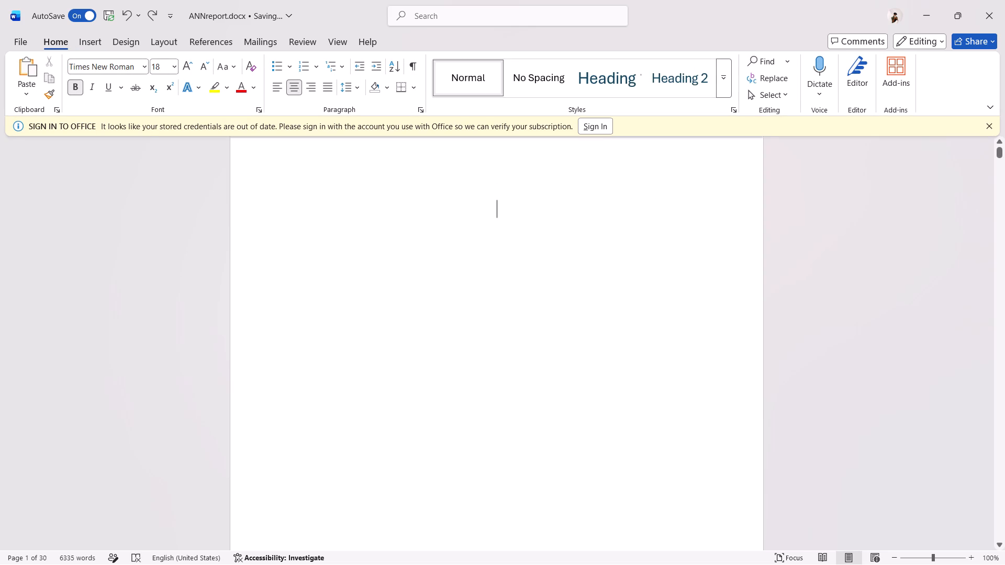
{"action": "scroll", "coordinate": [497, 221], "scroll_direction": "up", "scroll_amount": 2}
{"action": "left_click", "coordinate": [542, 83]}
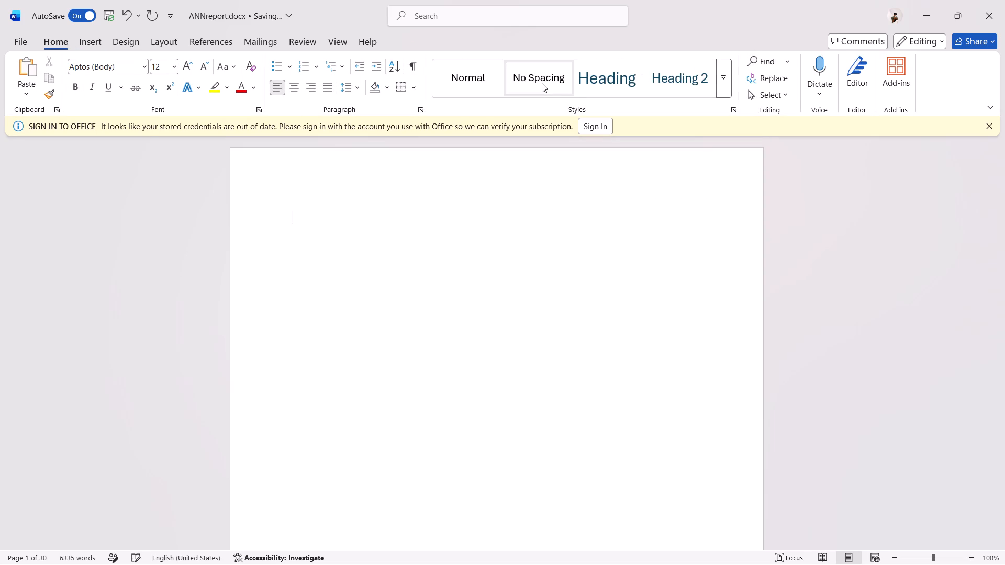
{"action": "left_click", "coordinate": [327, 88]}
{"action": "scroll", "coordinate": [358, 211], "scroll_direction": "down", "scroll_amount": 1}
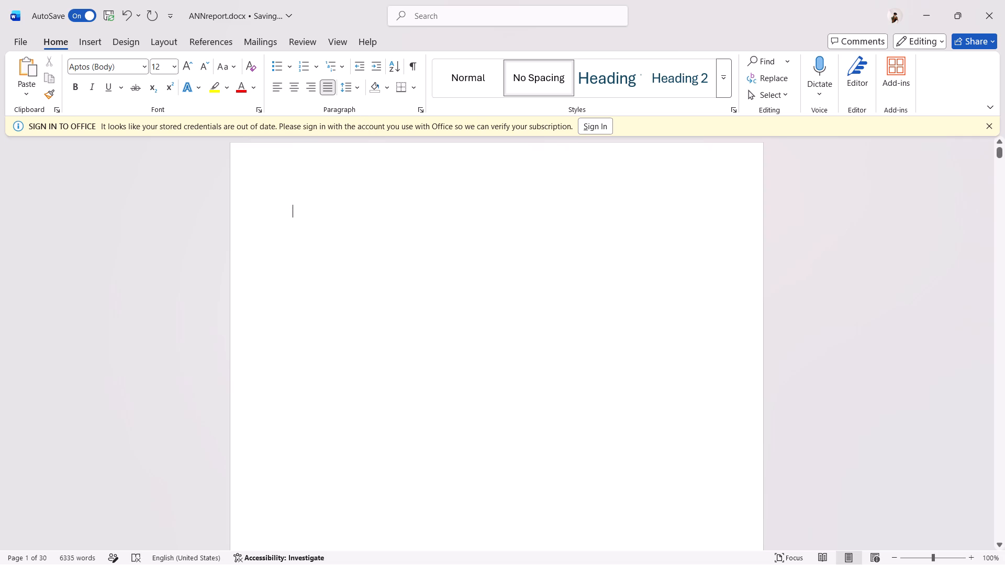
{"action": "scroll", "coordinate": [358, 211], "scroll_direction": "down", "scroll_amount": 3}
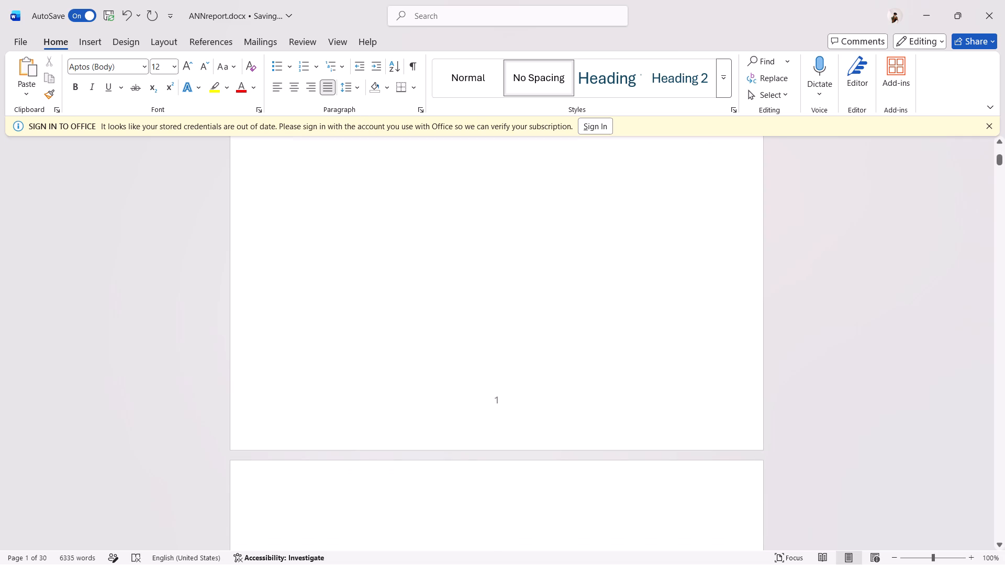
{"action": "scroll", "coordinate": [358, 211], "scroll_direction": "down", "scroll_amount": 1}
Close the open windows for the diabetes_detection.ipynb notebook, Kuro and the Brave browser.
{"action": "key", "text": "alt+Tab"}
{"action": "key", "text": "alt+Tab"}
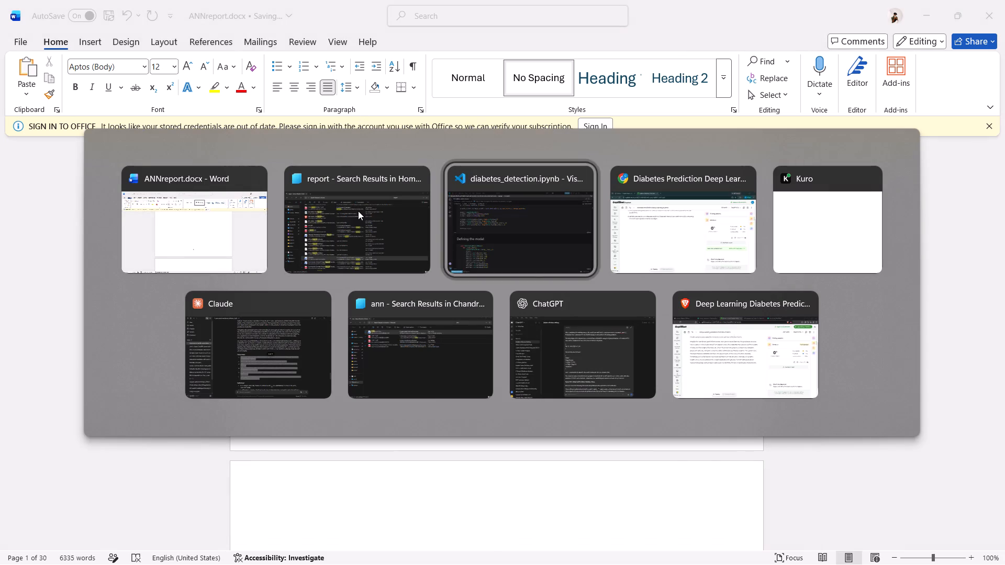
{"action": "key", "text": "alt+Tab"}
{"action": "key", "text": "alt+Tab"}
{"action": "key", "text": "alt+Tab"}
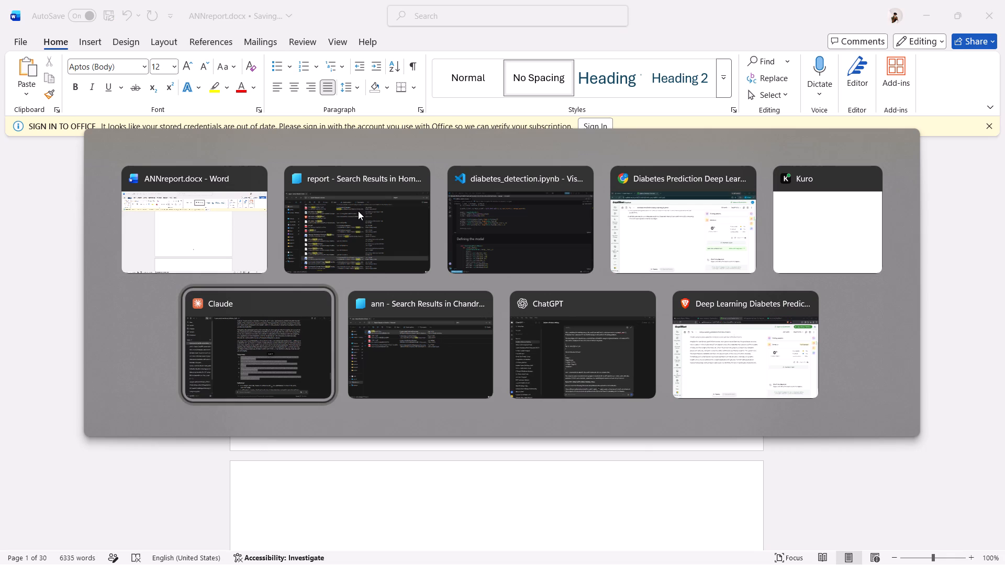
{"action": "left_click", "coordinate": [584, 178], "text": "alt"}
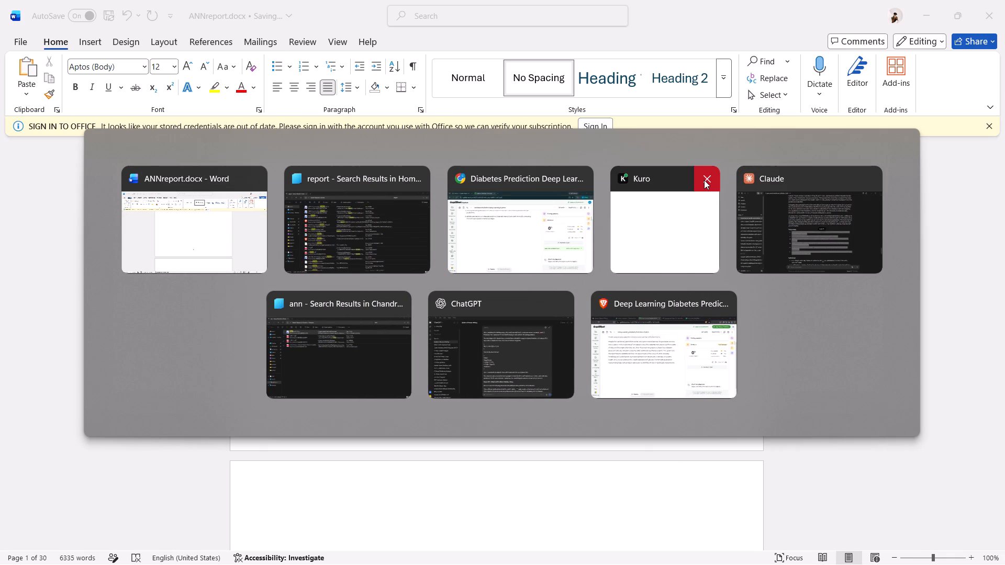
{"action": "left_click", "coordinate": [704, 180], "text": "alt"}
{"action": "left_click", "coordinate": [730, 306], "text": "alt"}
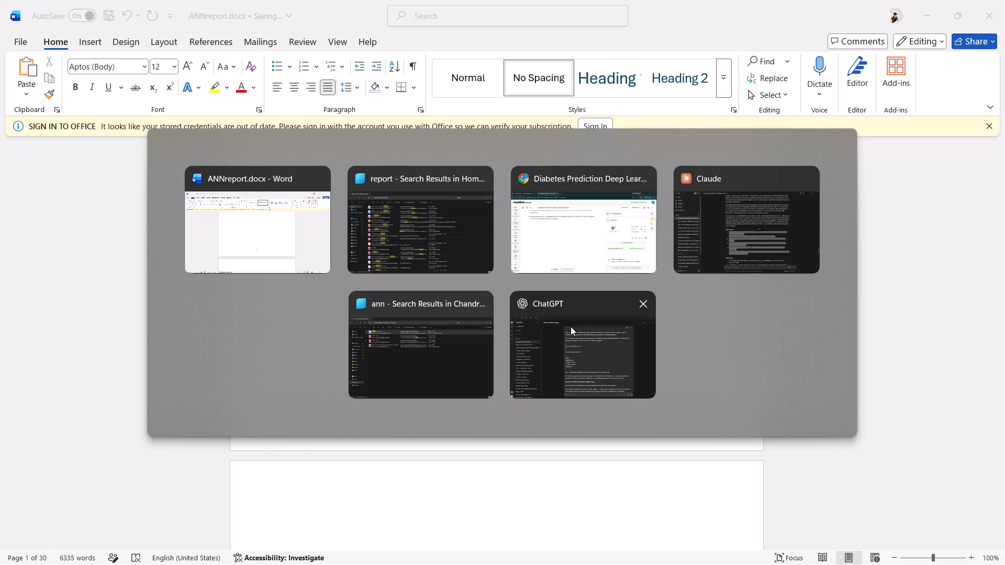
Switch to File Explorer, search Home for "report" and open cc report.pdf from Downloads.
{"action": "left_click", "coordinate": [445, 230]}
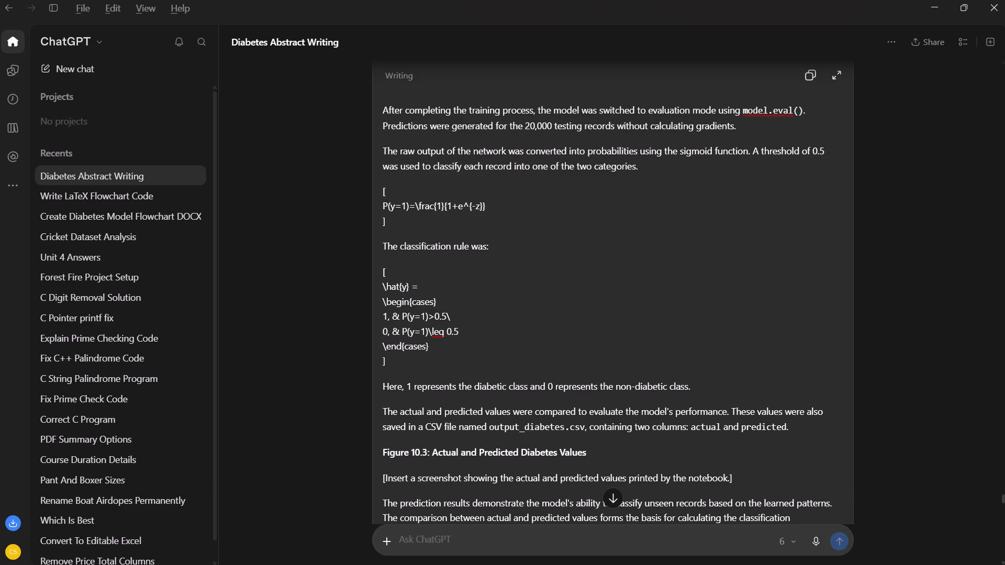
{"action": "key", "text": "alt+Tab"}
{"action": "key", "text": "alt+Tab"}
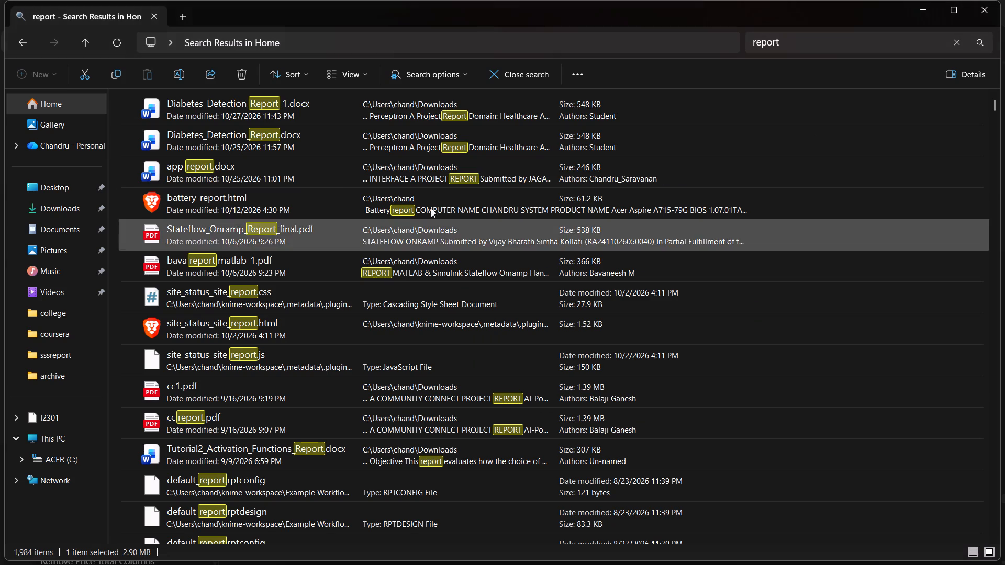
{"action": "left_click", "coordinate": [955, 40]}
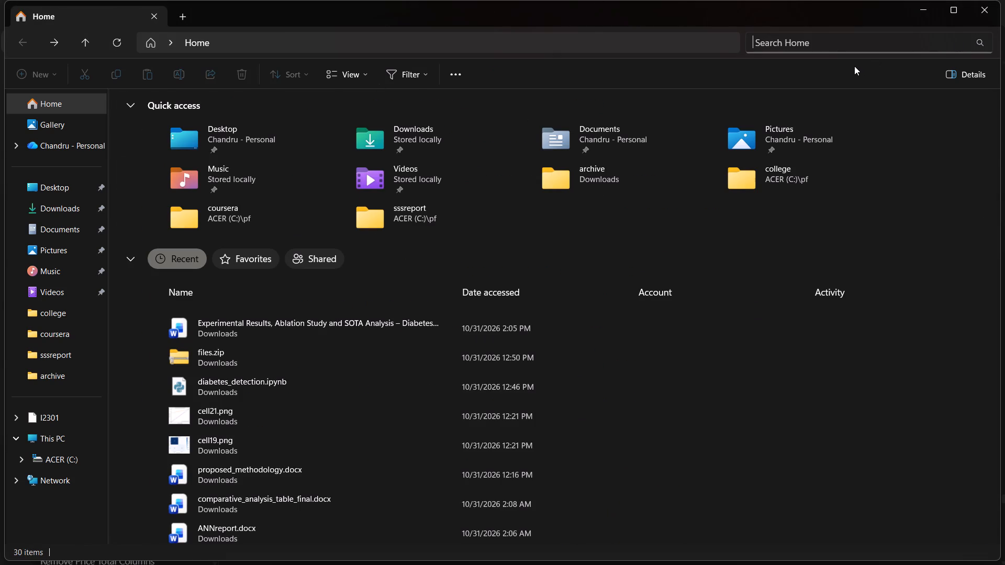
{"action": "type", "text": "report"}
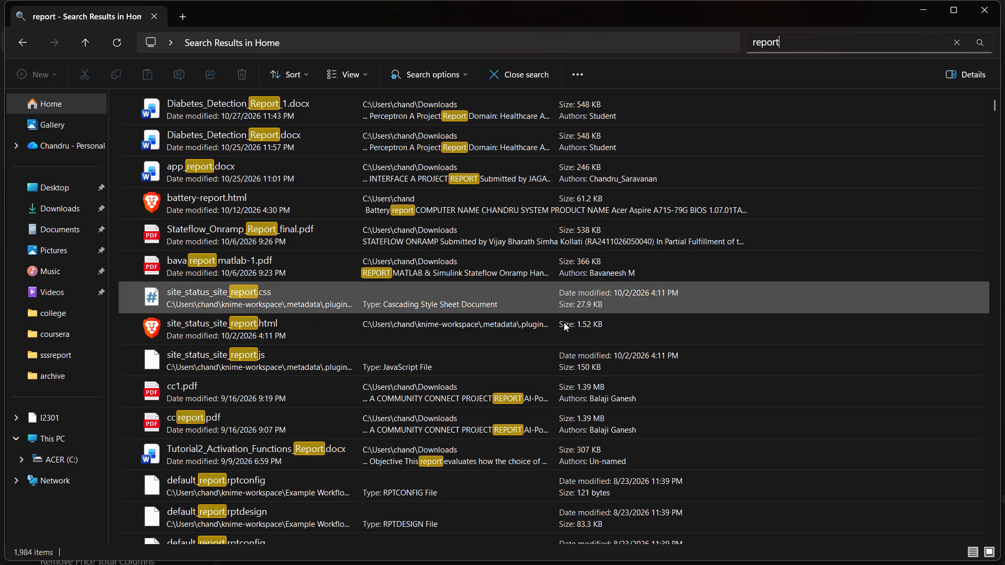
{"action": "double_click", "coordinate": [444, 428]}
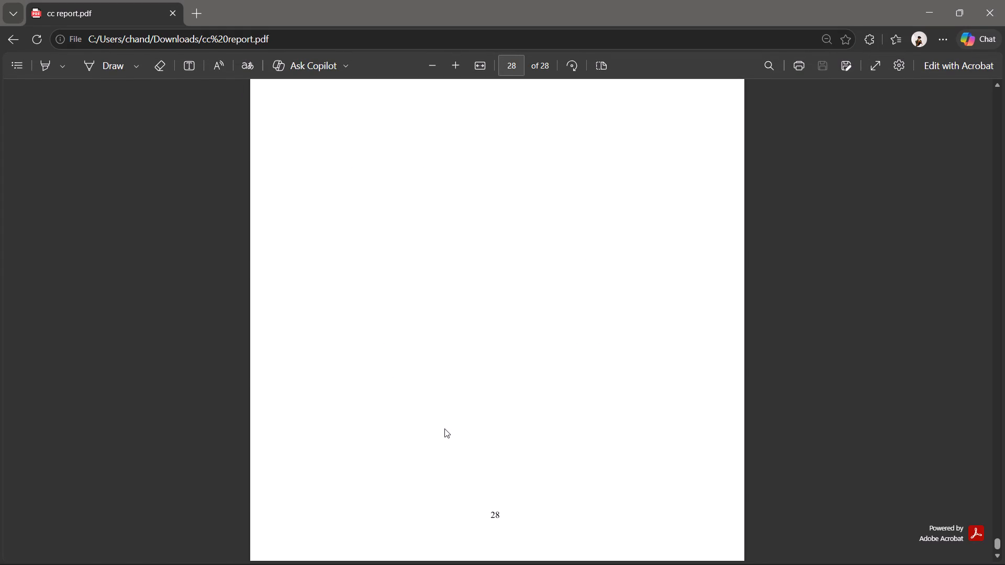
Examine the cover page layout of cc report.pdf, from the project title to the institute details and date.
{"action": "scroll", "coordinate": [545, 370], "scroll_direction": "up", "scroll_amount": 18}
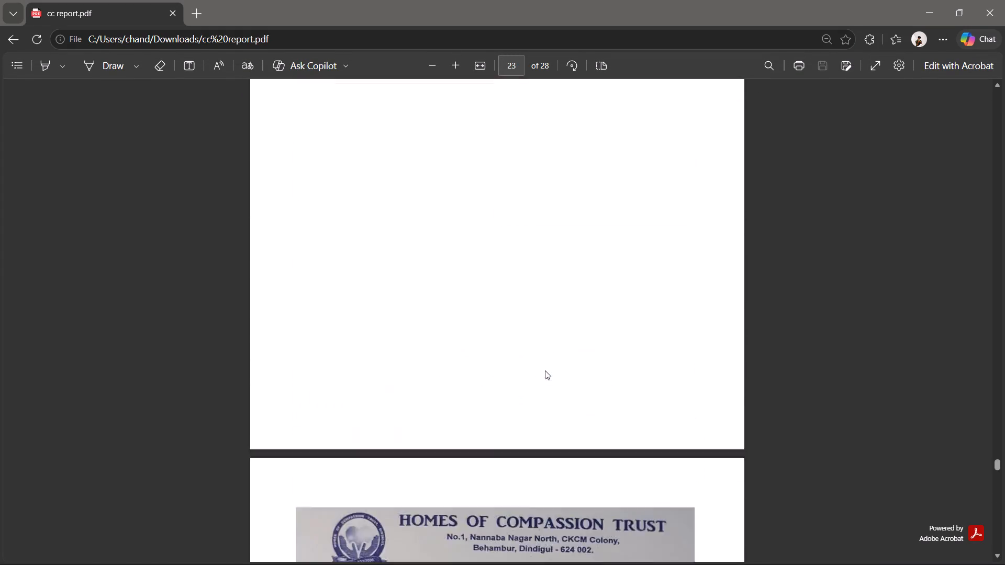
{"action": "scroll", "coordinate": [545, 370], "scroll_direction": "up", "scroll_amount": 20}
{"action": "scroll", "coordinate": [545, 370], "scroll_direction": "up", "scroll_amount": 20}
{"action": "scroll", "coordinate": [545, 370], "scroll_direction": "up", "scroll_amount": 4}
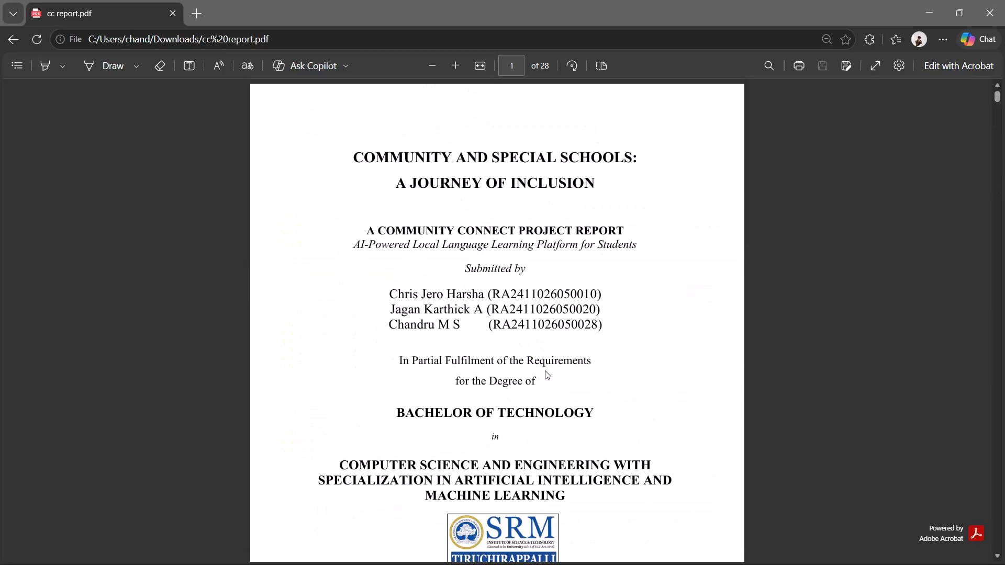
{"action": "scroll", "coordinate": [545, 370], "scroll_direction": "up", "scroll_amount": 2}
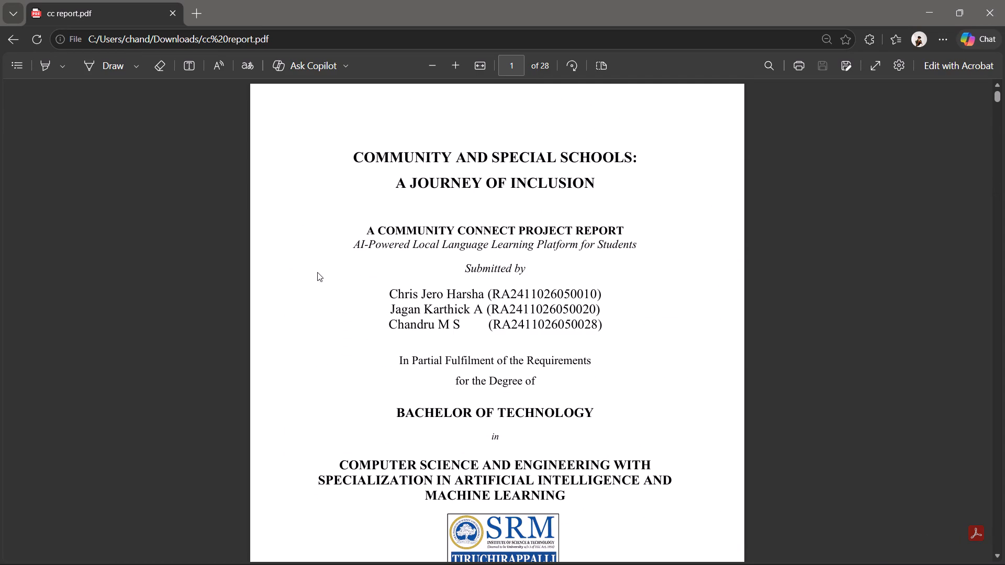
{"action": "scroll", "coordinate": [338, 277], "scroll_direction": "up", "scroll_amount": 6}
{"action": "scroll", "coordinate": [338, 277], "scroll_direction": "down", "scroll_amount": 2}
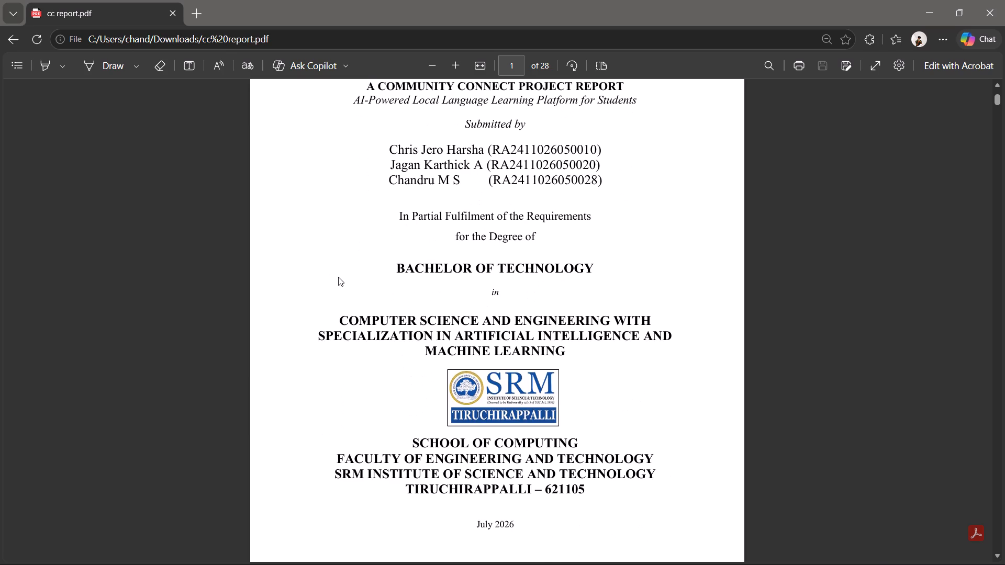
{"action": "scroll", "coordinate": [338, 277], "scroll_direction": "up", "scroll_amount": 4}
{"action": "scroll", "coordinate": [338, 277], "scroll_direction": "down", "scroll_amount": 1}
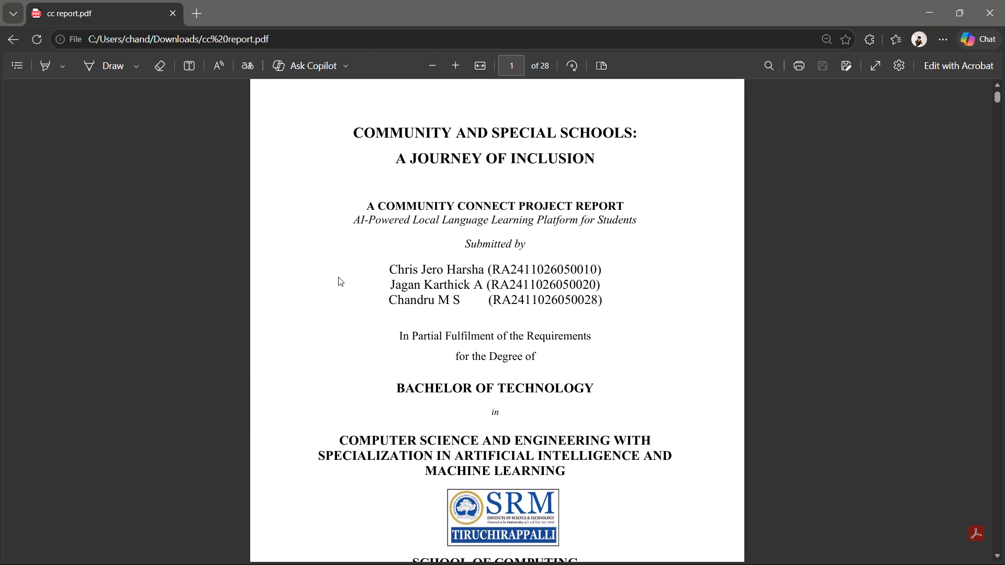
{"action": "scroll", "coordinate": [338, 277], "scroll_direction": "down", "scroll_amount": 2}
Return to File Explorer and run a fresh search of Home for "report".
{"action": "key", "text": "alt+Tab"}
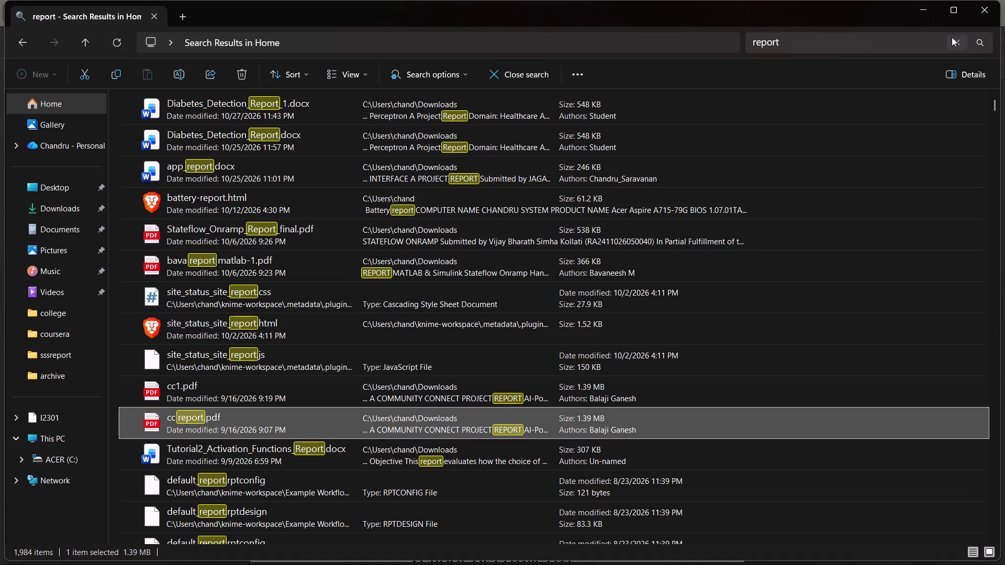
{"action": "left_click", "coordinate": [956, 40]}
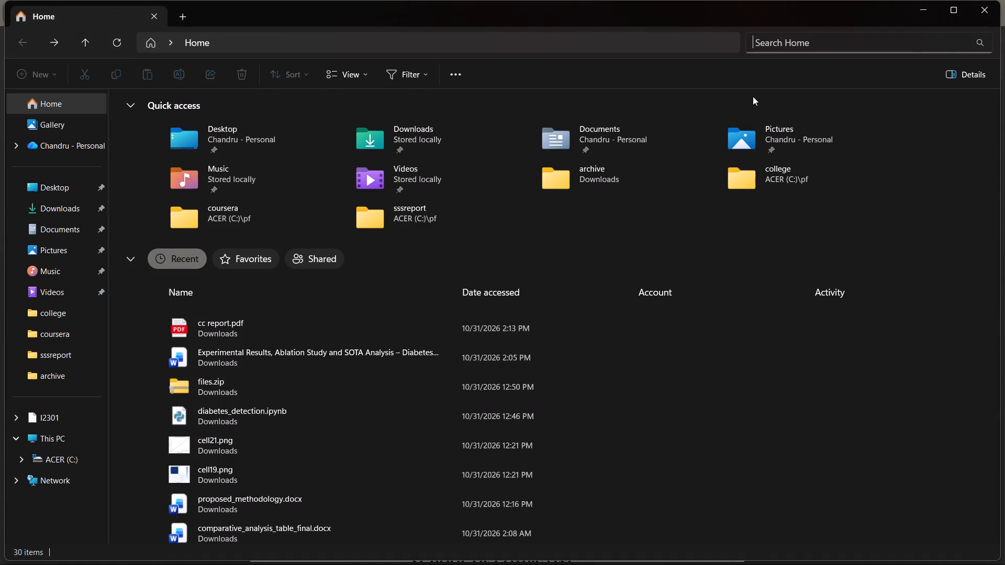
{"action": "type", "text": "re"}
{"action": "type", "text": "pe"}
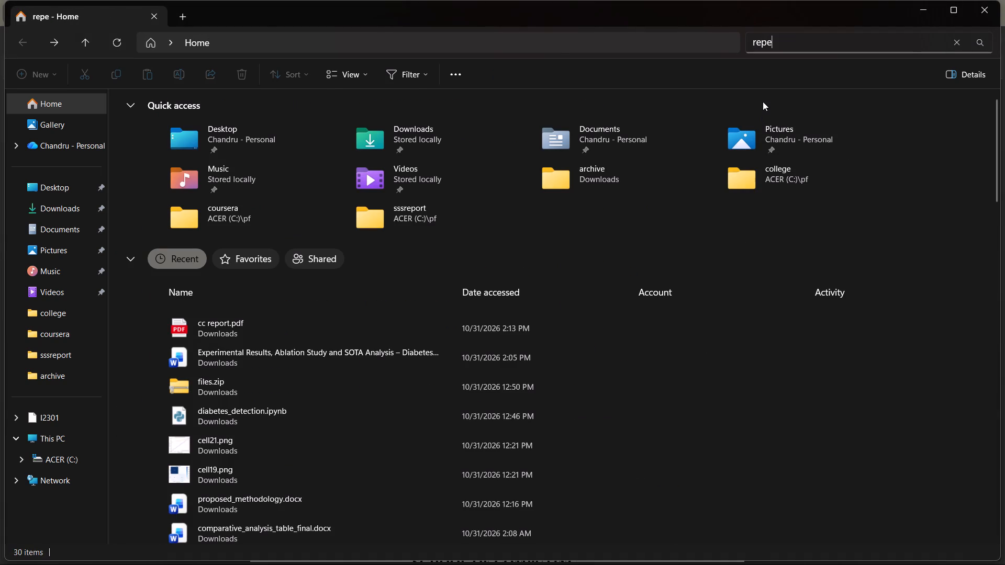
{"action": "key", "text": "BackSpace"}
{"action": "type", "text": "rt"}
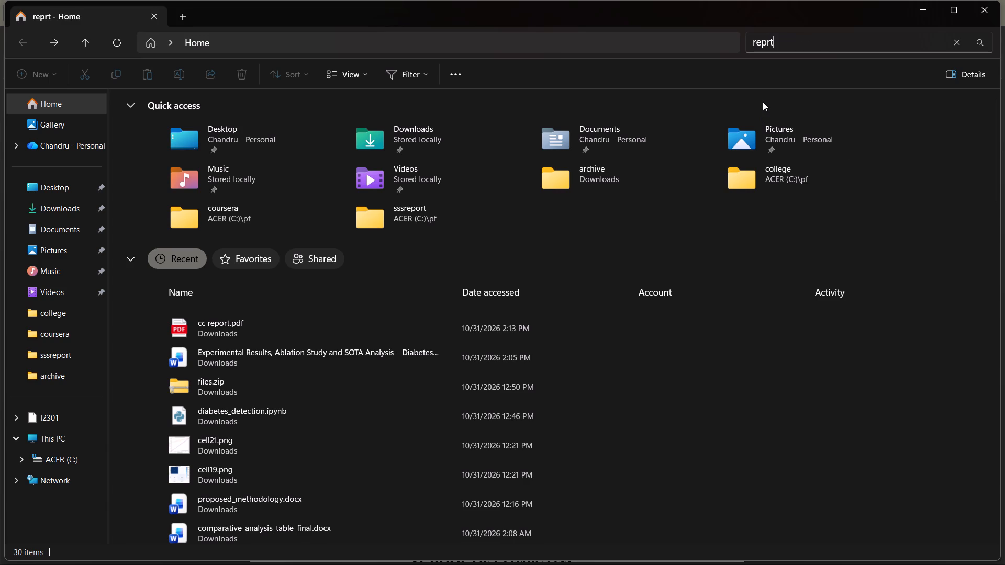
{"action": "key", "text": "BackSpace"}
{"action": "key", "text": "BackSpace"}
{"action": "type", "text": "ort"}
{"action": "key", "text": "Return"}
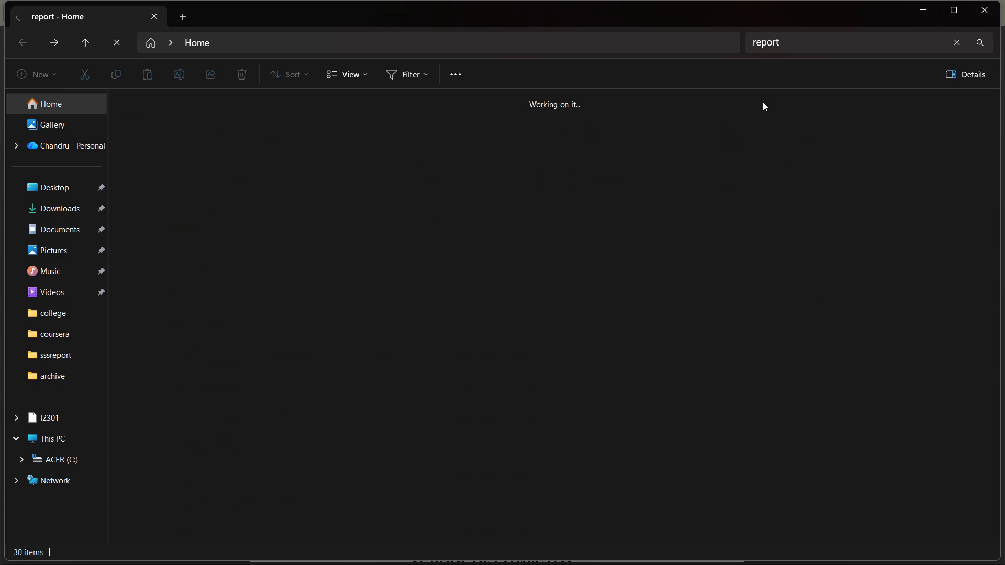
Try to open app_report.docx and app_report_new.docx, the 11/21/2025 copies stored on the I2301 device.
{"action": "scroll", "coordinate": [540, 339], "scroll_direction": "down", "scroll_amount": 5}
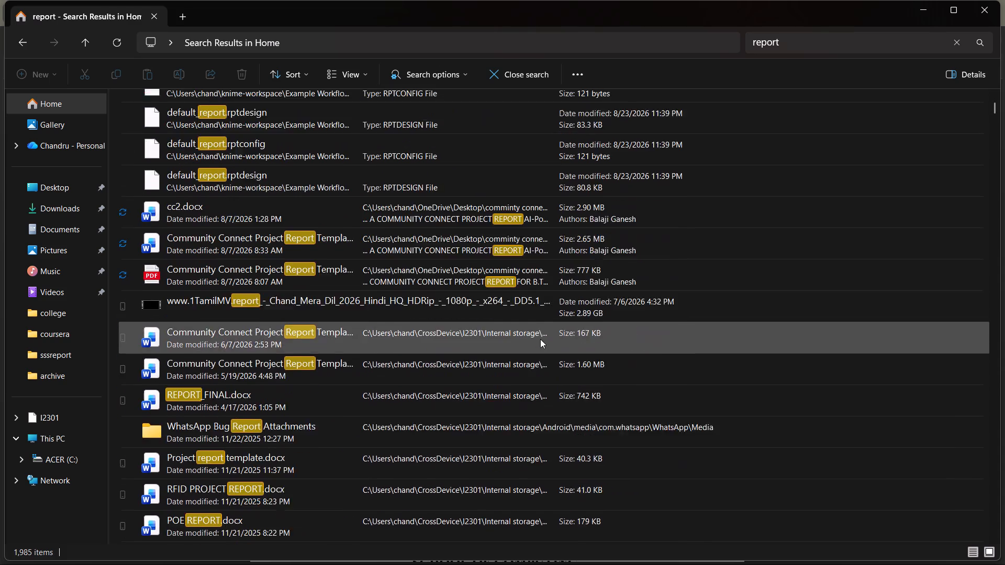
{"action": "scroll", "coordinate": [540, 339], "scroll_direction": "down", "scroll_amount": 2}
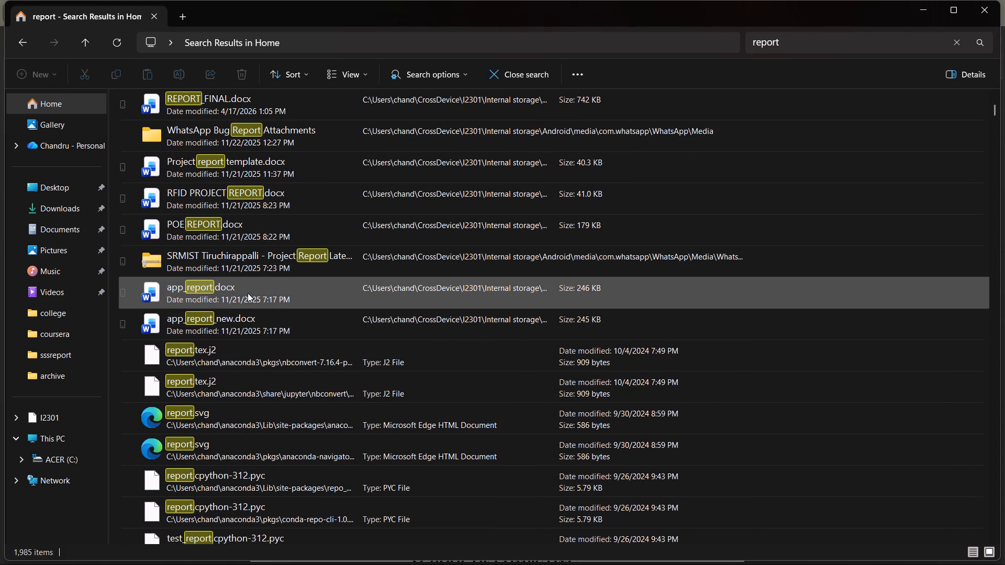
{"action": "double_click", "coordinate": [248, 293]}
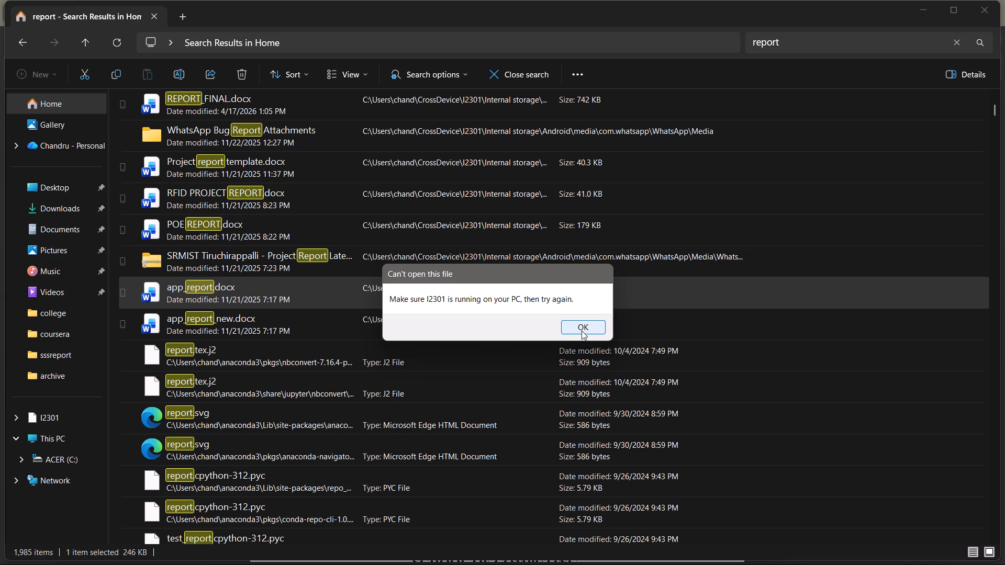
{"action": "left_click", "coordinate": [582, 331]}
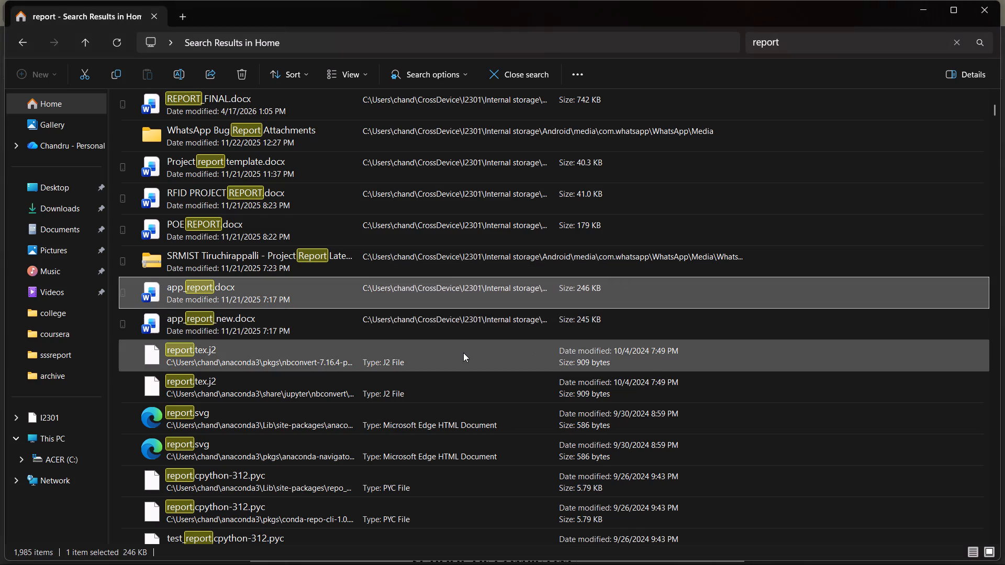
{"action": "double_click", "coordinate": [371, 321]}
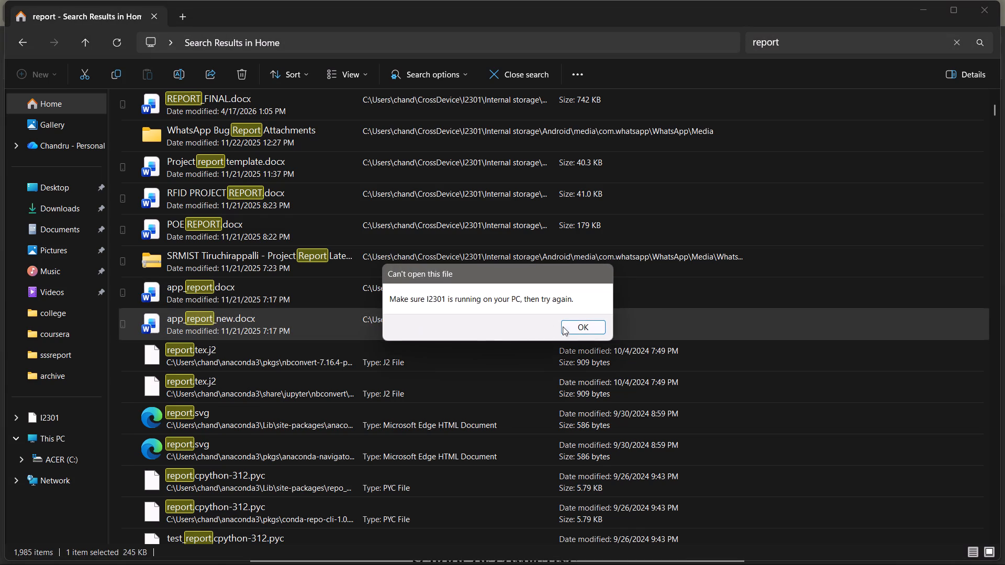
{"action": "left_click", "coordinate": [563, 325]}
Look through the "report" search results for another earlier project report or template that could serve as the model.
{"action": "scroll", "coordinate": [455, 383], "scroll_direction": "down", "scroll_amount": 2}
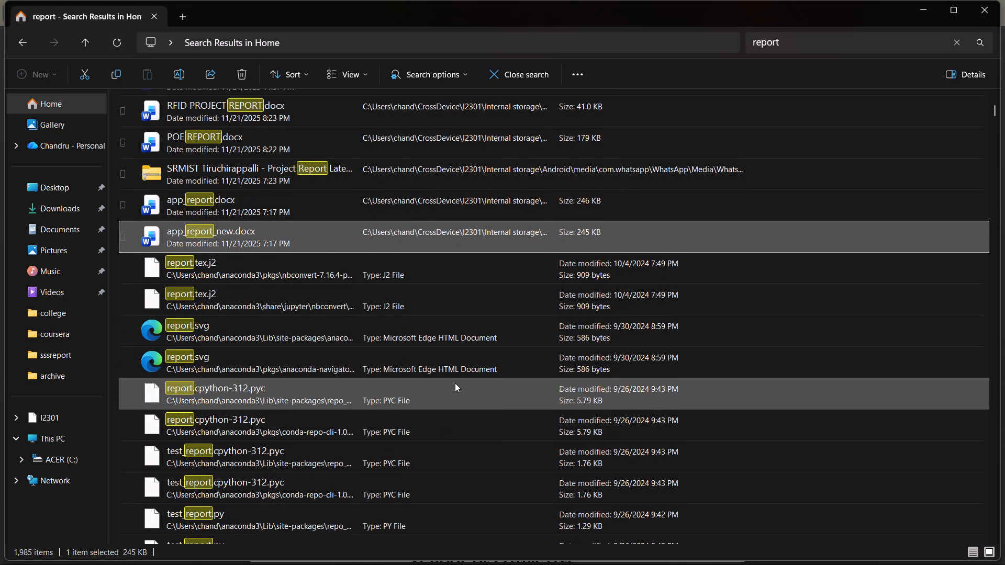
{"action": "scroll", "coordinate": [455, 383], "scroll_direction": "down", "scroll_amount": 3}
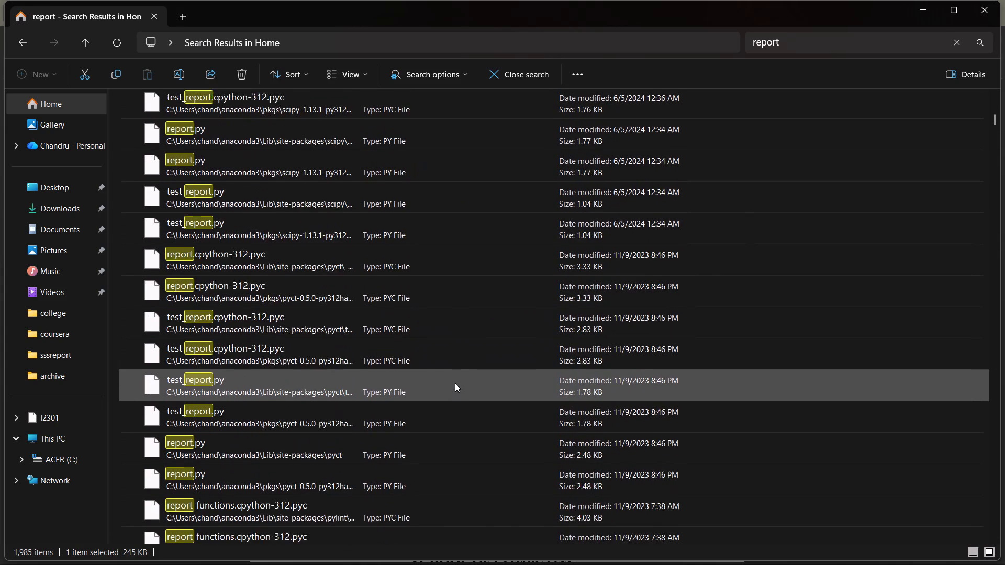
{"action": "scroll", "coordinate": [455, 383], "scroll_direction": "down", "scroll_amount": 3}
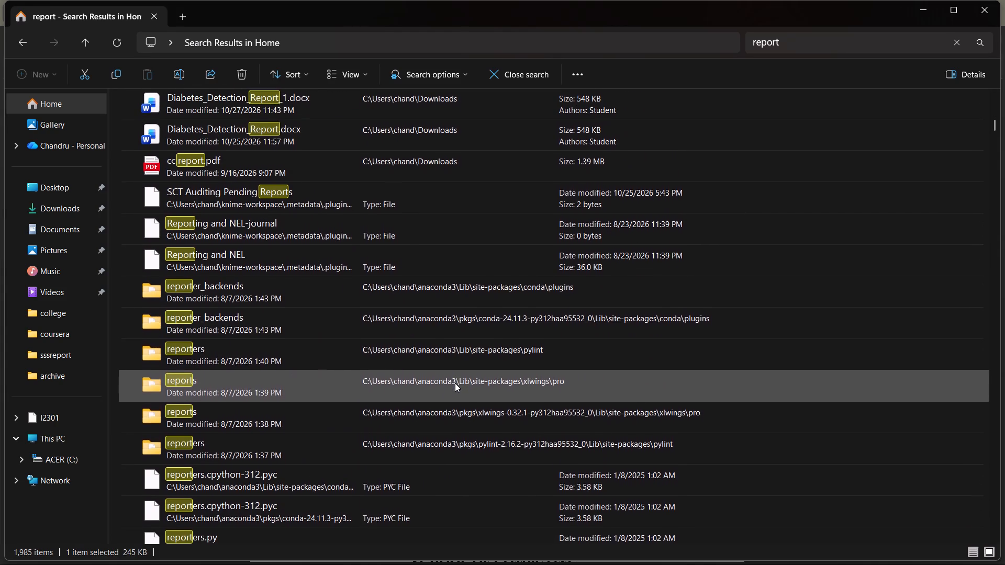
{"action": "scroll", "coordinate": [455, 383], "scroll_direction": "down", "scroll_amount": 4}
{"action": "scroll", "coordinate": [455, 383], "scroll_direction": "up", "scroll_amount": 8}
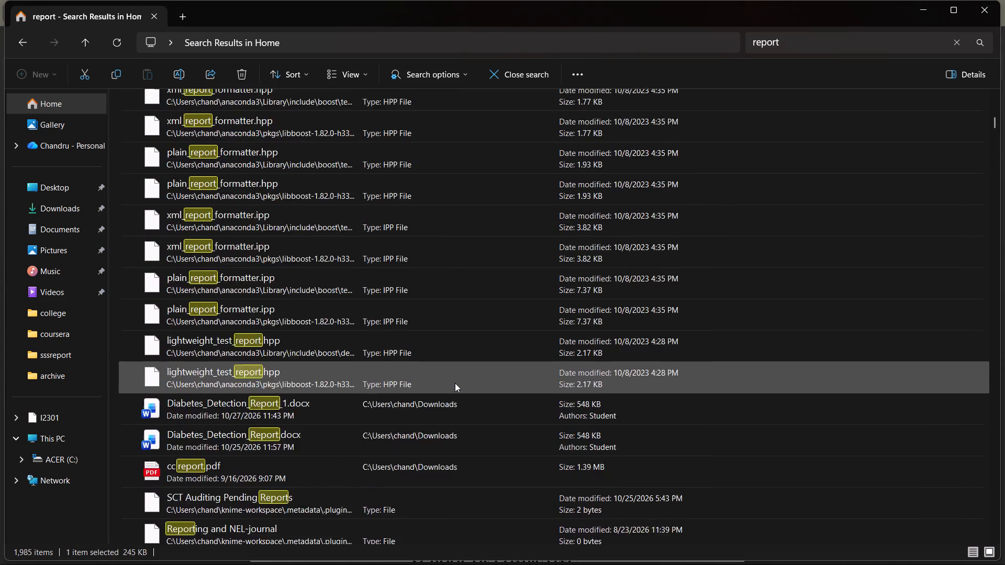
{"action": "scroll", "coordinate": [455, 383], "scroll_direction": "up", "scroll_amount": 5}
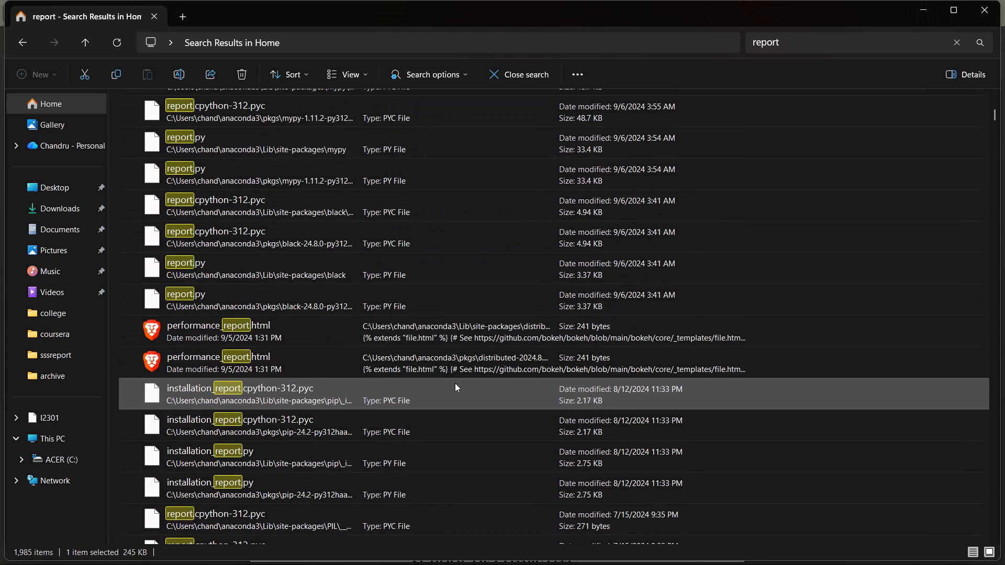
{"action": "scroll", "coordinate": [311, 329], "scroll_direction": "up", "scroll_amount": 5}
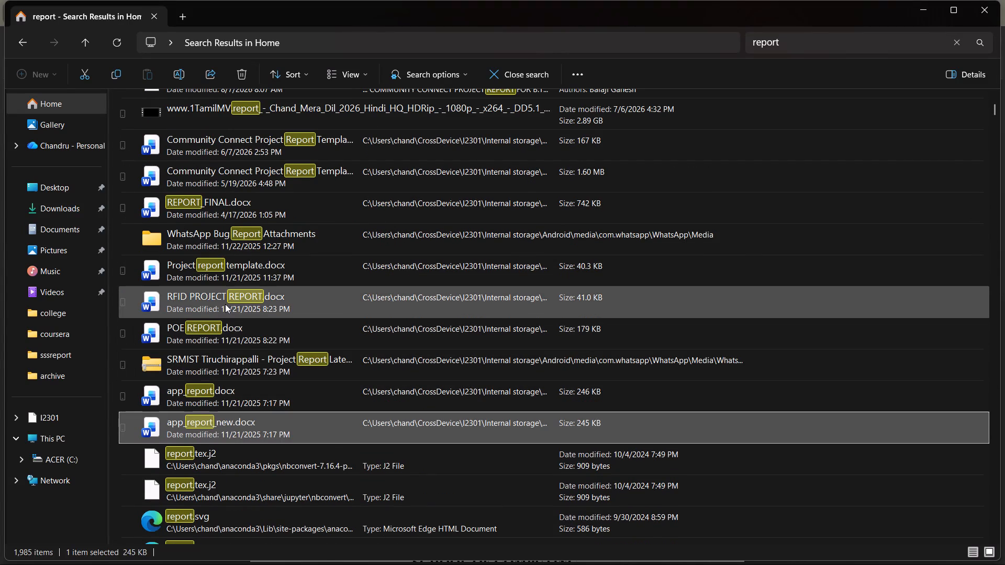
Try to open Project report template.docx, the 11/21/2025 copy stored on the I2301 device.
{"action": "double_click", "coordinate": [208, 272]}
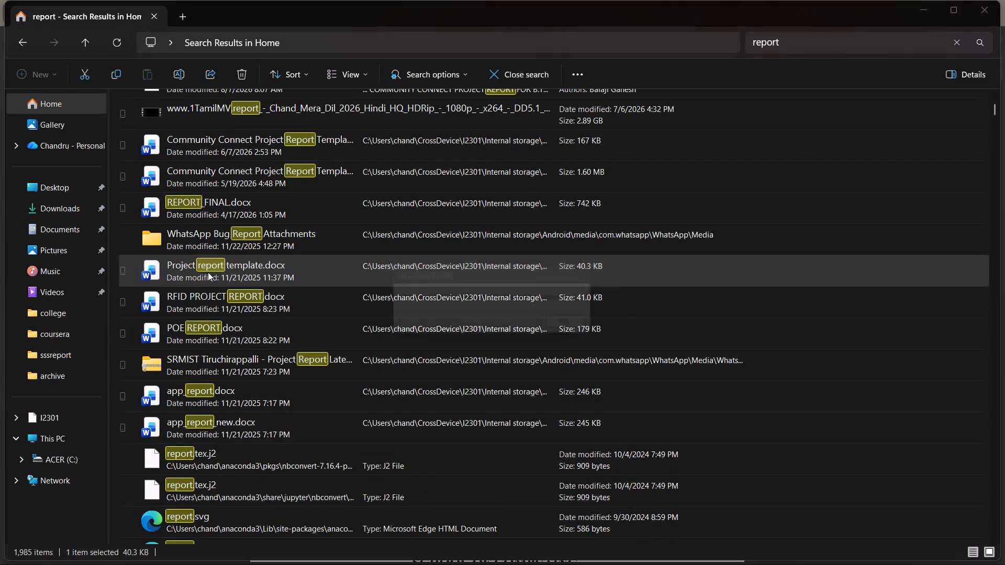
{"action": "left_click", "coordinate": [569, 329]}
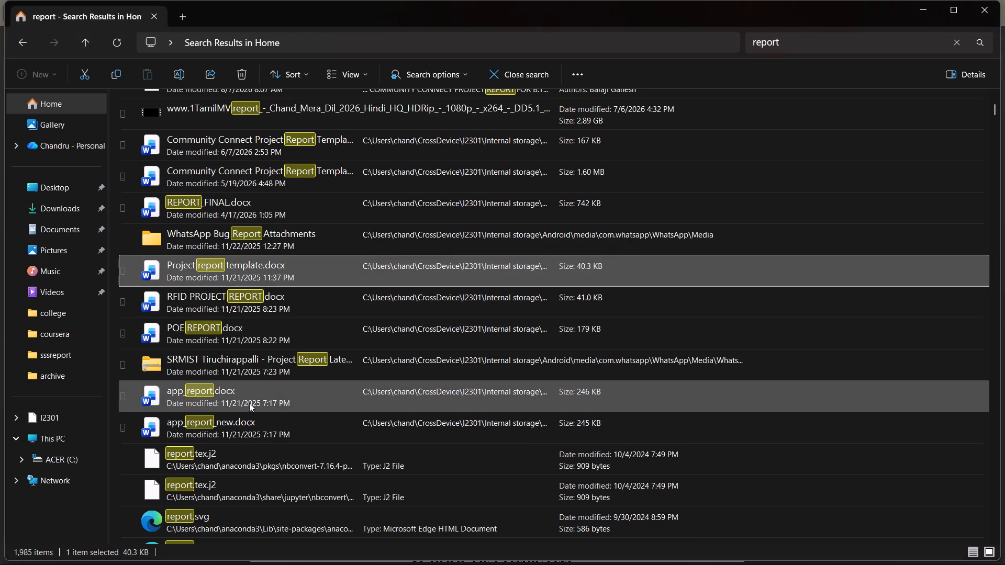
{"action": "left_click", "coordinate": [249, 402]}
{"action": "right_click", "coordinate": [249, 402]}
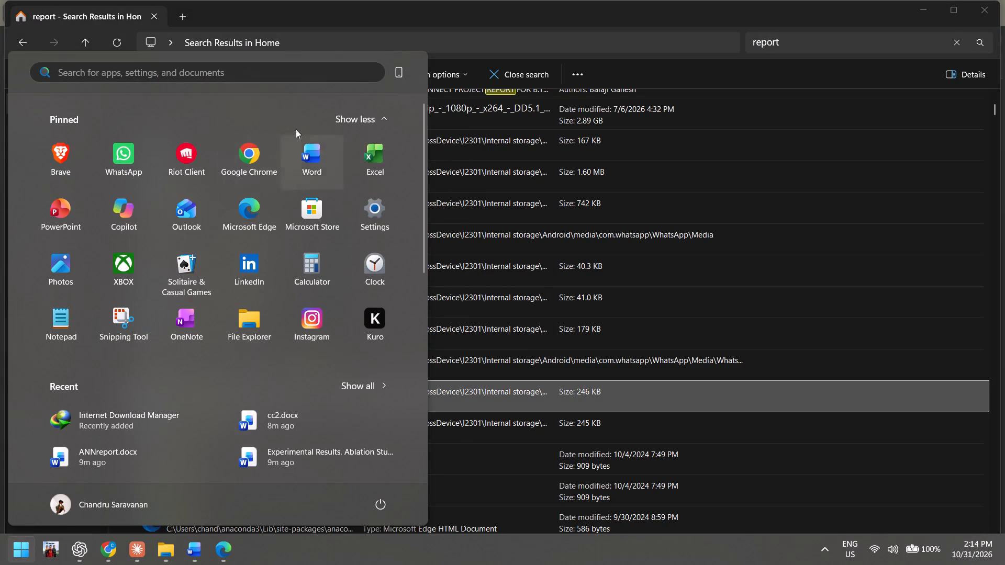
Start setting up an Android phone as the linked mobile device in Windows Start.
{"action": "left_click", "coordinate": [397, 76]}
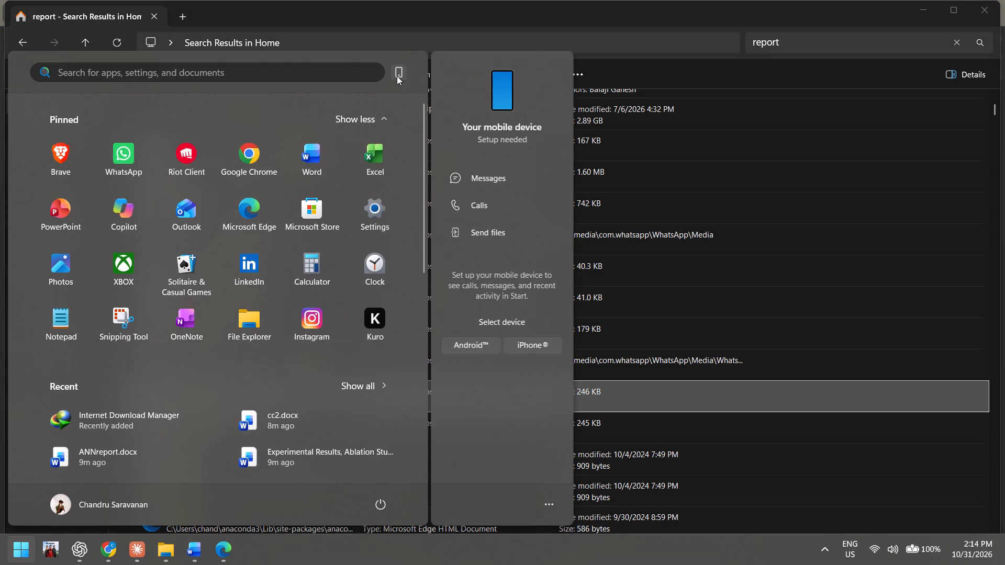
{"action": "left_click", "coordinate": [473, 342]}
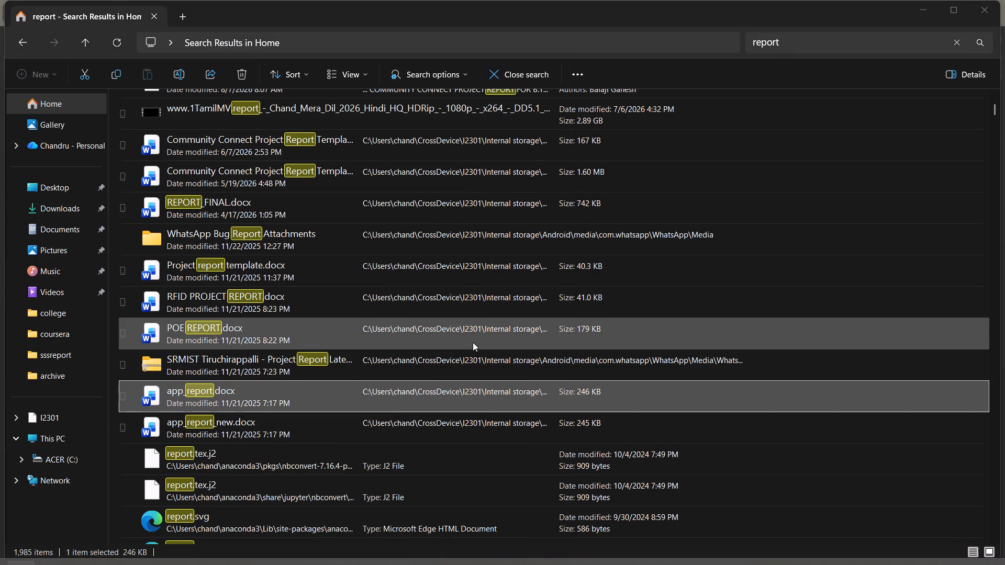
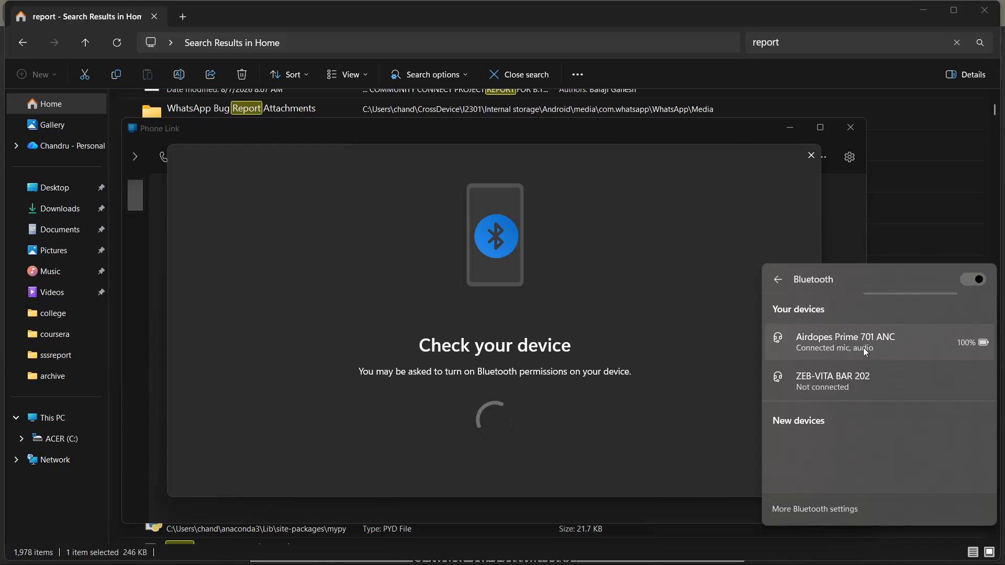
Disconnect the Airdopes Prime 701 ANC headset from the computer's Bluetooth.
{"action": "right_click", "coordinate": [859, 345]}
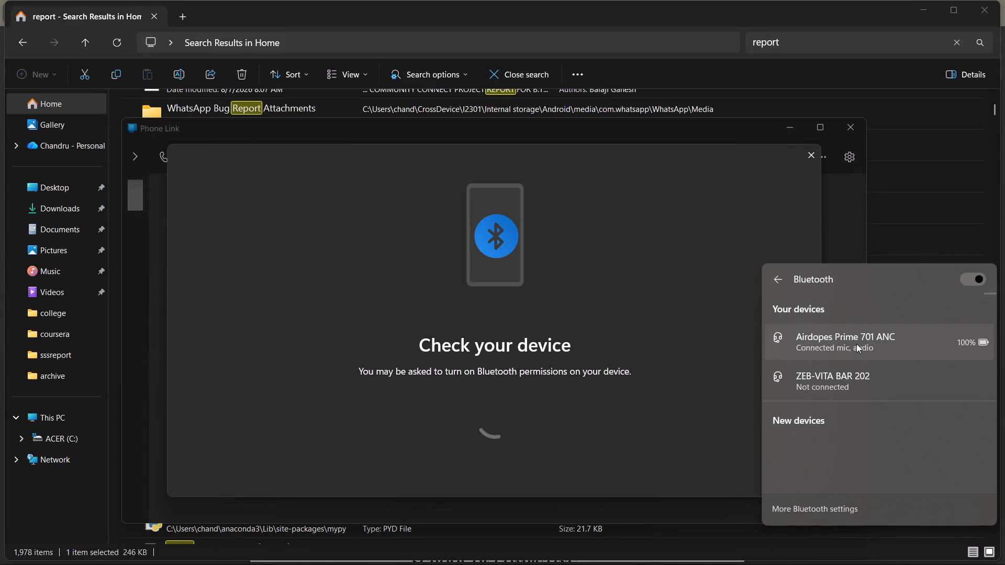
{"action": "left_click", "coordinate": [856, 344]}
{"action": "left_click", "coordinate": [910, 381]}
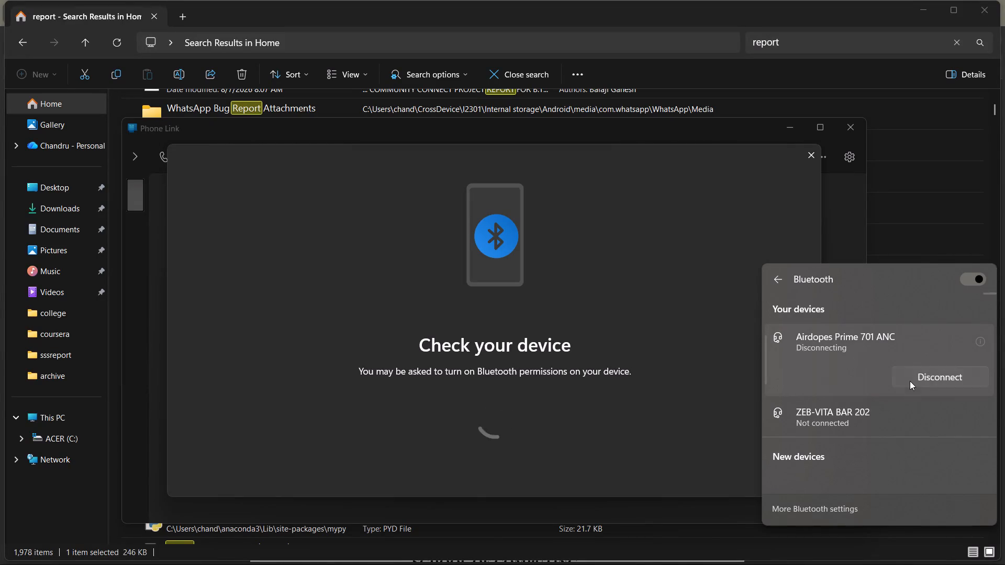